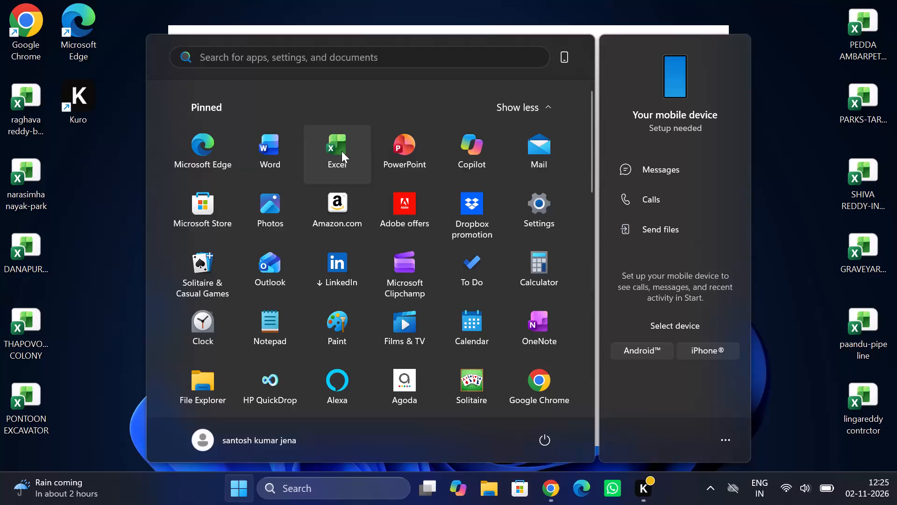
Open Excel and create a blank workbook.
left_click(342, 151)
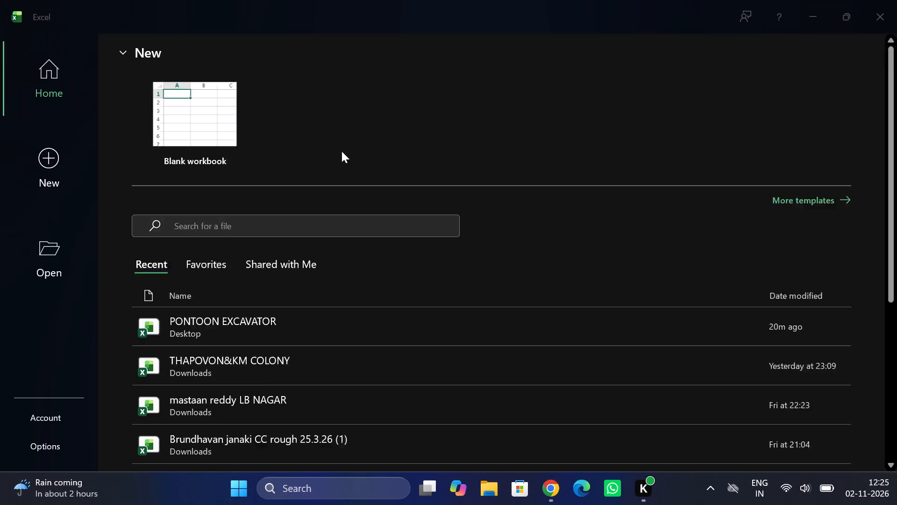
left_click(201, 161)
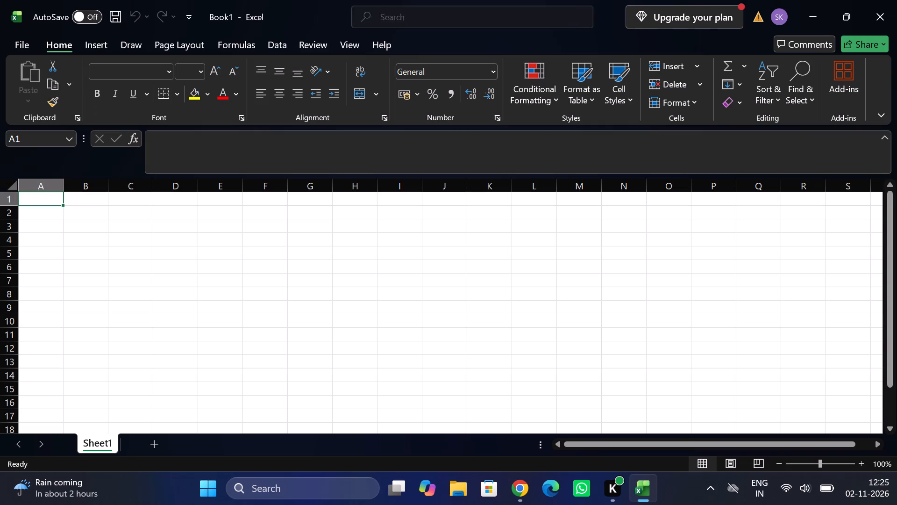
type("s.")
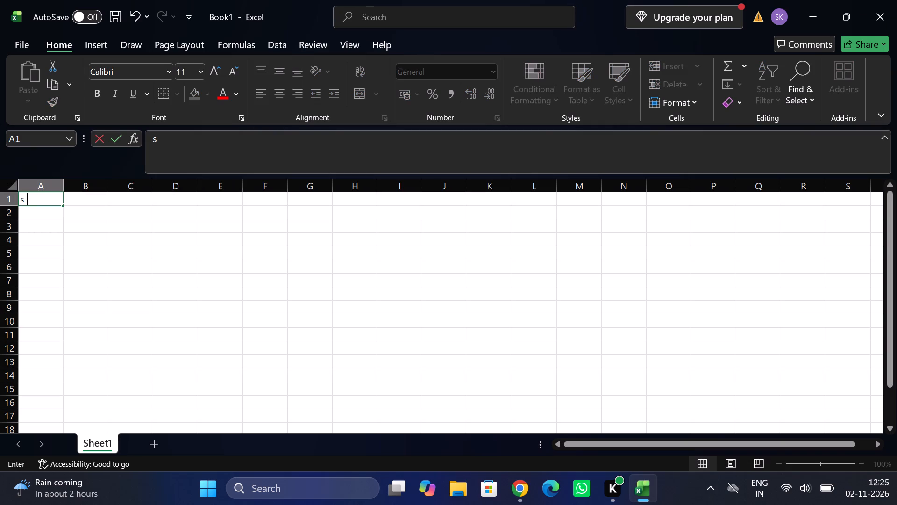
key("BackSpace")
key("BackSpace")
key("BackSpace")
Enter the column headers S.NO, DESCRIPTION and NO in cells A1 to C1.
type("S.NO")
key("Tab")
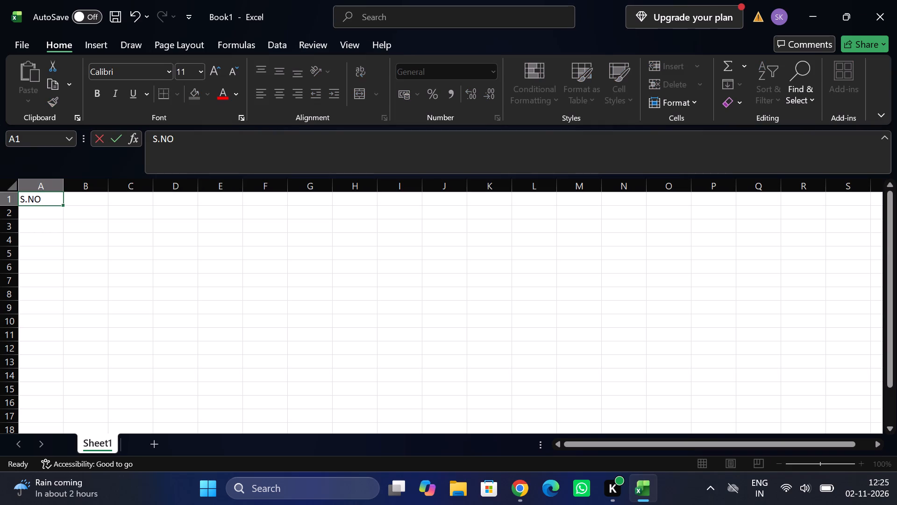
type("DESCRIPTION")
key("Tab")
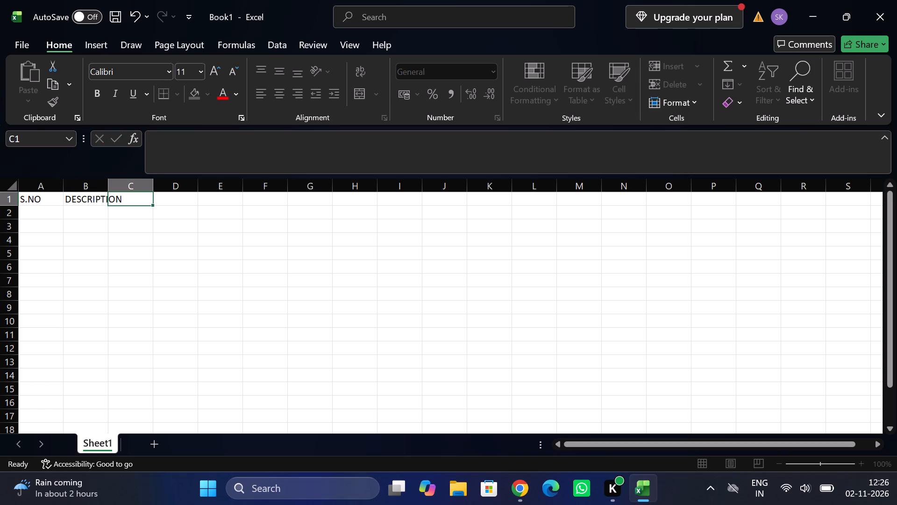
type("NO")
key("Tab")
Add the dimension headers L, B1, B2, B and DEPTH in cells D1 to H1.
key("l")
key("Tab")
type("B1")
key("Tab")
type("B2")
key("Tab")
key("b")
key("Tab")
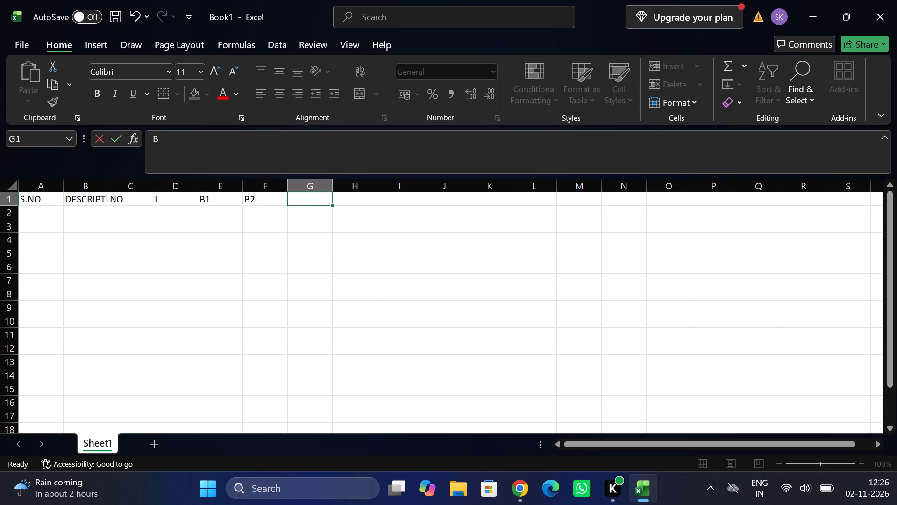
type("DEPTH")
key("Tab")
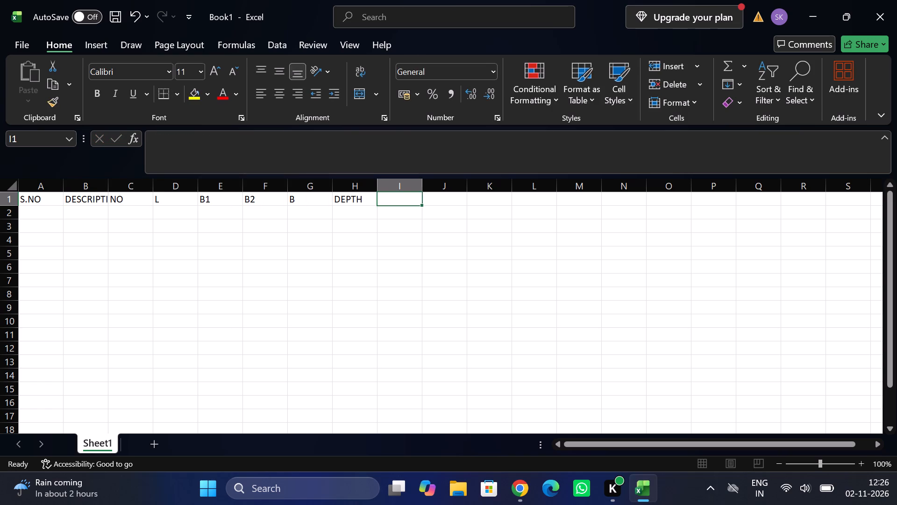
Add the headers QTY, RATE and AMOUNT in cells I1 to K1.
type("QTY")
key("Tab")
type("RATE")
key("Tab")
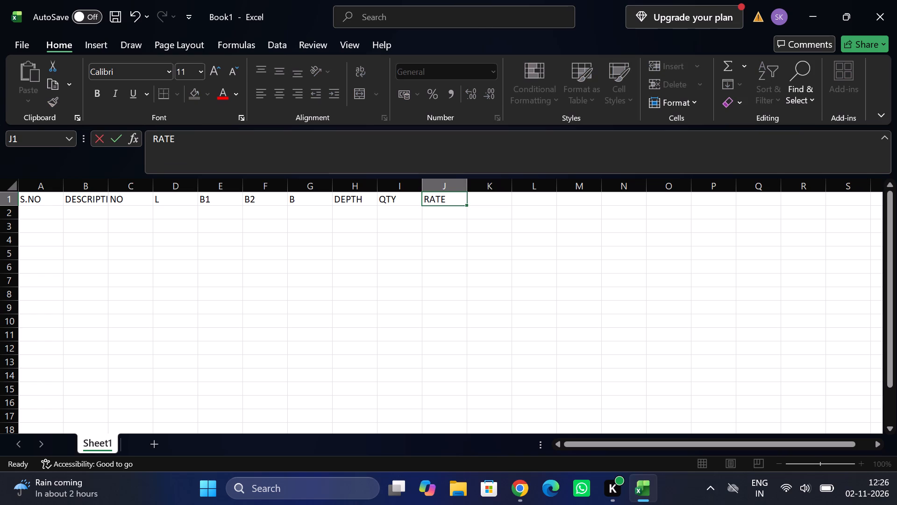
type("AMOUNT")
key("Tab")
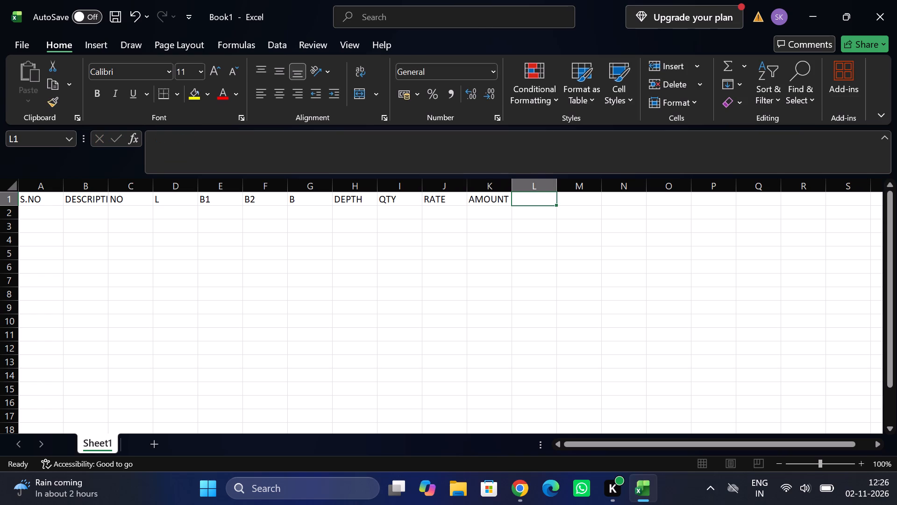
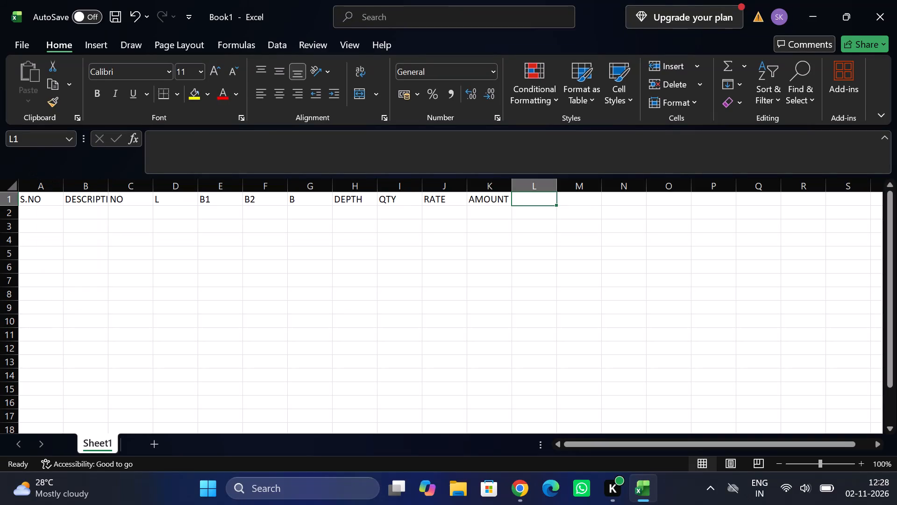
Enter GRANITE FLOORING in cell B3 and fit the width of column B to its text.
double_click(112, 181)
left_click(83, 228)
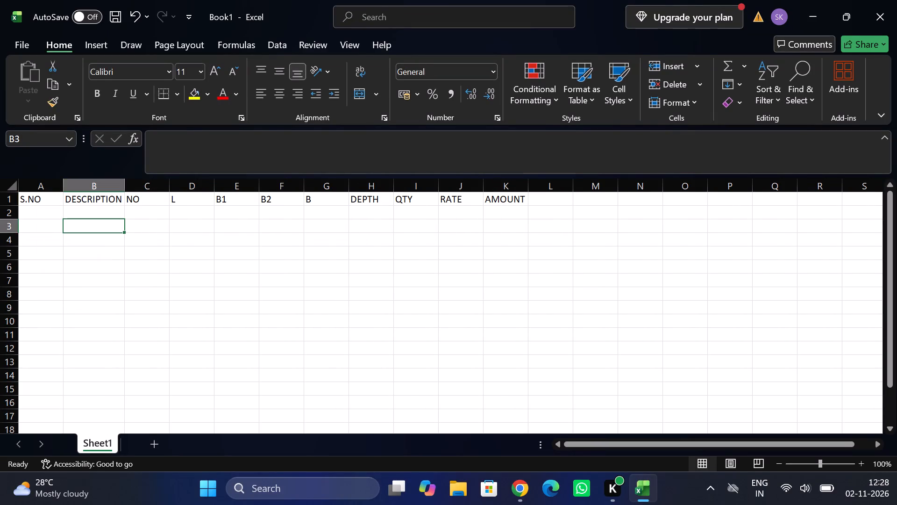
key("g")
key("r")
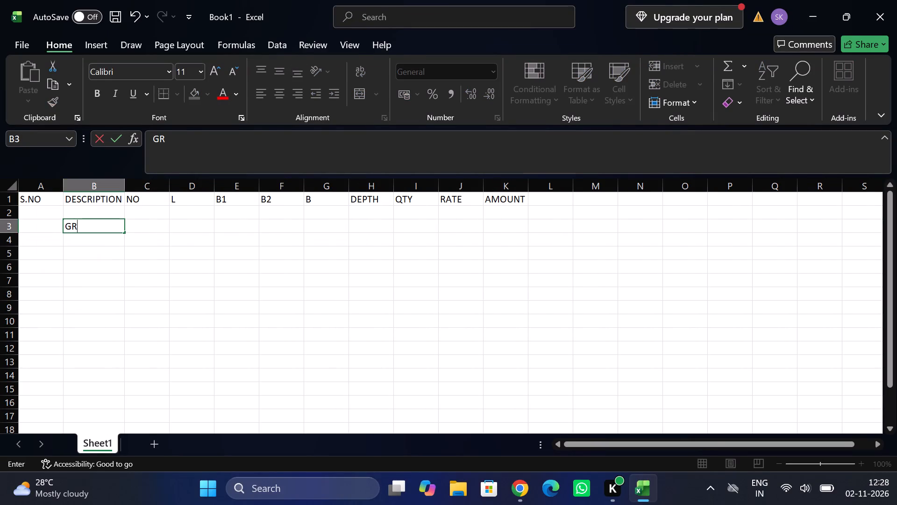
type("ANITE FLOORI")
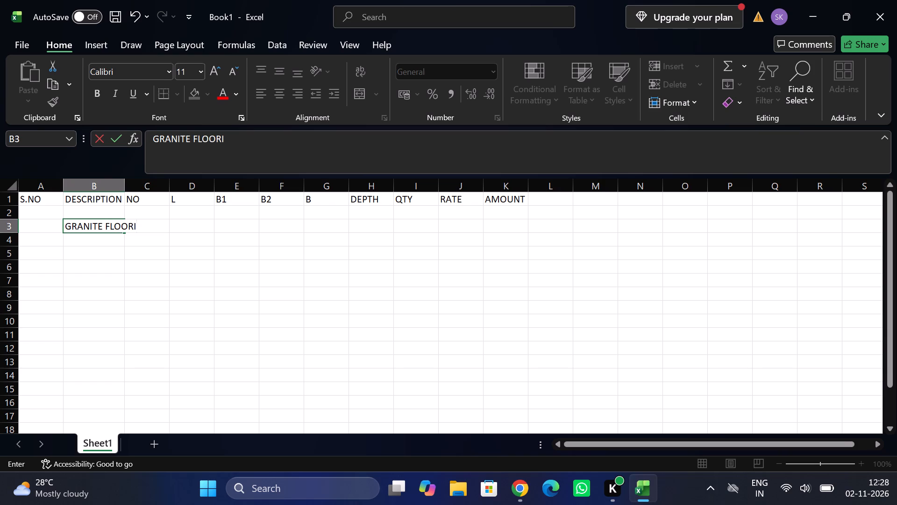
type("NG")
key("Tab")
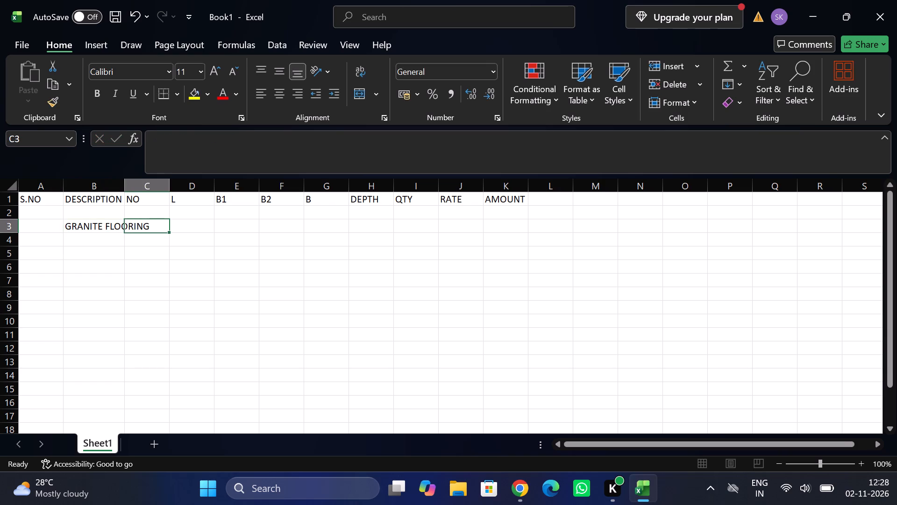
double_click(123, 188)
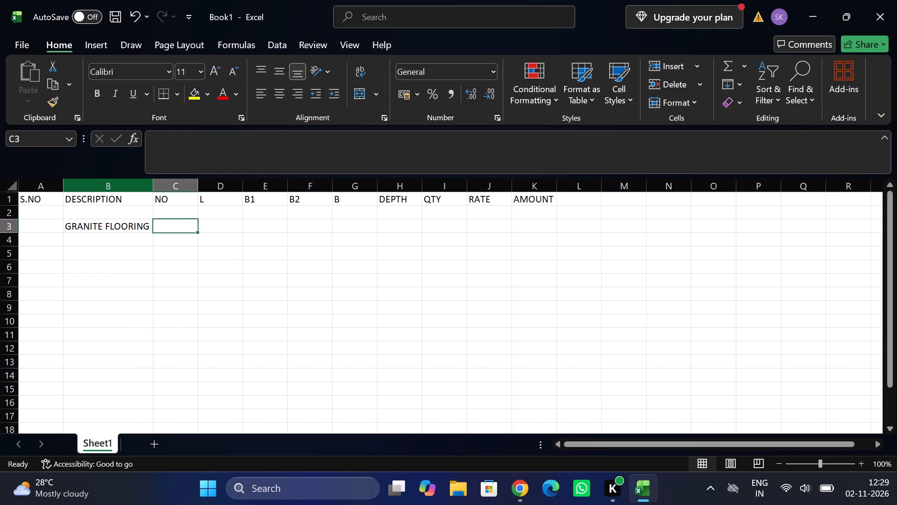
Format the header row A1 to K1 as bold with a yellow fill and font size 12.
left_click(14, 197)
key("ctrl+b")
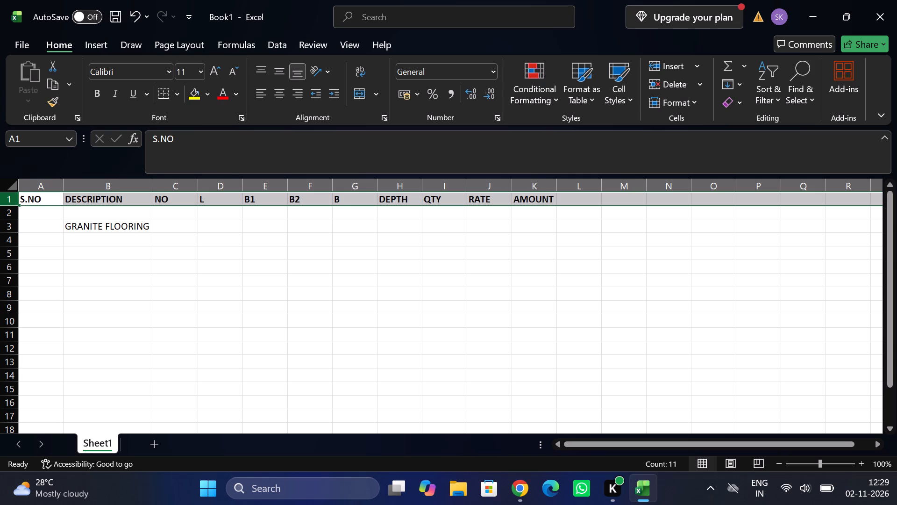
left_click_drag(46, 198, 355, 197)
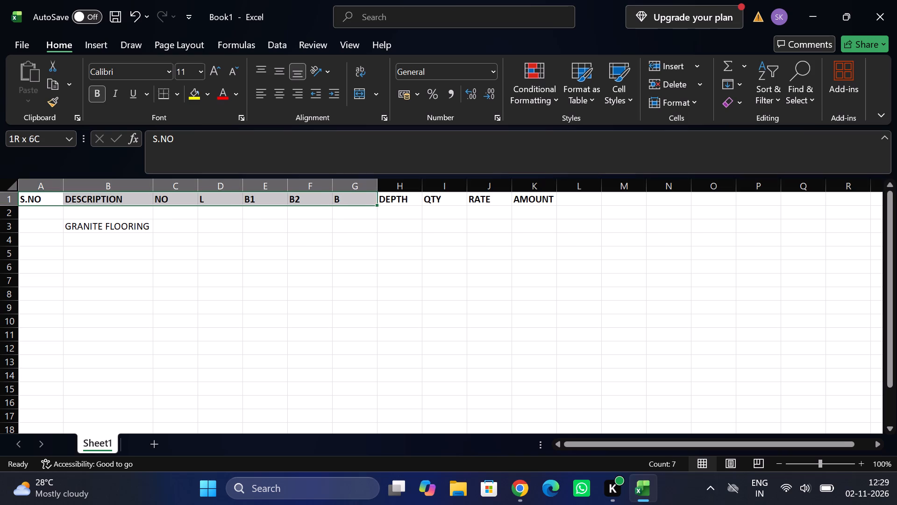
left_click_drag(355, 197, 536, 200)
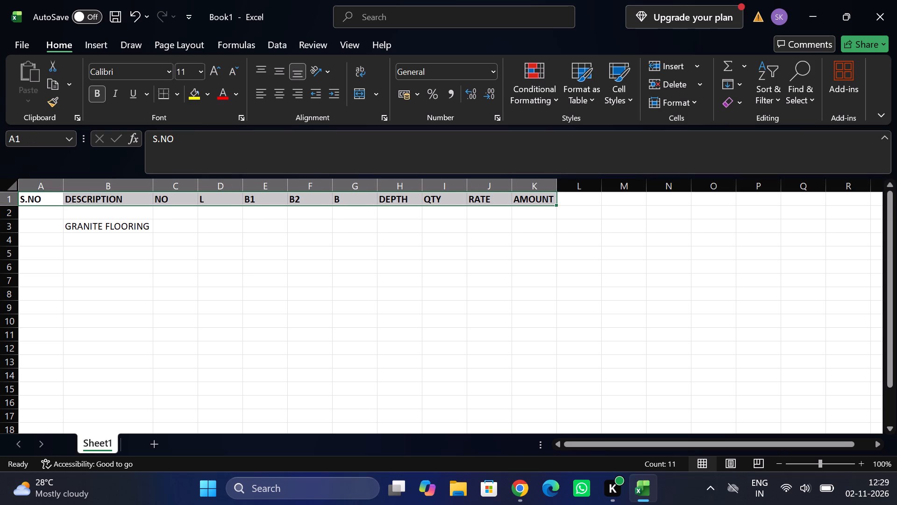
left_click(189, 93)
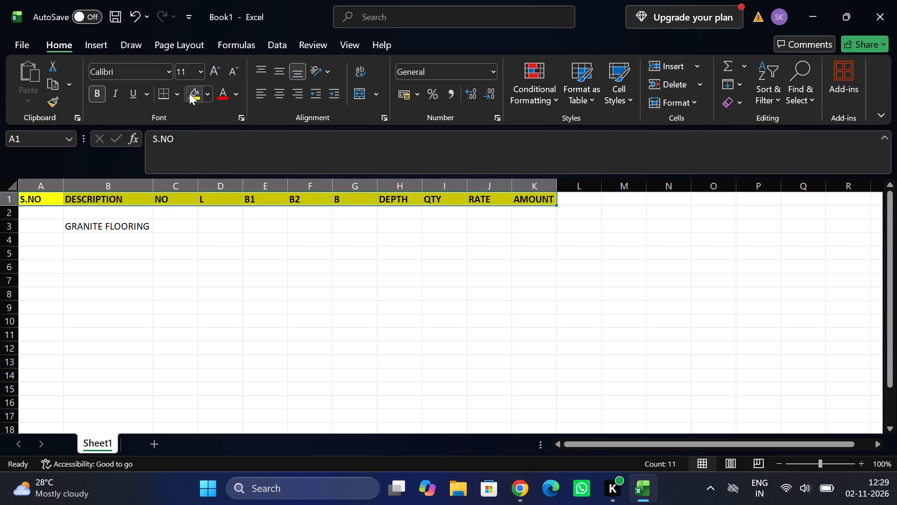
left_click(213, 71)
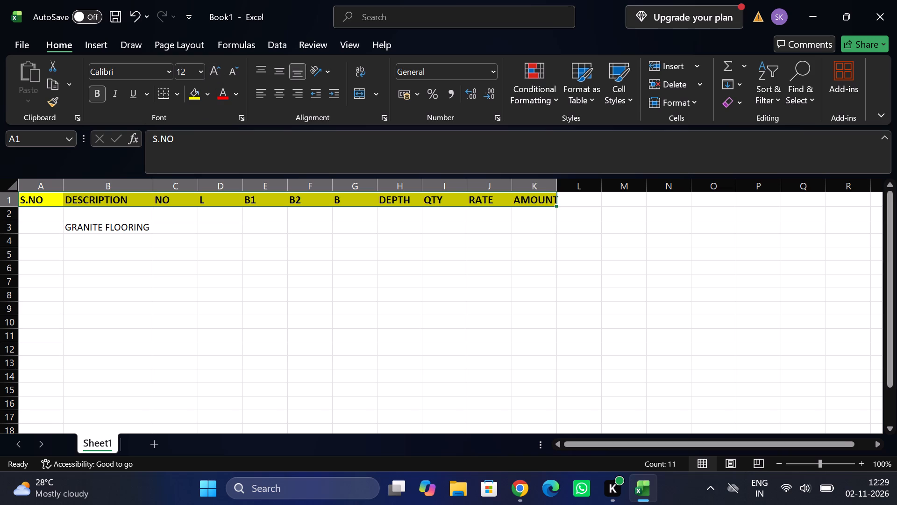
Enter SKIRTING as an item description in cell B15.
left_click(173, 255)
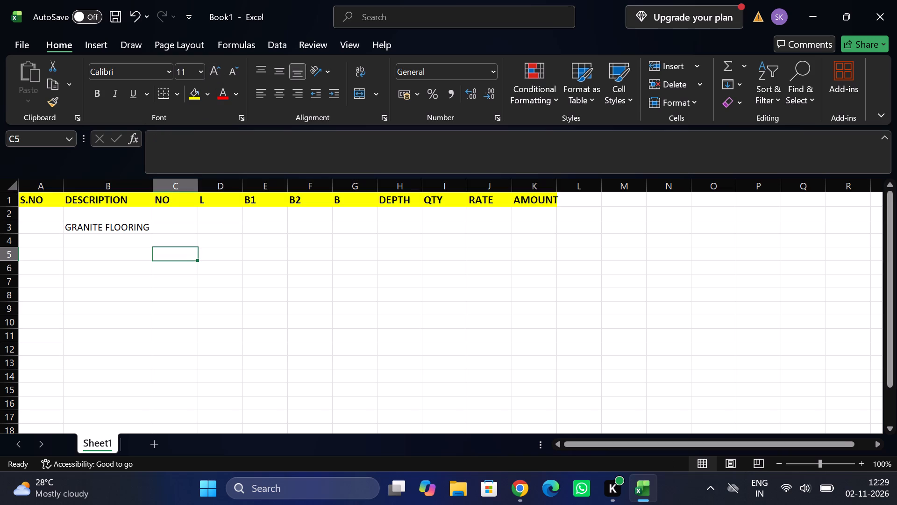
left_click(98, 393)
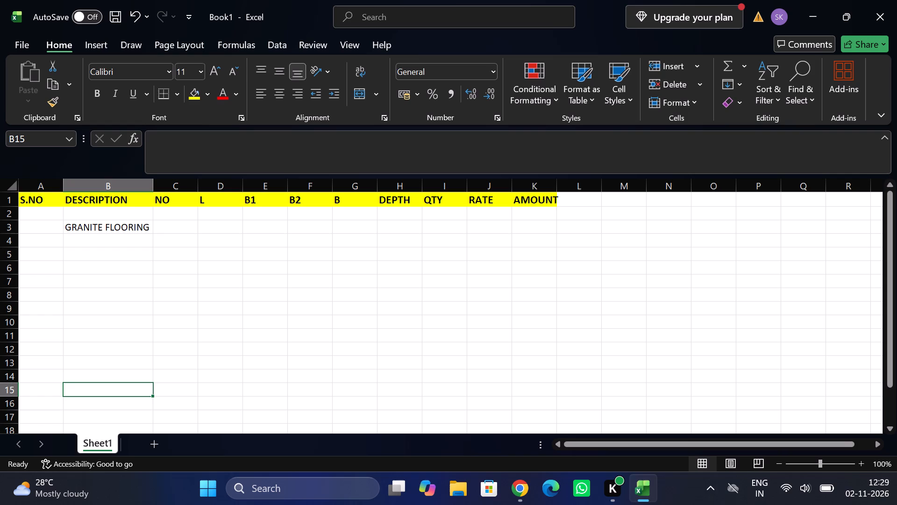
type("SKIRTING")
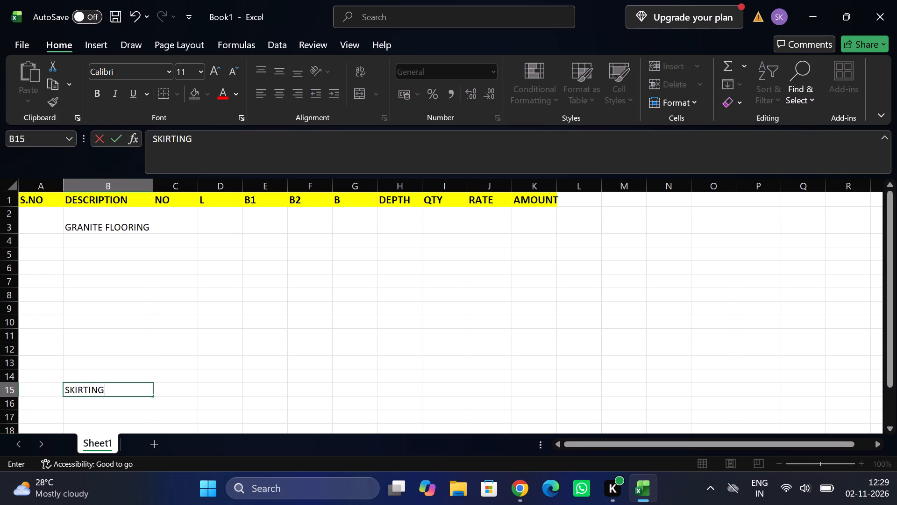
key("Tab")
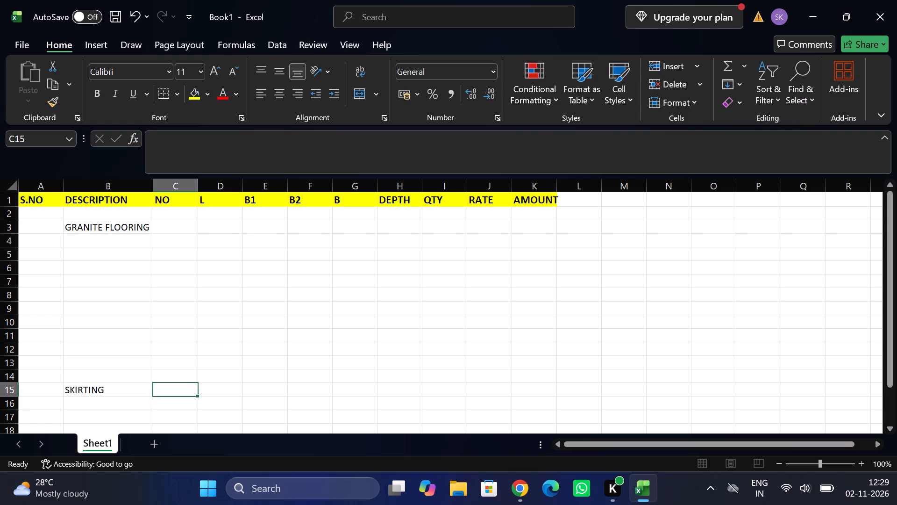
Enter RAMP in cell B4 with a length L of 1.1 and a B1 value of 0.85.
left_click(138, 247)
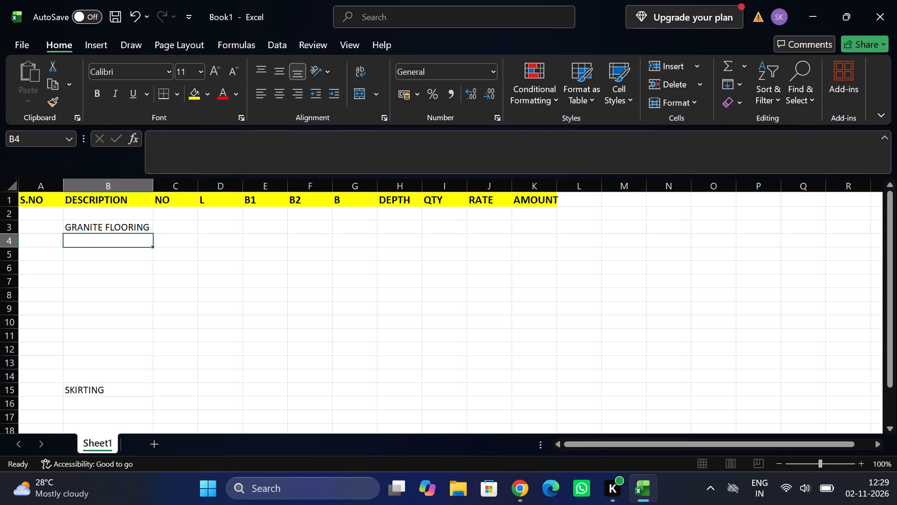
type("RAMO")
key("BackSpace")
key("p")
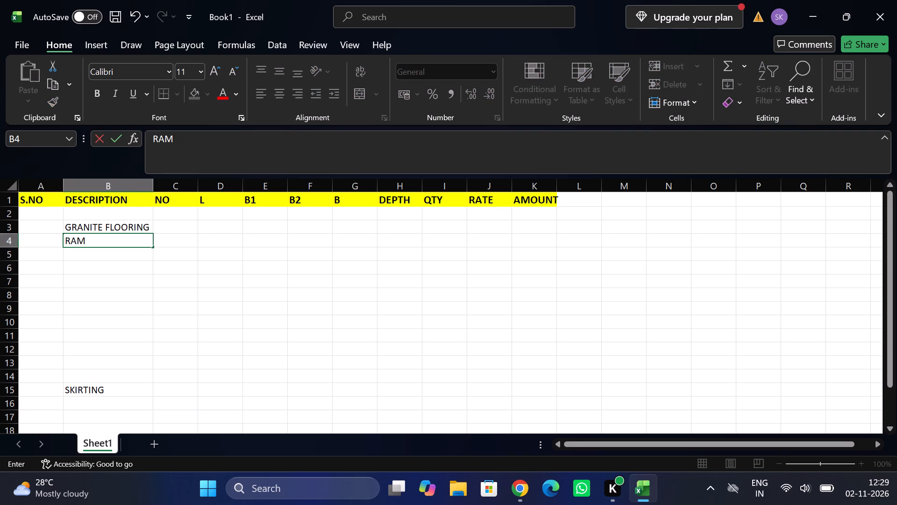
key("Tab")
key("Tab")
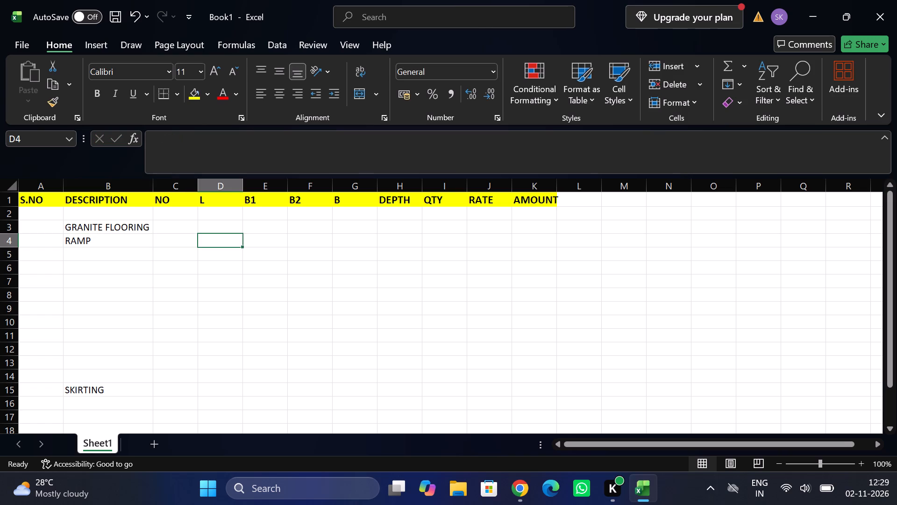
type("1.1")
key("Tab")
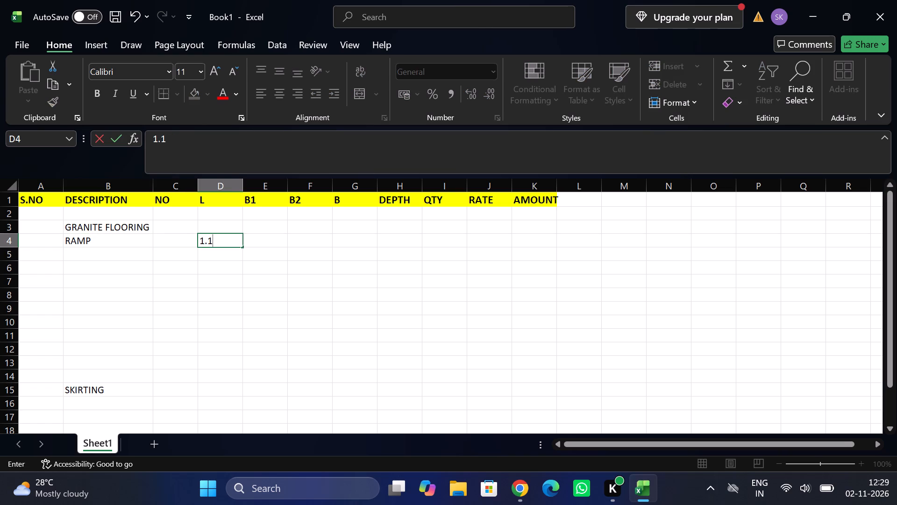
type("0.85")
key("Tab")
key("Tab")
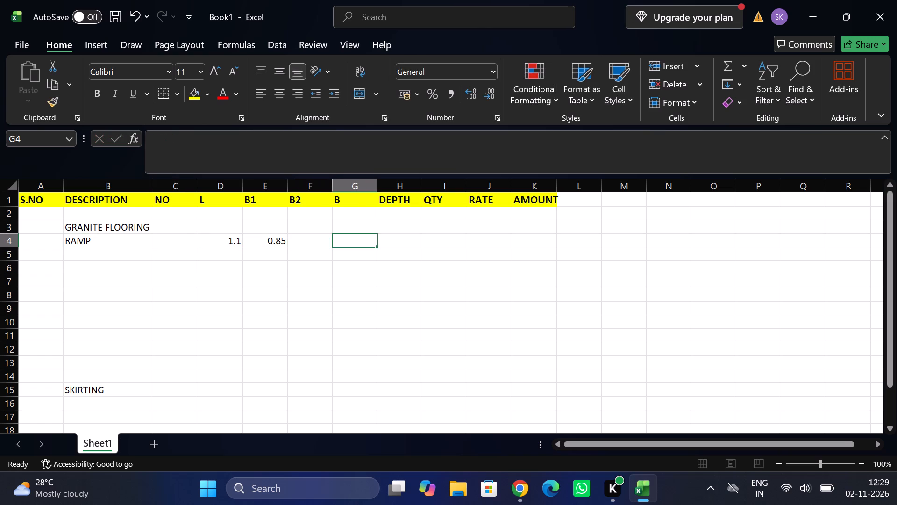
Enter the formula =G4*D4 in the RAMP row's QTY cell I4.
key("Tab")
key("Tab")
key("equal")
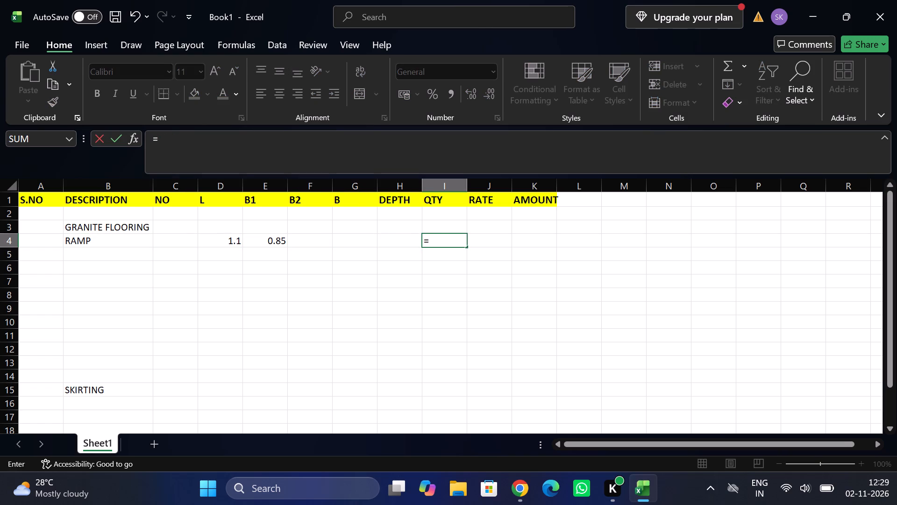
key("Left")
key("Left")
key("Left")
key("Left")
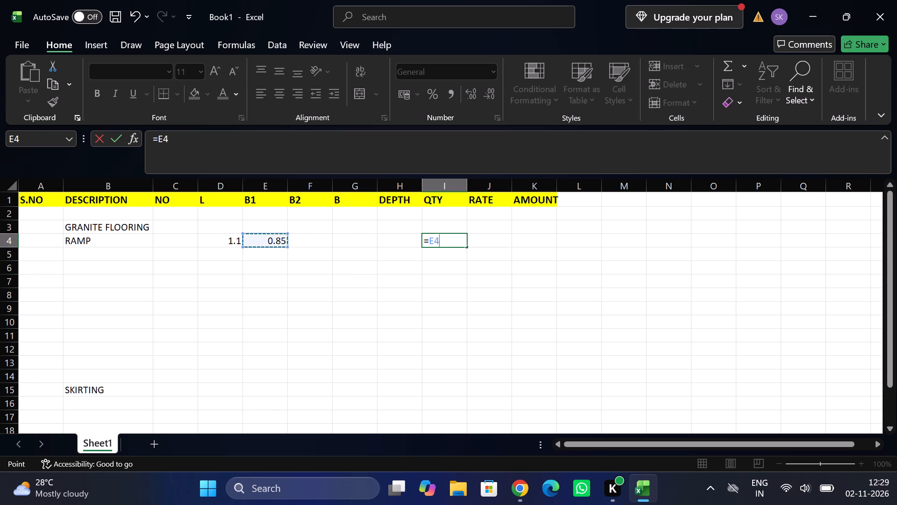
key("Right")
key("Right")
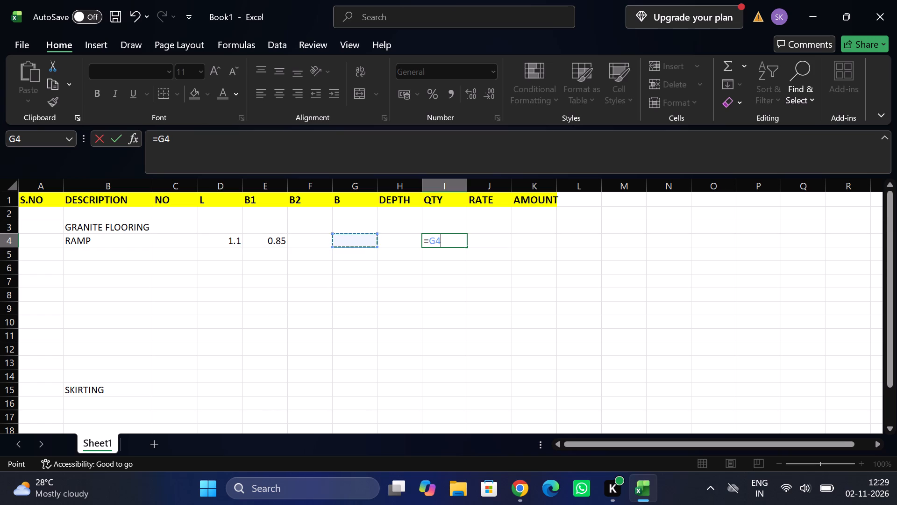
key("shift+asterisk")
key("Left")
key("Left")
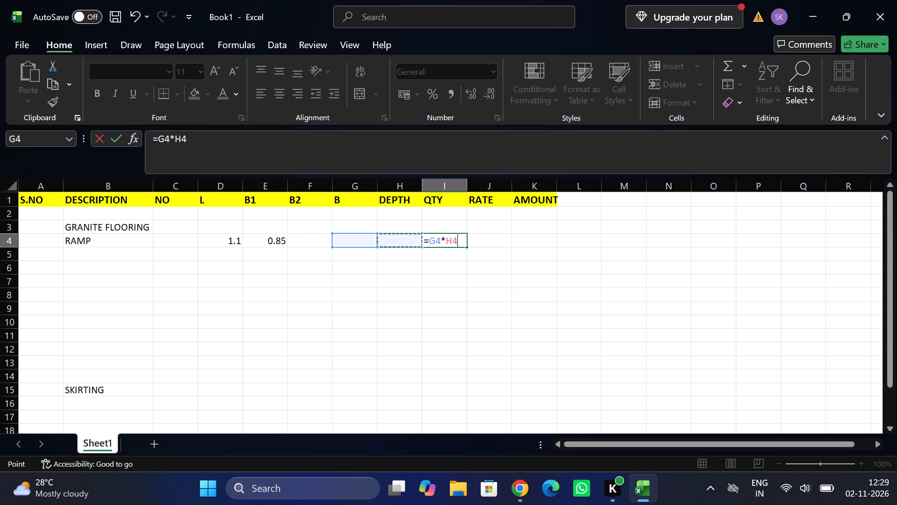
key("Left")
key("Left")
key("Left")
key("Return")
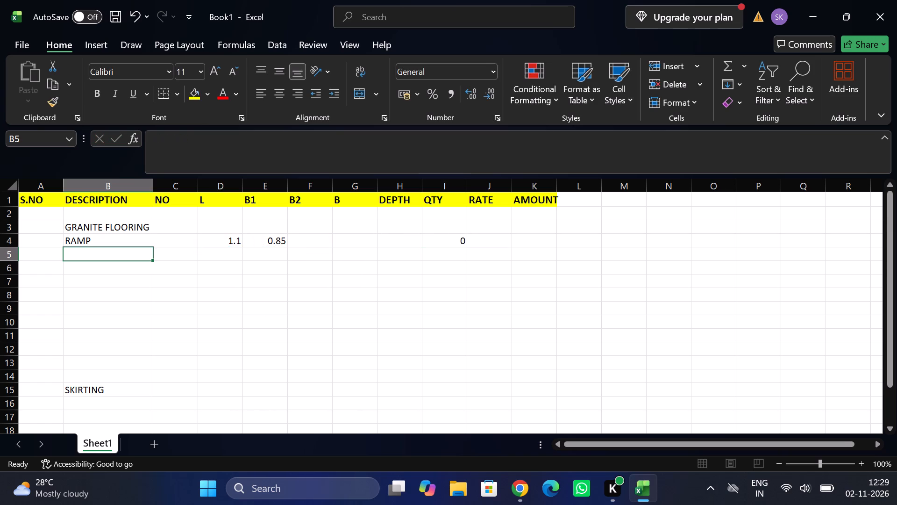
Move the RAMP width 0.85 from the B1 cell E4 to the B cell G4.
key("Up")
key("Right")
key("Right")
key("Right")
key("ctrl+x")
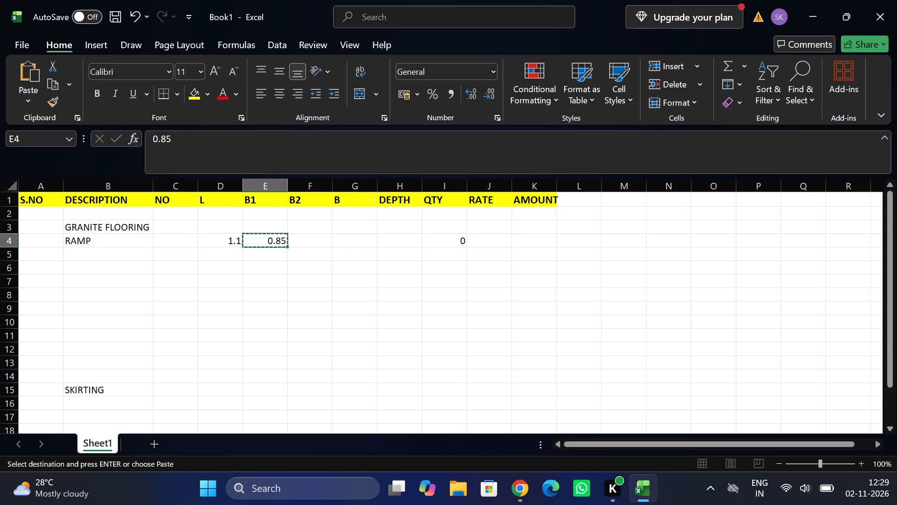
key("Right")
key("Right")
key("ctrl+v")
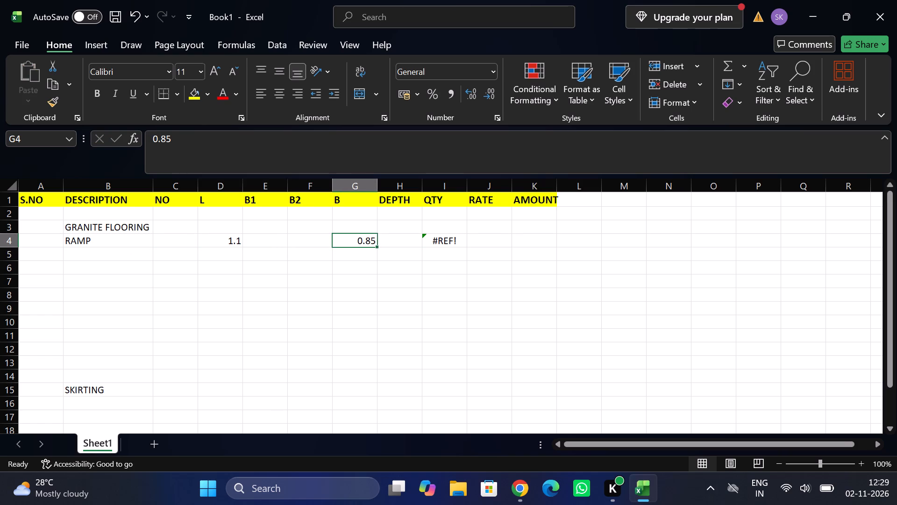
Repair the QTY formula in cell I4 so that it reads =G4*D4.
double_click(428, 239)
left_click(453, 239)
key("BackSpace")
key("BackSpace")
key("BackSpace")
key("BackSpace")
key("BackSpace")
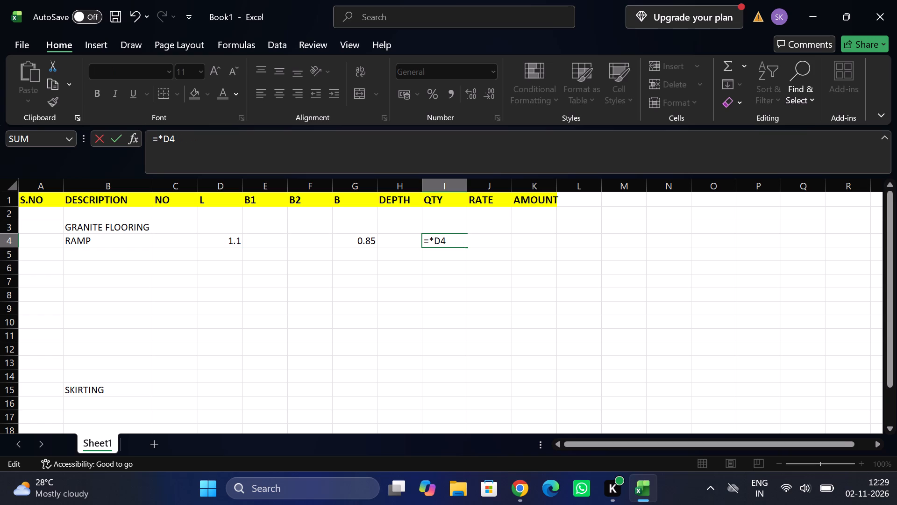
left_click(367, 239)
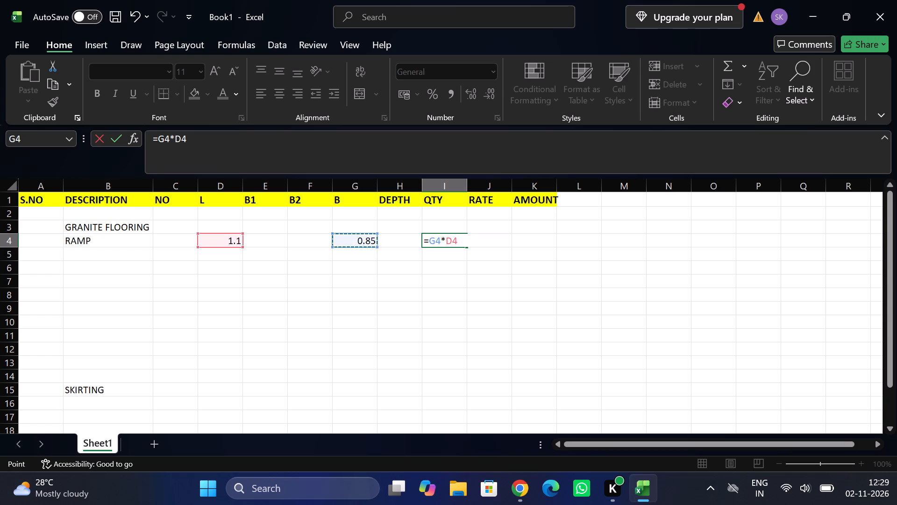
key("Return")
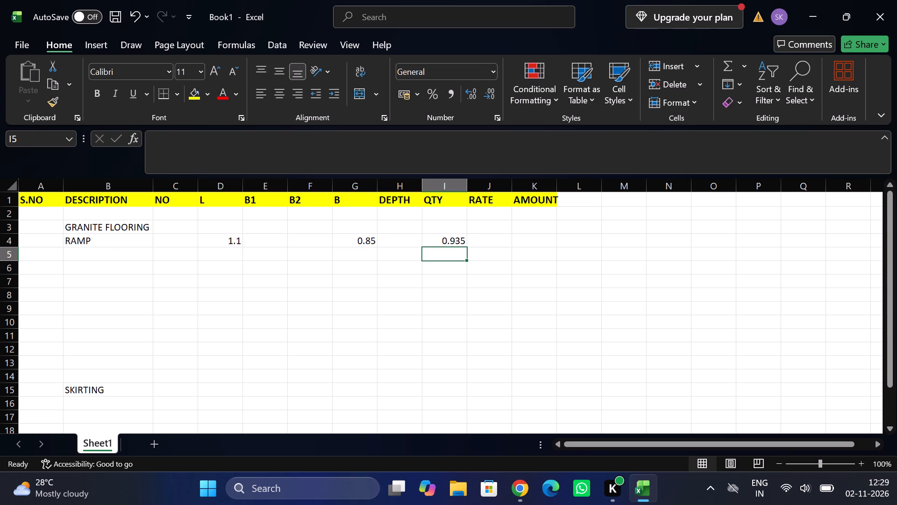
Enter the second granite flooring measurement in row 5 with L 4.2 and B 2.
left_click(221, 256)
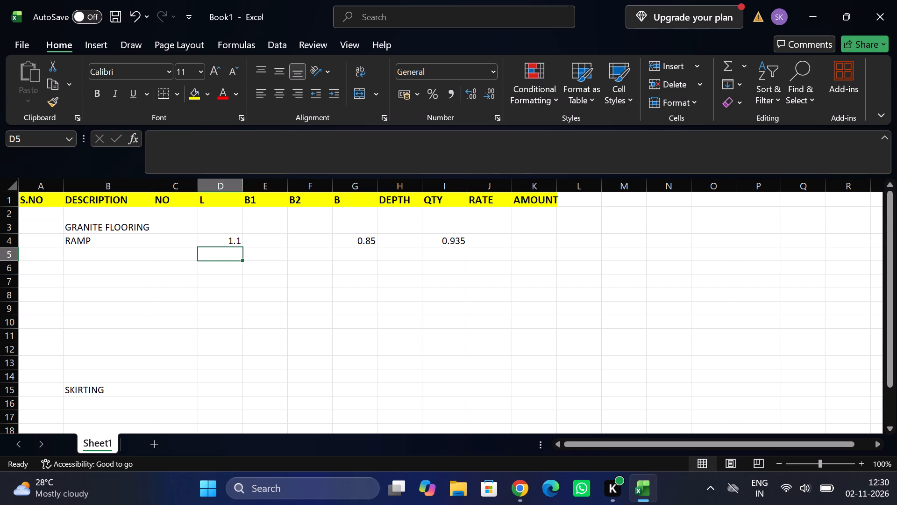
type("4.2")
key("Tab")
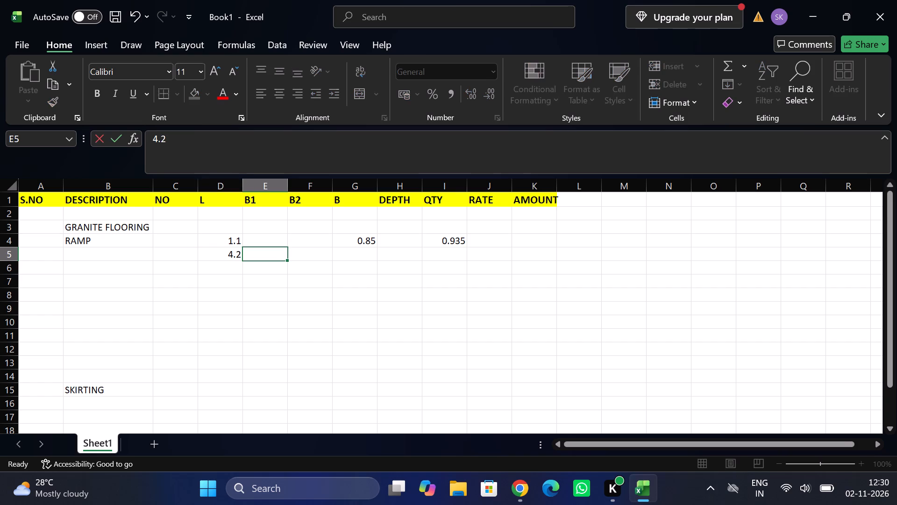
key("Tab")
key("Tab")
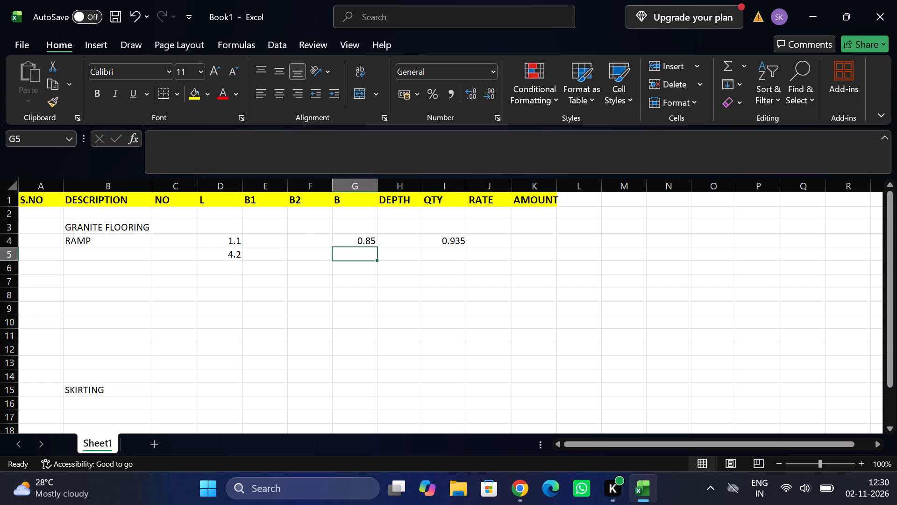
key("2")
key("Right")
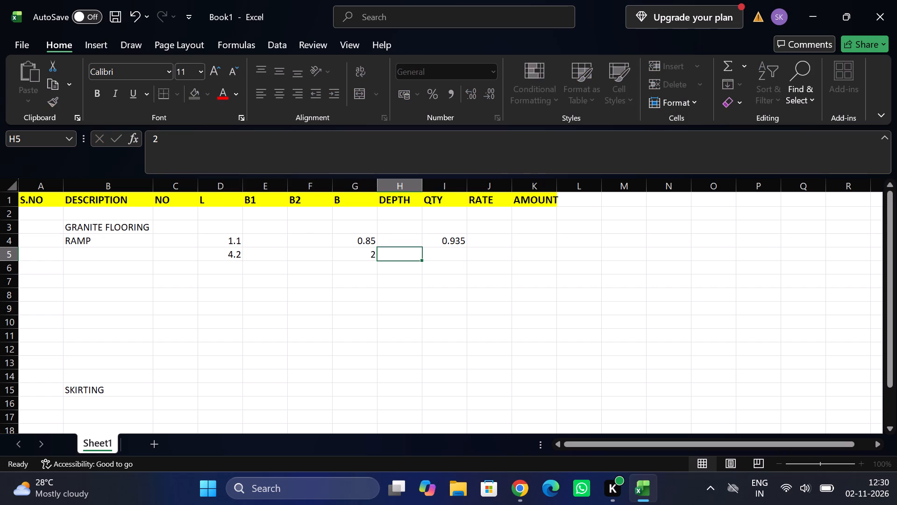
Fill the RAMP row's QTY formula from I4 down through I12.
left_click_drag(452, 243, 458, 352)
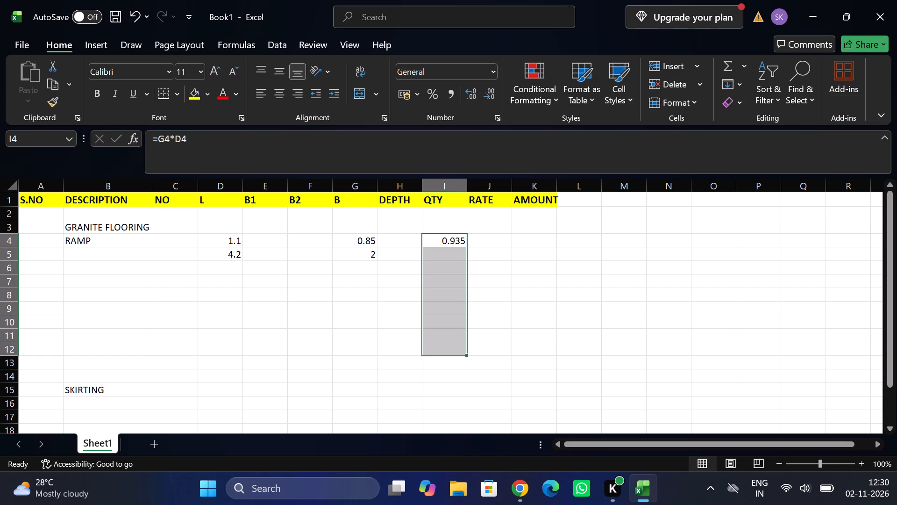
key("ctrl+d")
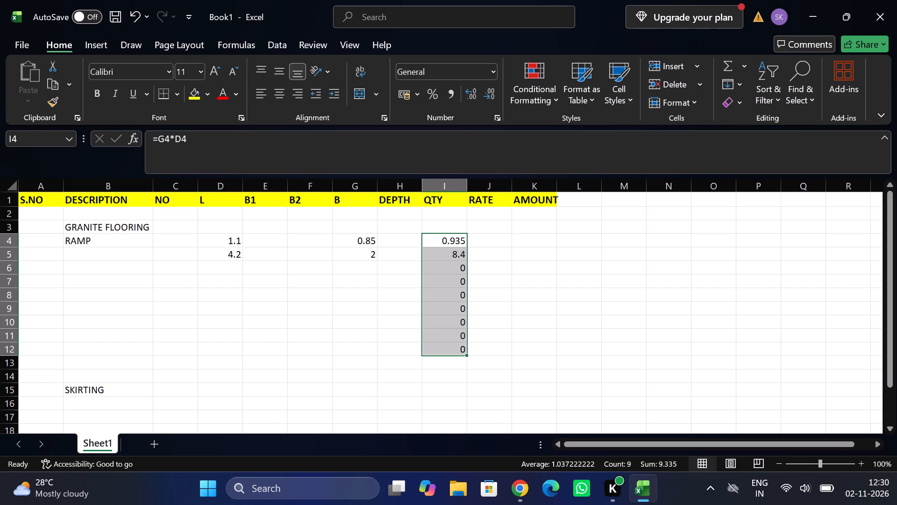
Apply All Borders to the whole of columns A to K, from S.NO to AMOUNT.
scroll(242, 412, "down", 1)
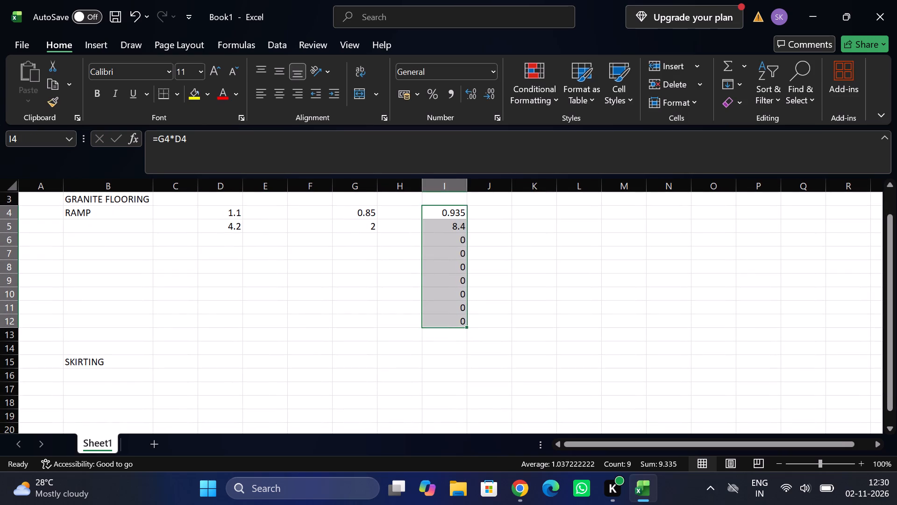
scroll(151, 296, "up", 1)
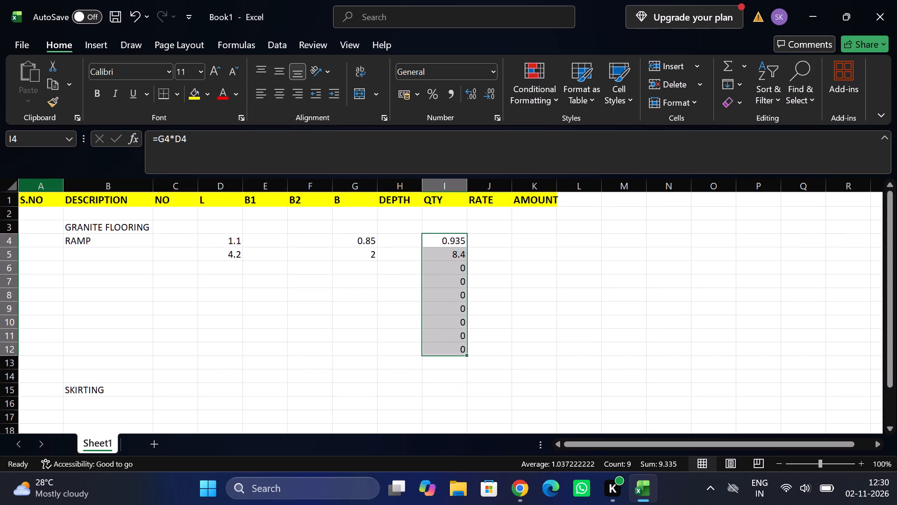
left_click_drag(40, 183, 514, 190)
left_click(177, 98)
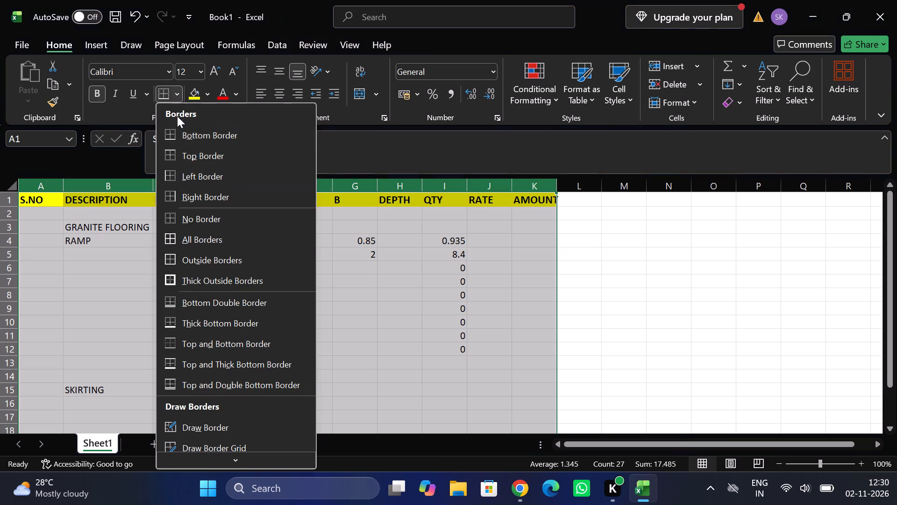
left_click(185, 233)
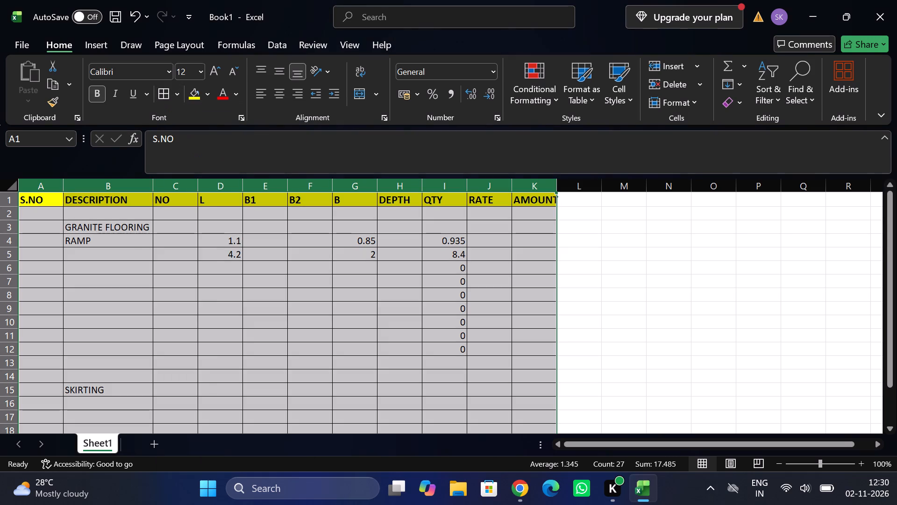
Change the font of the entire sheet to Maiandra GD.
left_click(8, 180)
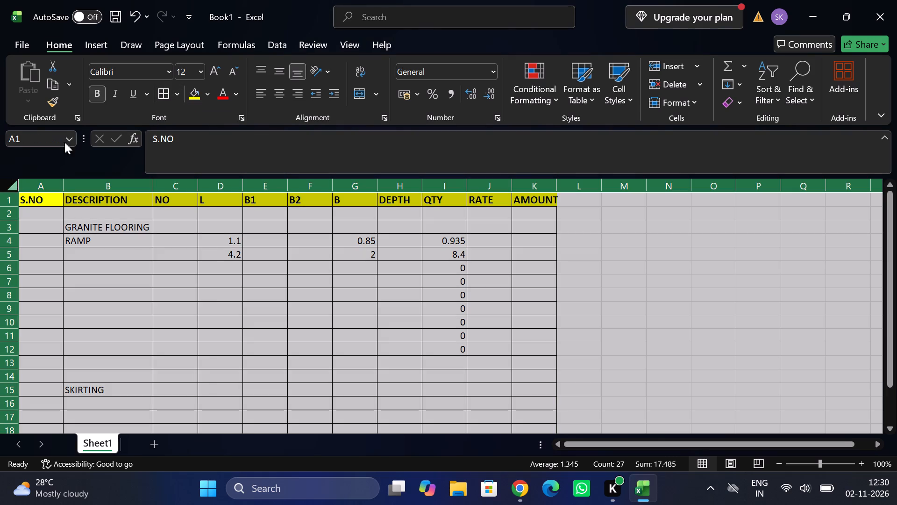
left_click(121, 67)
type("MAI")
key("Return")
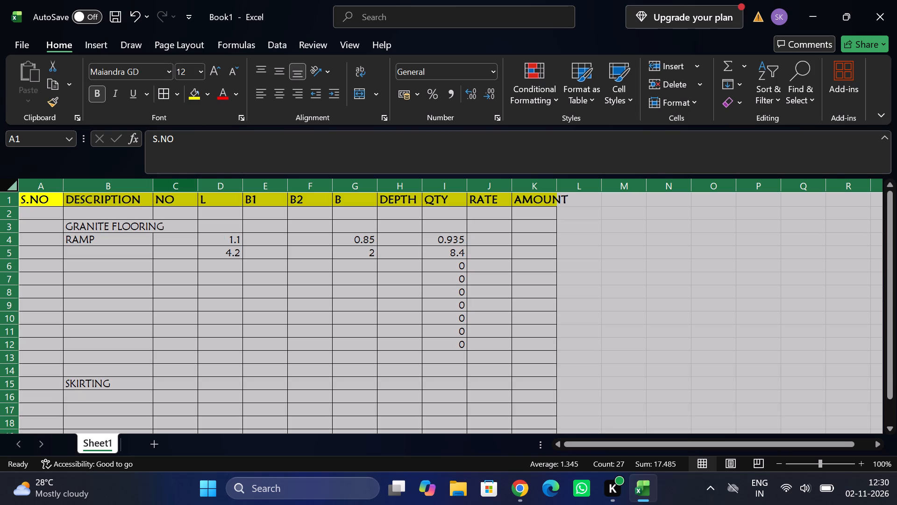
left_click(207, 275)
Auto-fit the width of the AMOUNT column K to its heading.
double_click(556, 179)
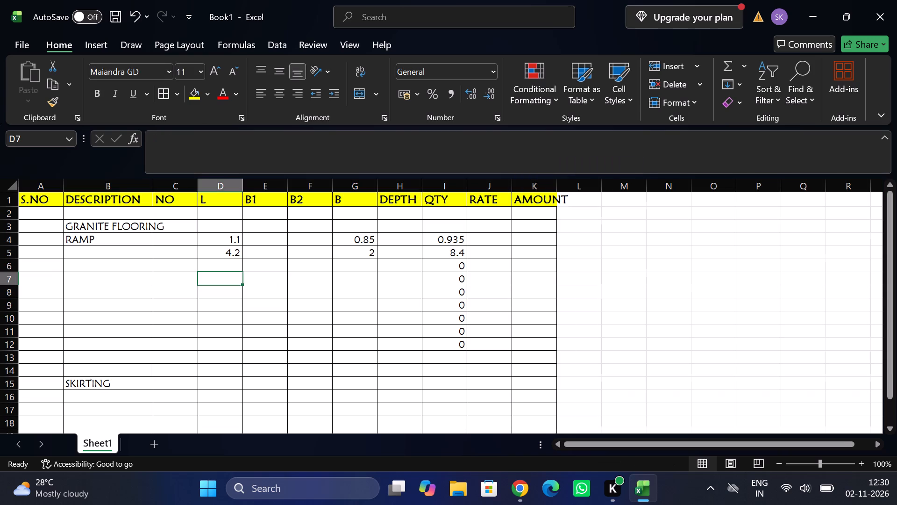
left_click(389, 337)
Freeze the panes above row 2 so the yellow header row stays fixed.
scroll(234, 368, "down", 1)
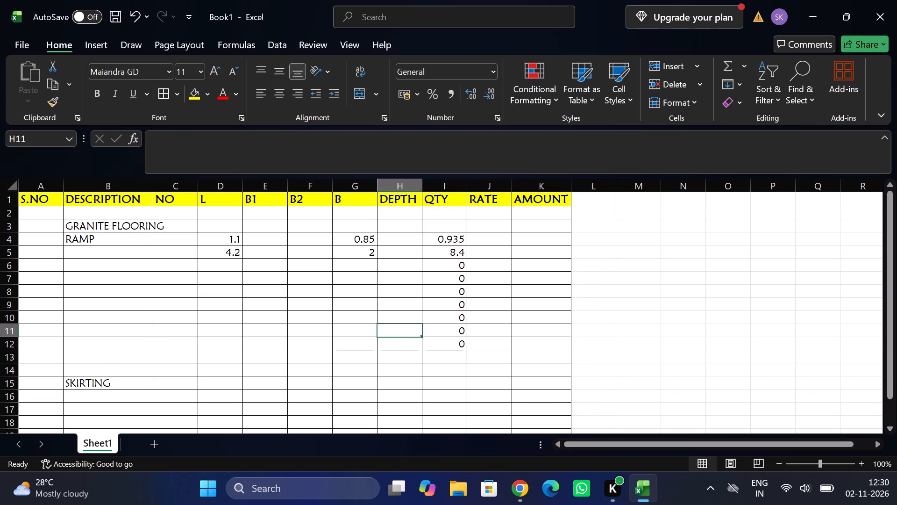
scroll(234, 368, "down", 1)
scroll(234, 368, "up", 2)
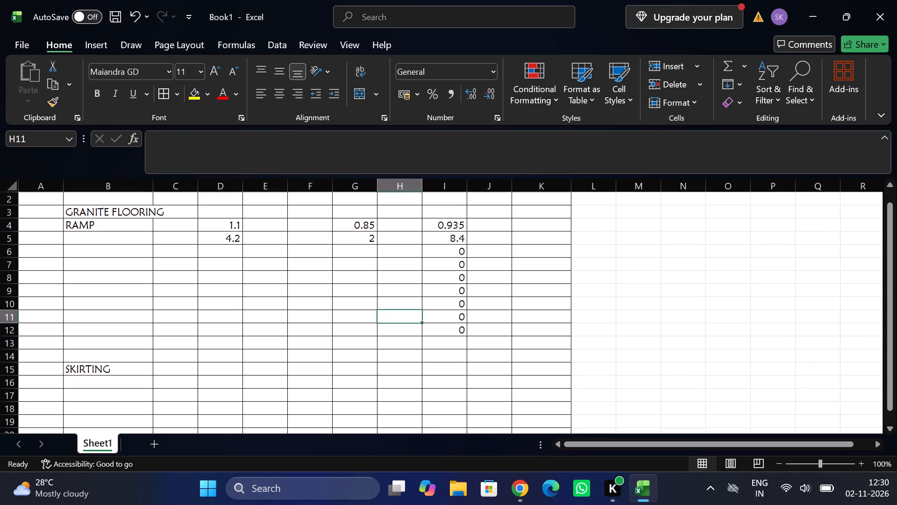
scroll(59, 253, "up", 1)
left_click(10, 216)
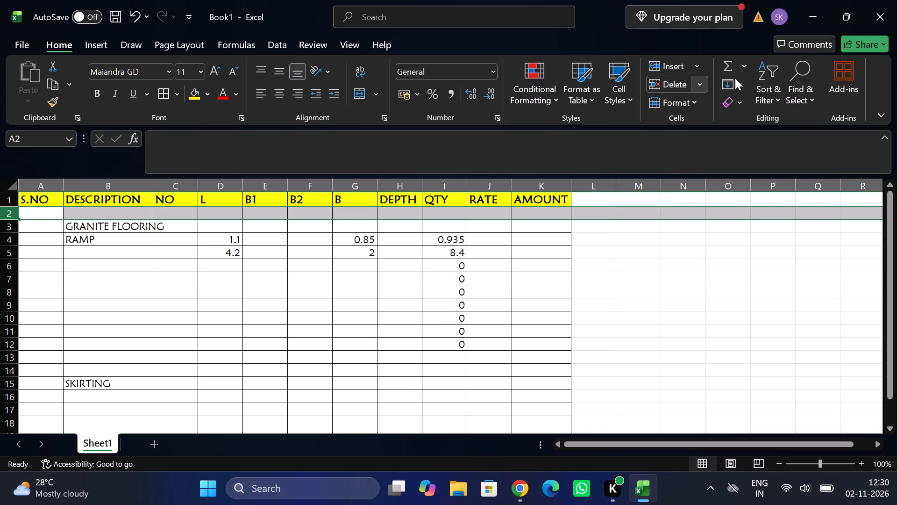
left_click(354, 38)
left_click(612, 105)
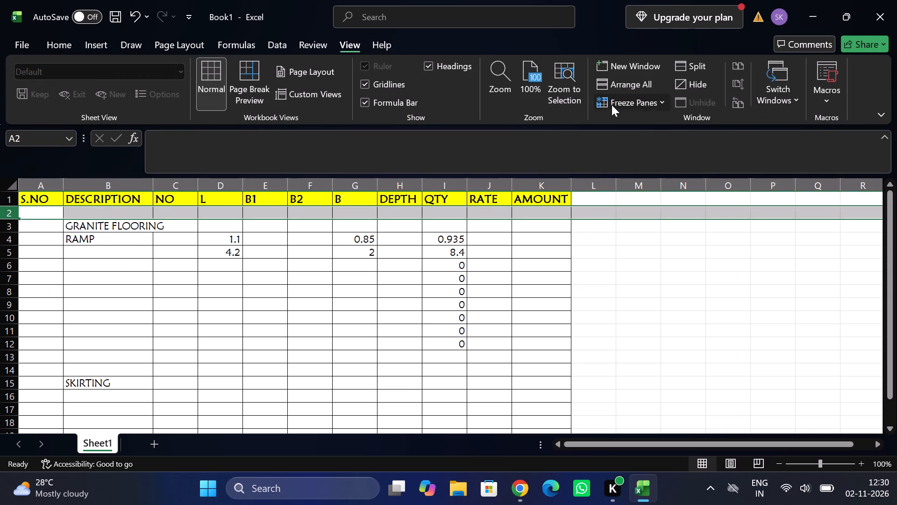
left_click(622, 133)
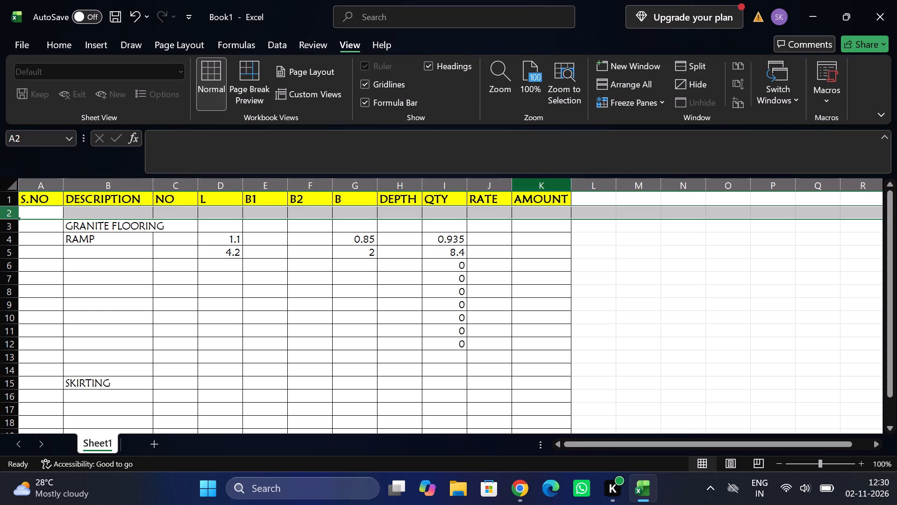
left_click(244, 328)
Enter the first skirting measurement in row 16 with NO 3, L 1.15 and B 0.15.
scroll(244, 328, "down", 1)
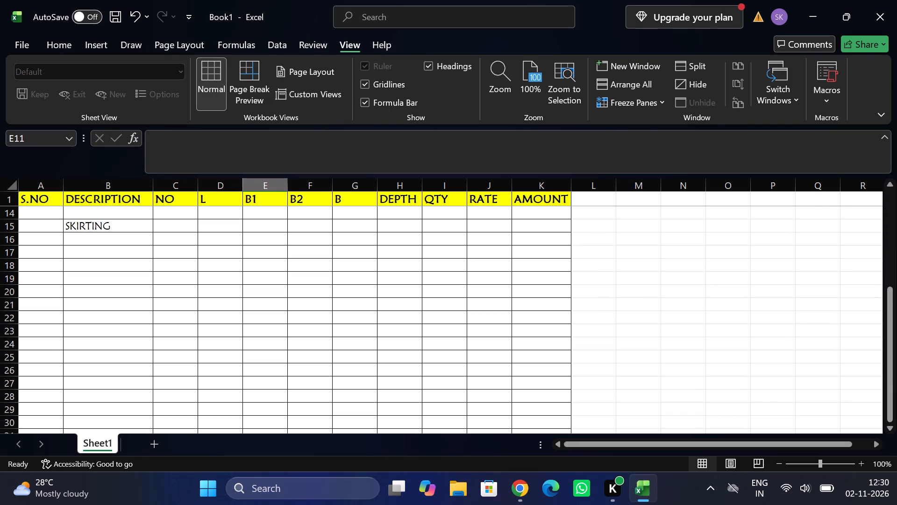
left_click(208, 239)
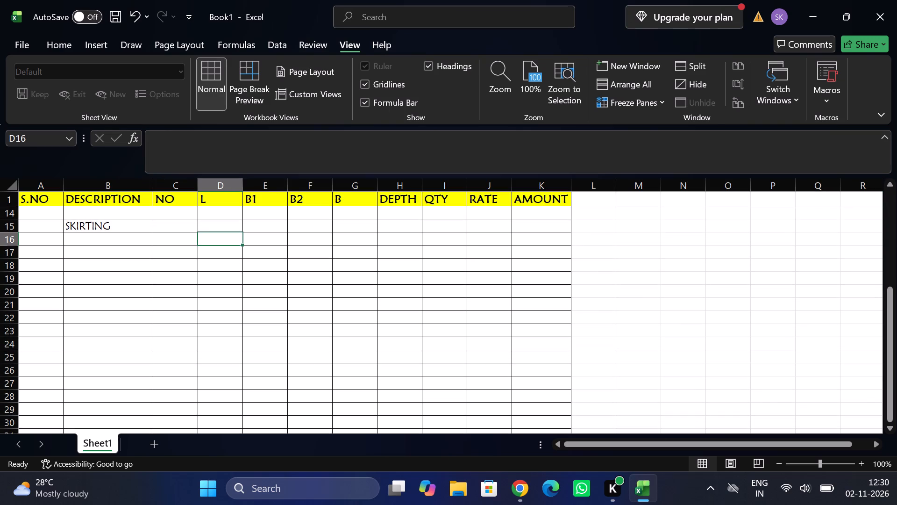
type("1.15")
key("Tab")
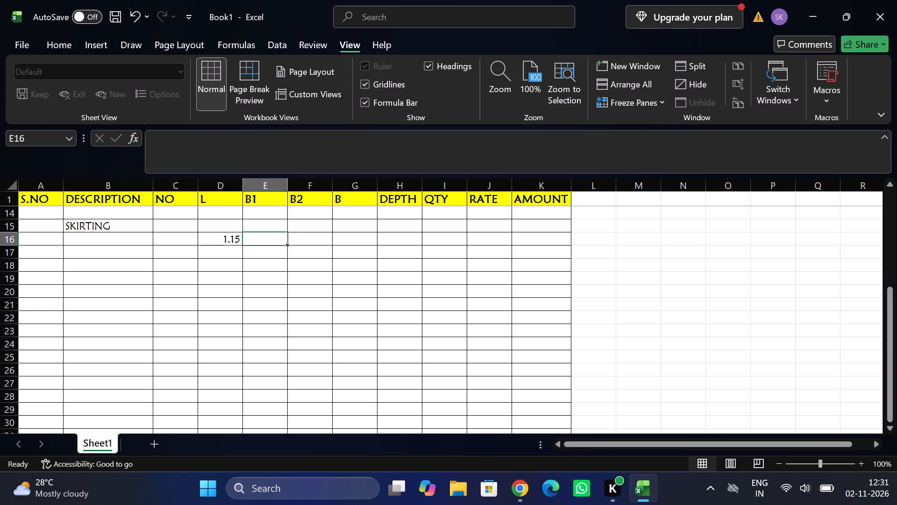
key("Left")
key("Left")
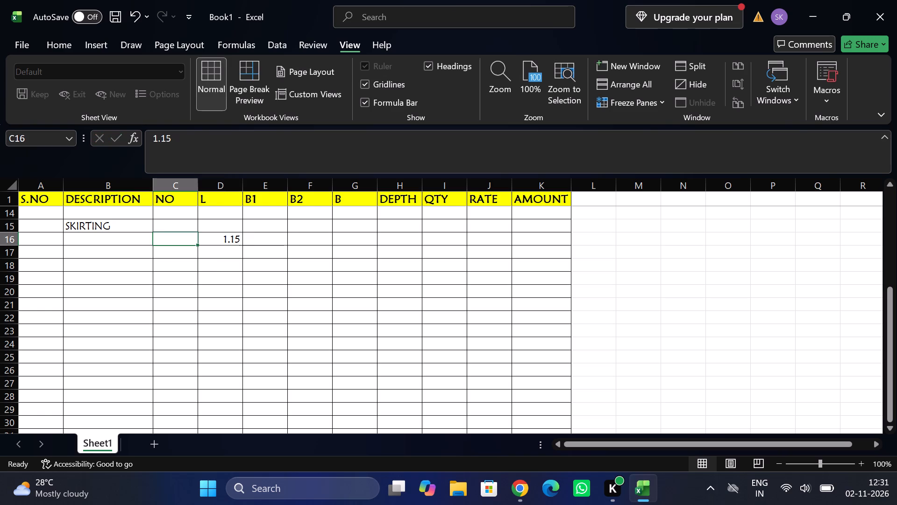
key("3")
key("Tab")
key("Tab")
key("Tab")
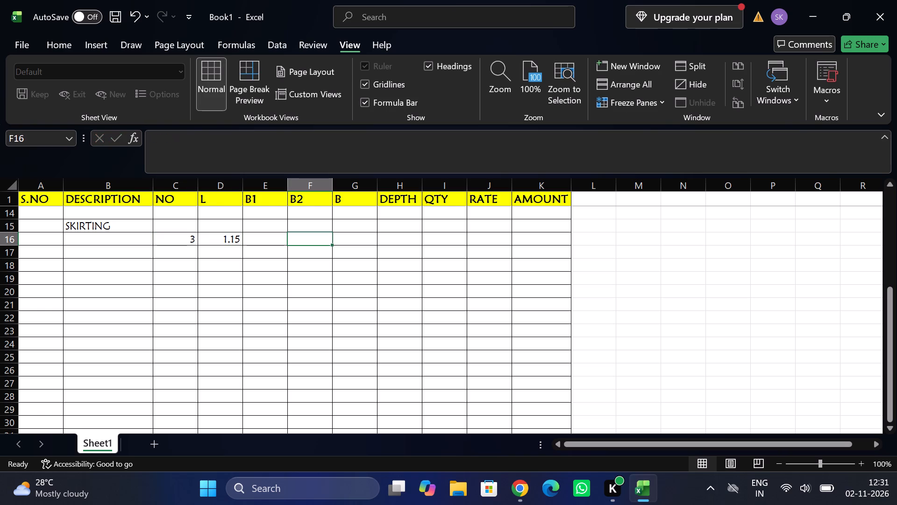
key("Tab")
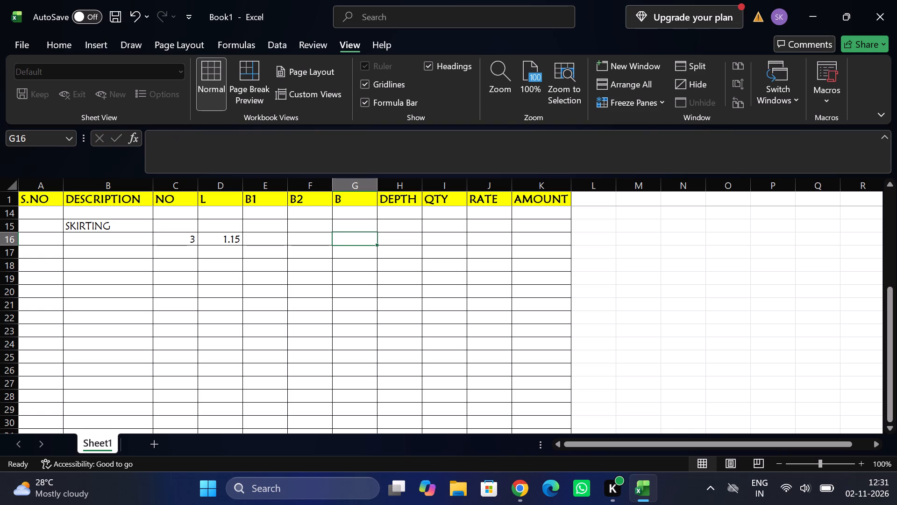
type("0.")
type("15")
key("Tab")
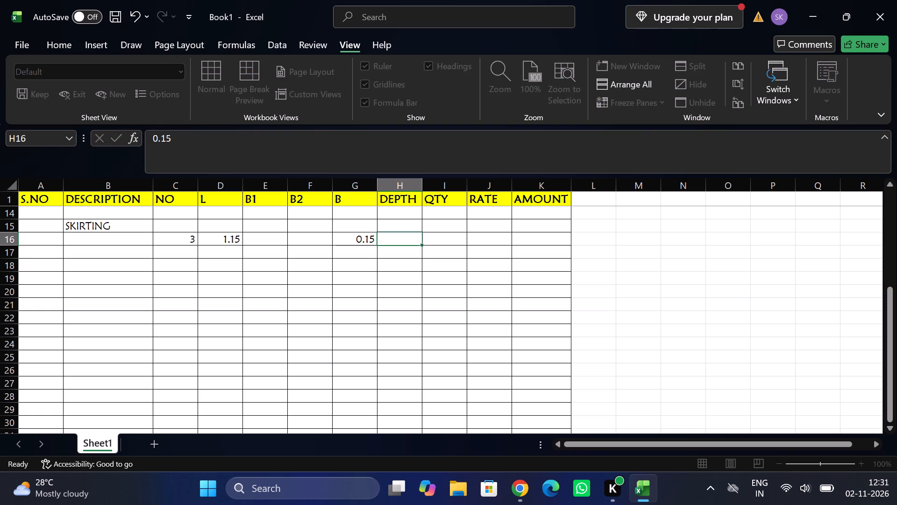
Enter the formula =G16*D16*C16 in the first skirting row's QTY cell I16.
key("Tab")
key("equal")
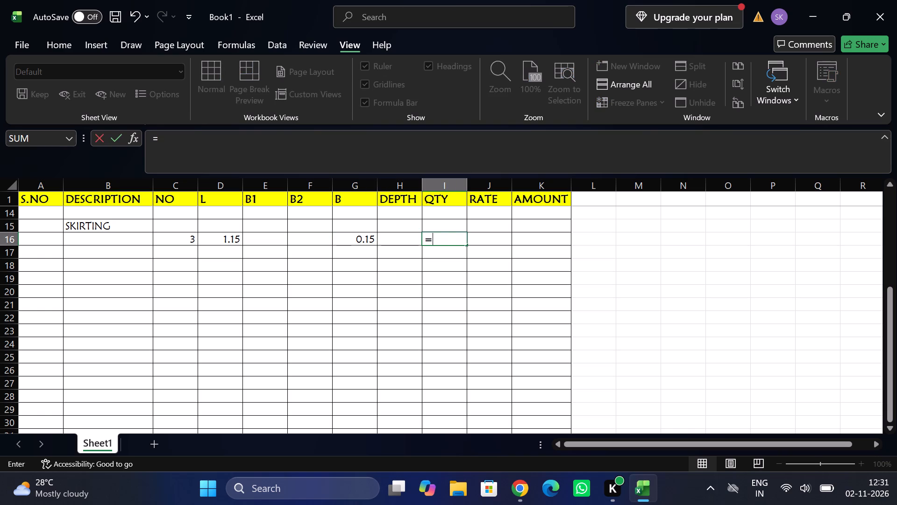
key("Left")
key("Left")
key("shift+asterisk")
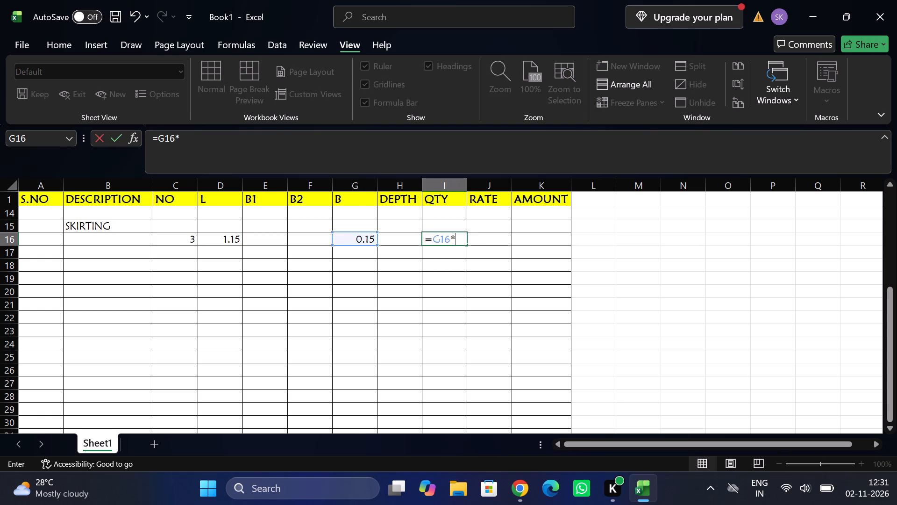
key("Left")
key("Left")
key("Left")
key("Left")
key("Left")
key("shift+asterisk")
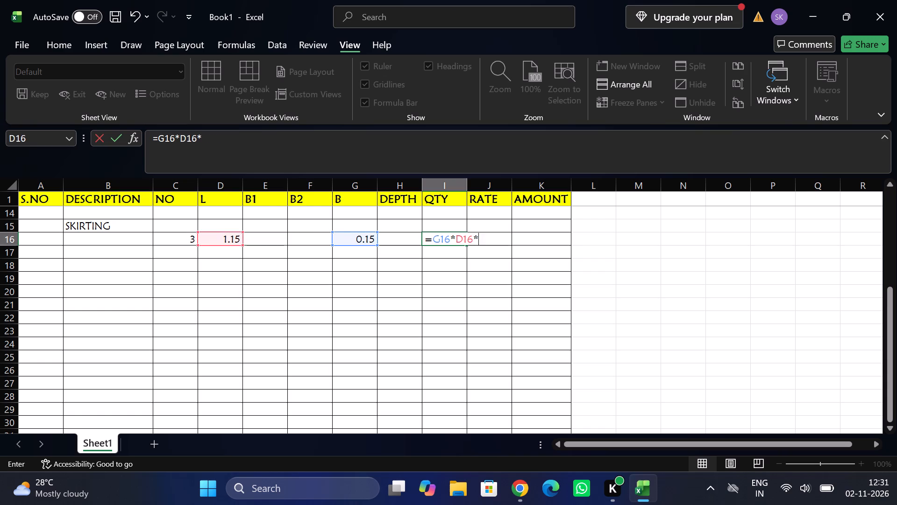
key("Left")
key("Left")
key("Left")
key("Left")
key("Left")
key("Left")
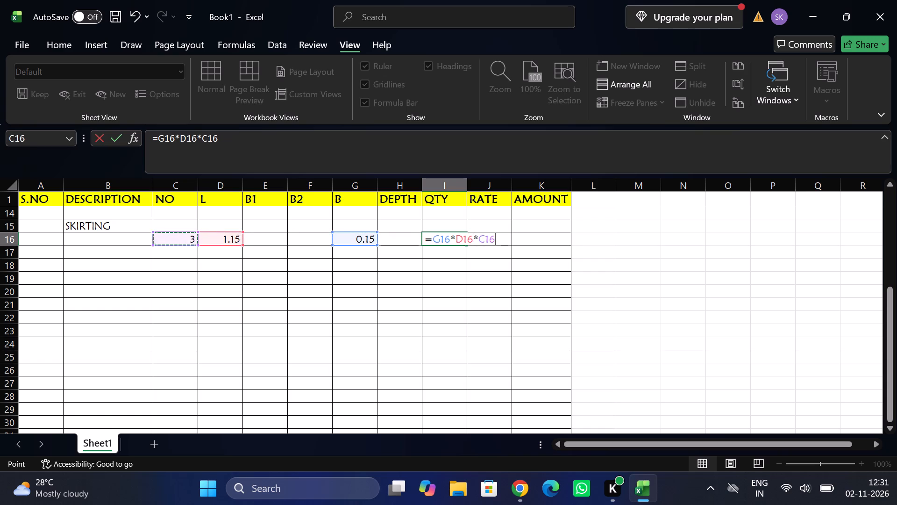
key("Return")
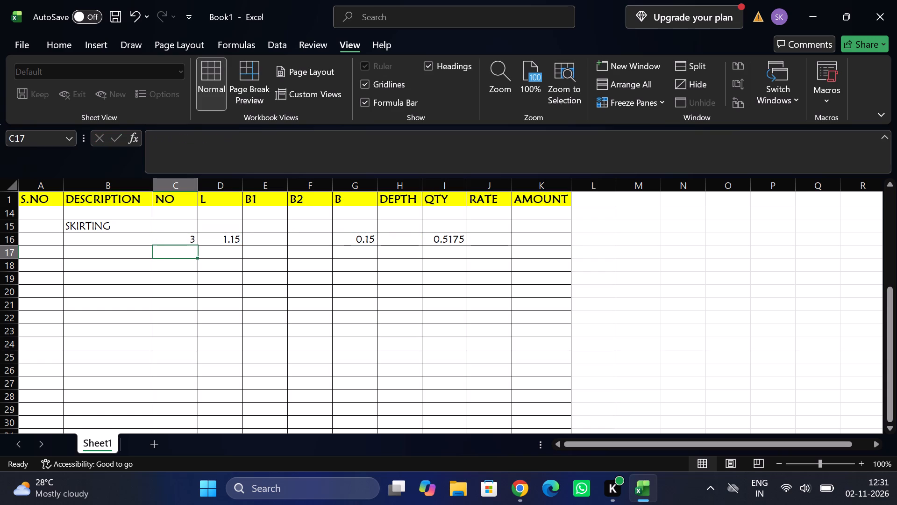
Enter the second skirting measurement in row 17 with NO 2, L 1.15 copied from the row above, and B 0.3.
key("2")
key("Tab")
key("ctrl+d")
key("Tab")
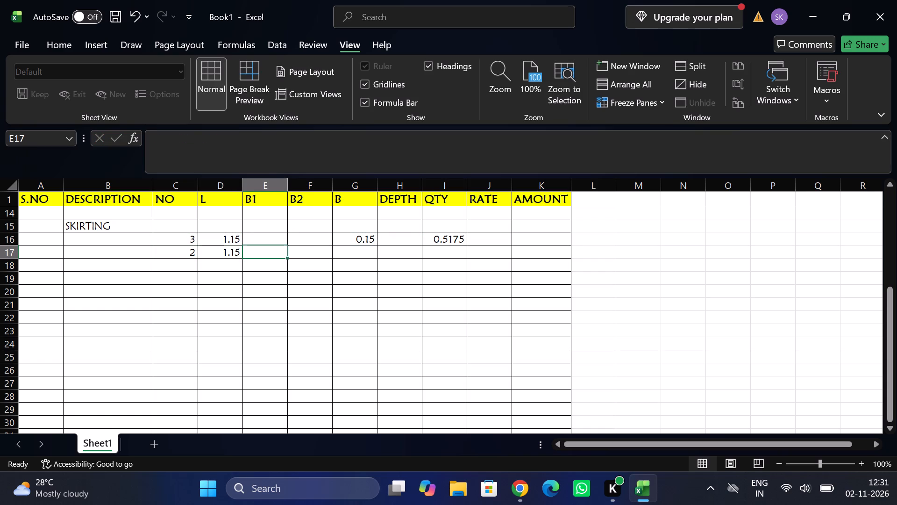
key("Tab")
key("Tab")
key("ctrl+d")
key("Tab")
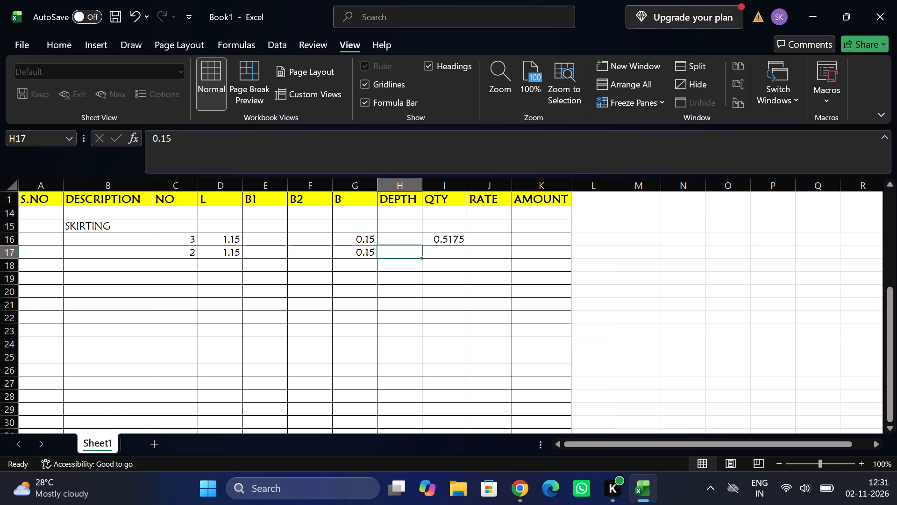
key("shift+Tab")
type("0.3")
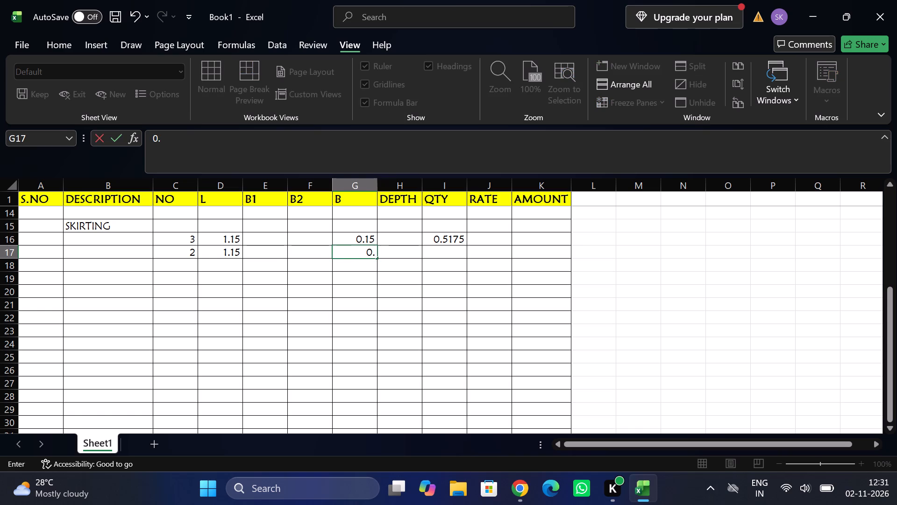
key("Tab")
key("Tab")
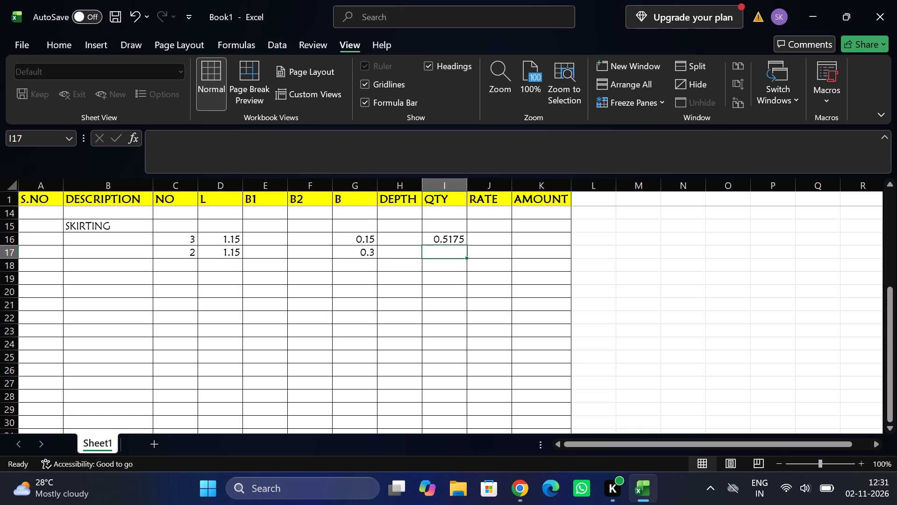
Fill the skirting QTY formula from I16 down through I28.
left_click_drag(436, 242, 437, 397)
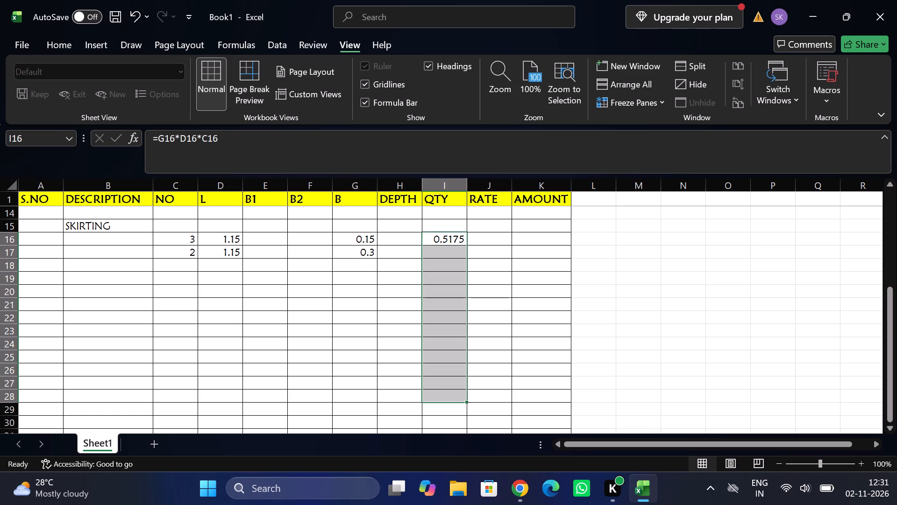
key("ctrl+d")
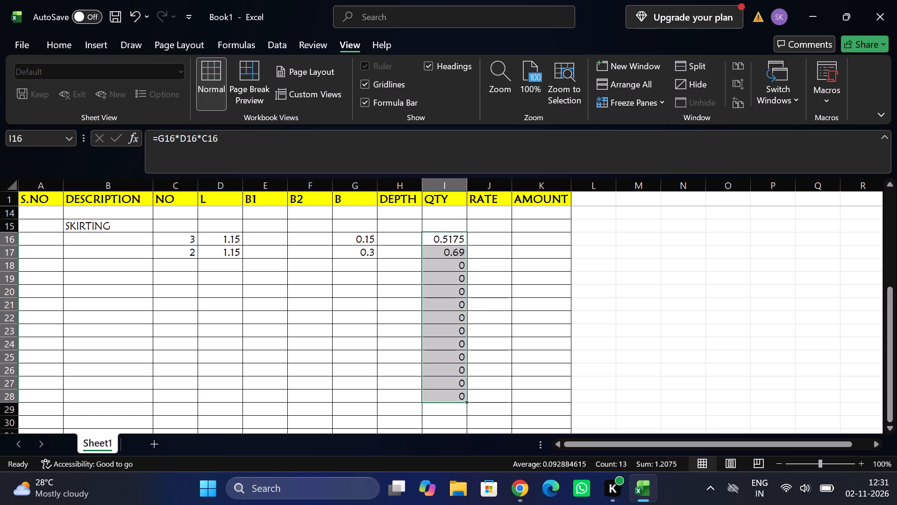
Enter a deduction labelled DED in row 6 of the granite flooring section with L -0.25 and B 0.85.
scroll(244, 342, "up", 1)
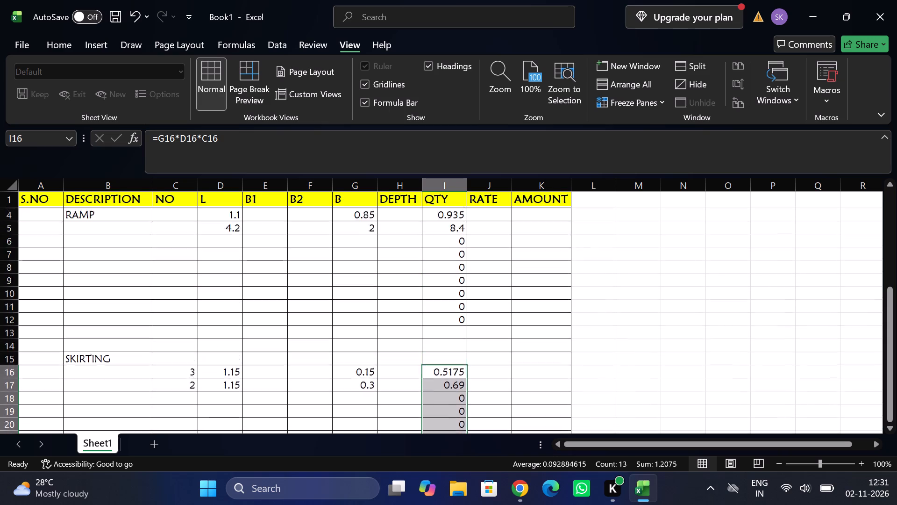
scroll(244, 342, "up", 1)
left_click(127, 268)
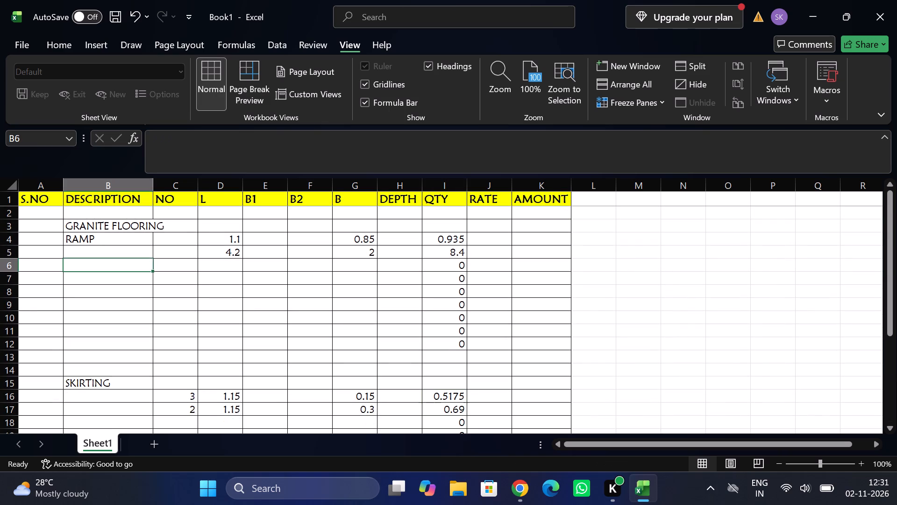
type("DED")
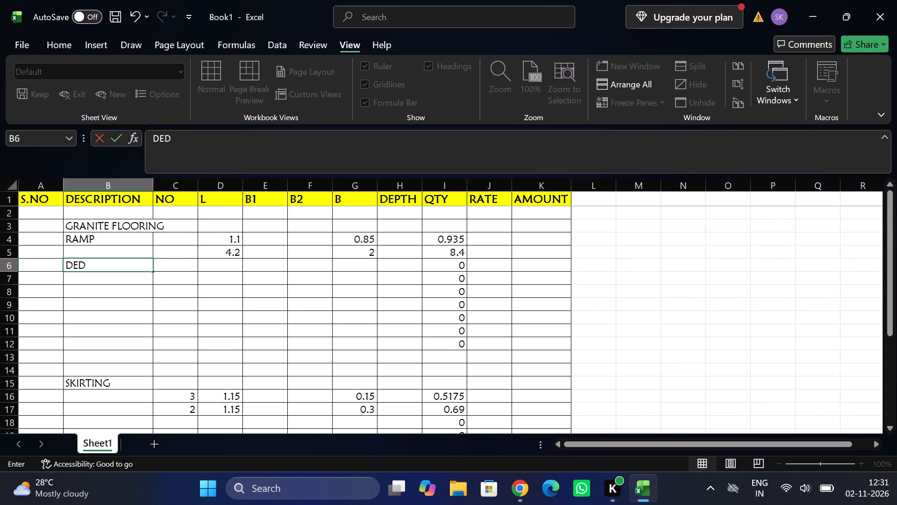
key("Tab")
key("Tab")
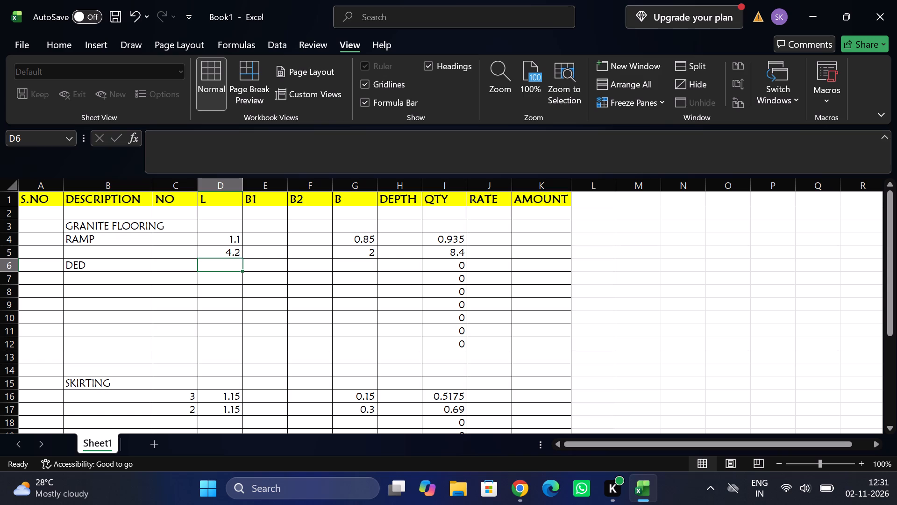
type("-0.25")
key("Tab")
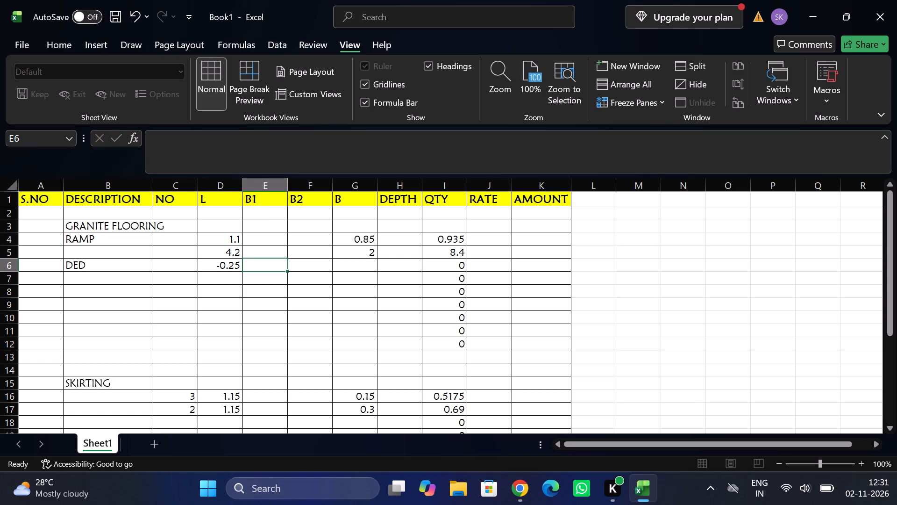
key("0")
key("BackSpace")
key("Tab")
key("Tab")
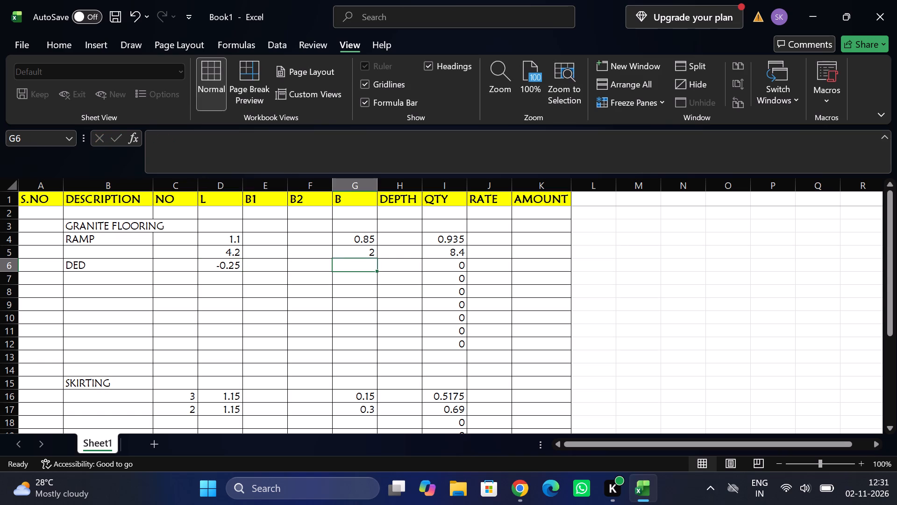
type("0.")
type("85")
key("Tab")
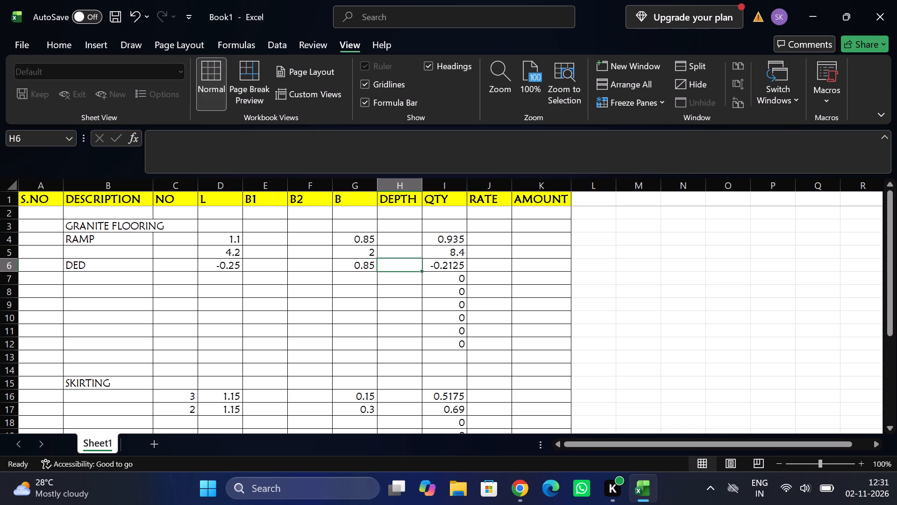
Enter the flooring measurement in row 7 with L 1.2 and B 0.85 copied from the row above.
left_click(215, 278)
type("1.2")
key("Tab")
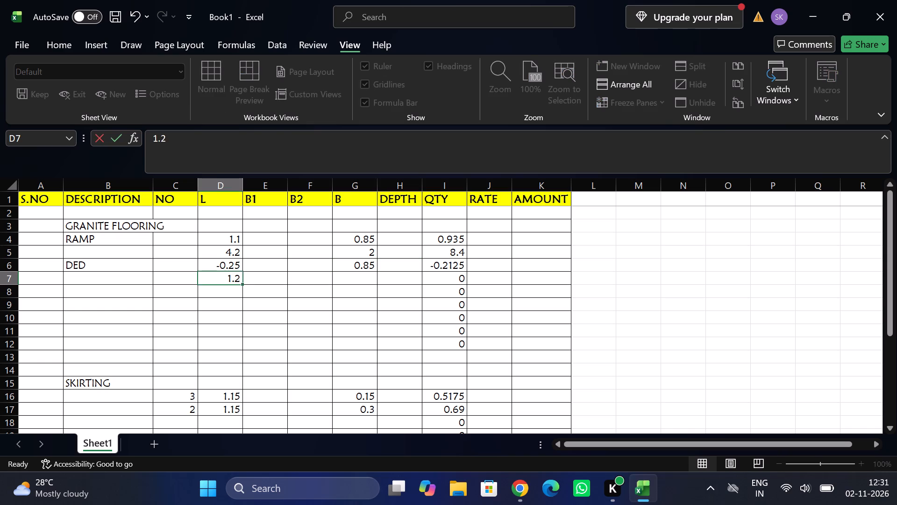
key("Tab")
key("Tab")
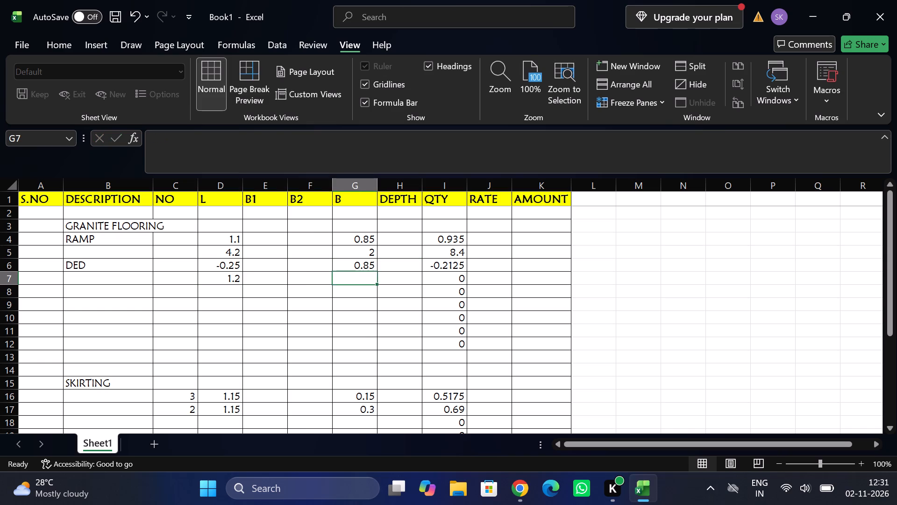
key("ctrl+d")
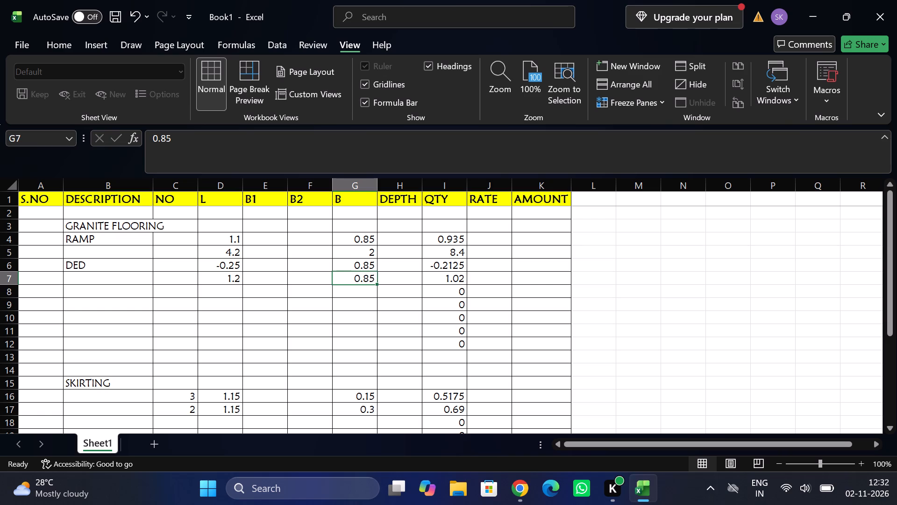
Add a STEPS entry in row 18 of the skirting section with NO 4, L 1.1 and B 0.15.
scroll(213, 346, "down", 1)
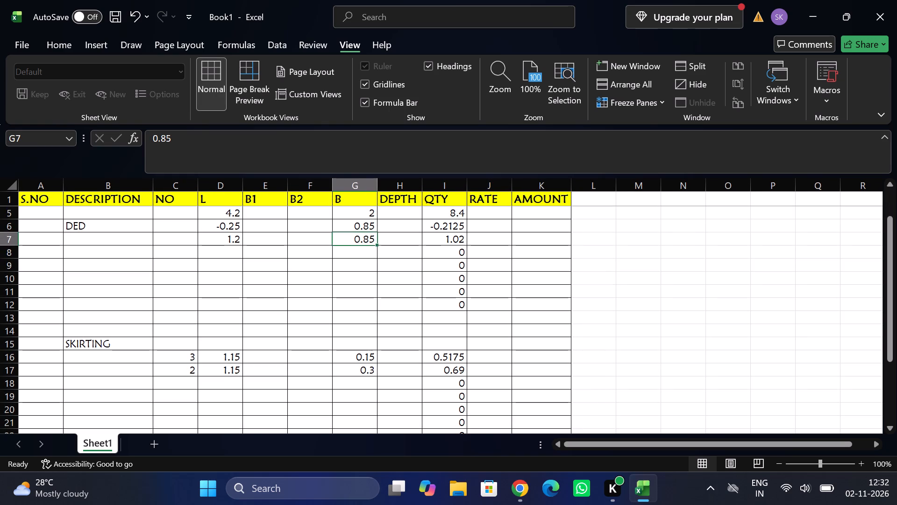
left_click(134, 384)
type("STEPS")
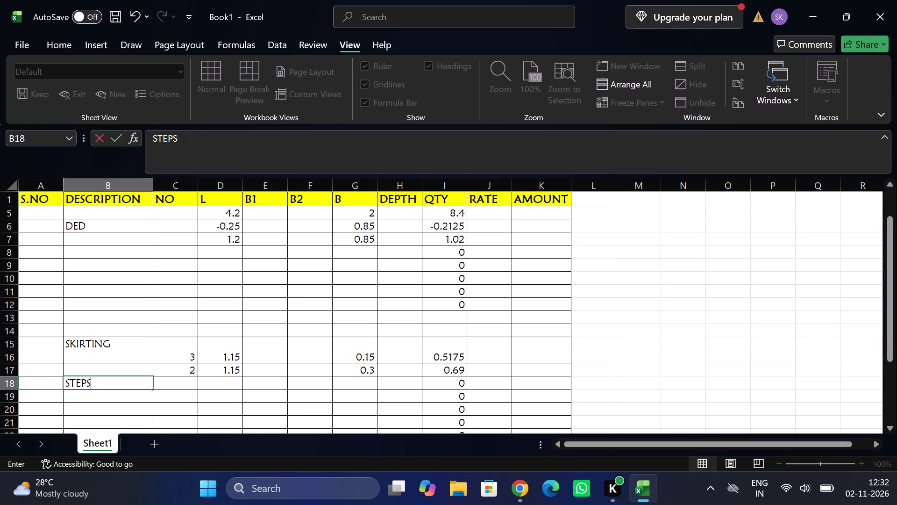
key("Tab")
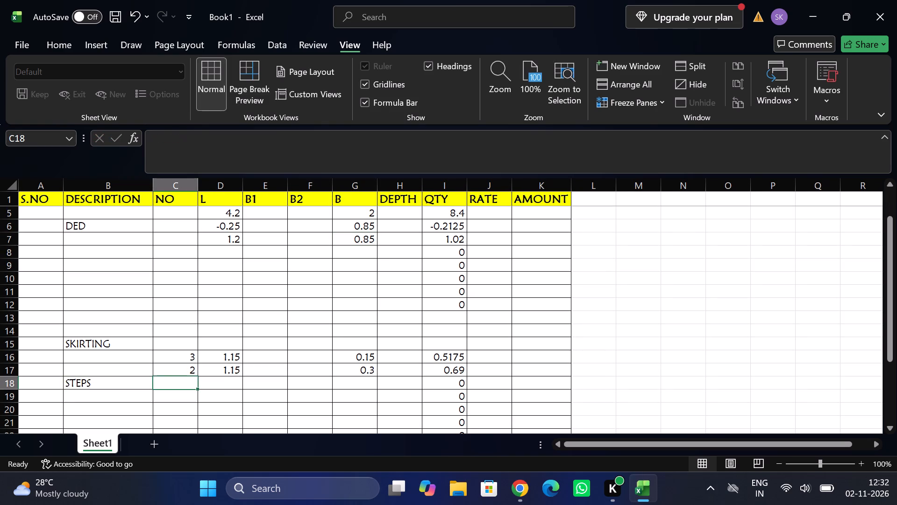
key("4")
key("Tab")
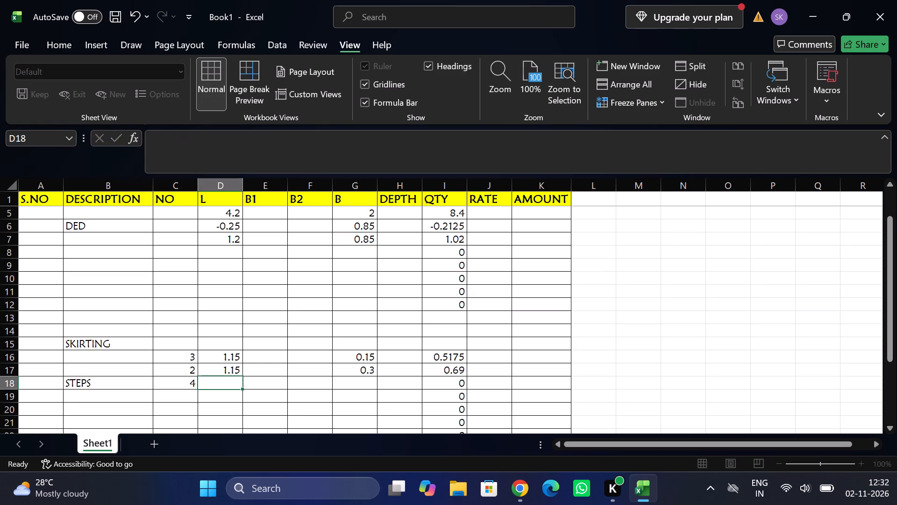
type("1.1")
key("Tab")
key("Tab")
key("Tab")
type("0.15")
key("Tab")
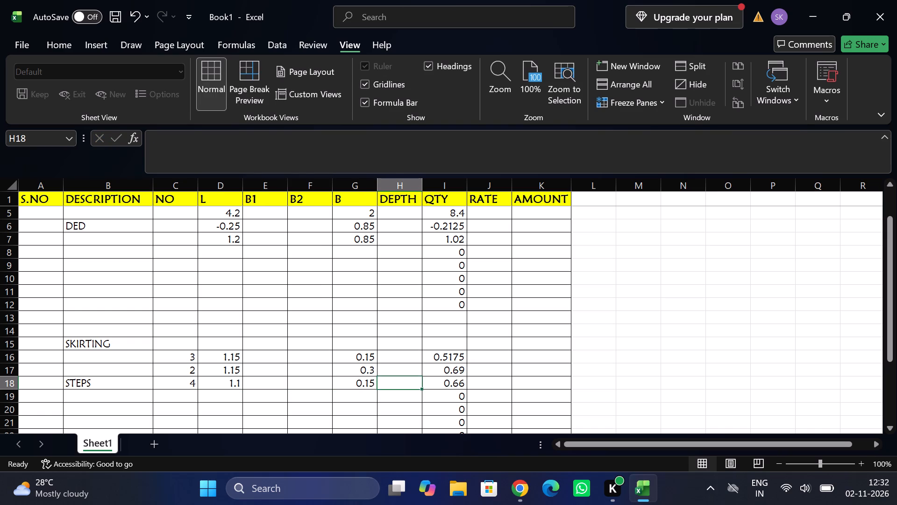
Enter the second steps measurement in row 19 with NO 3, L 1 and B 0.3.
left_click(180, 398)
key("3")
key("Tab")
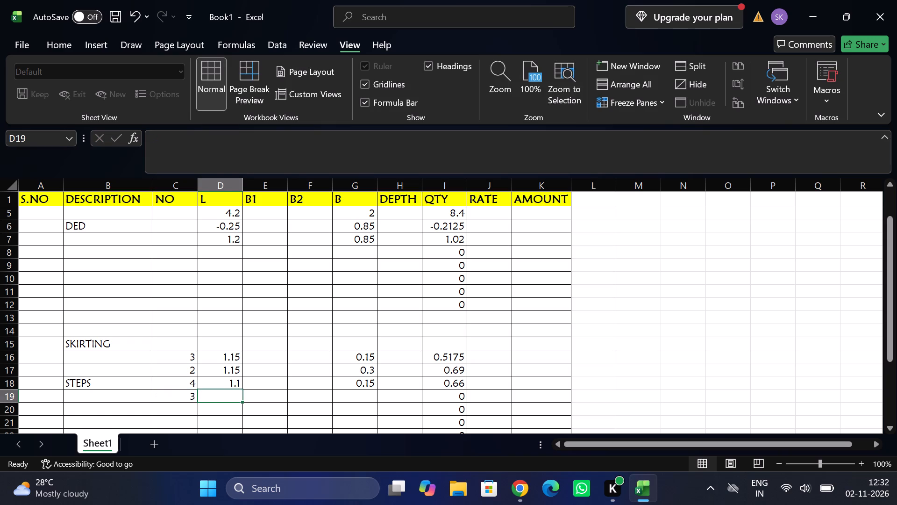
key("1")
key("Tab")
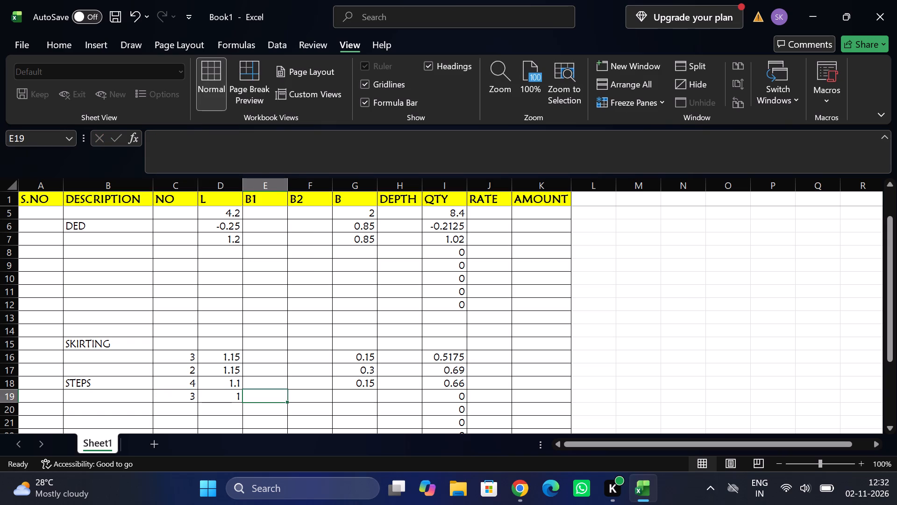
key("Tab")
key("Tab")
type("0.3")
key("Tab")
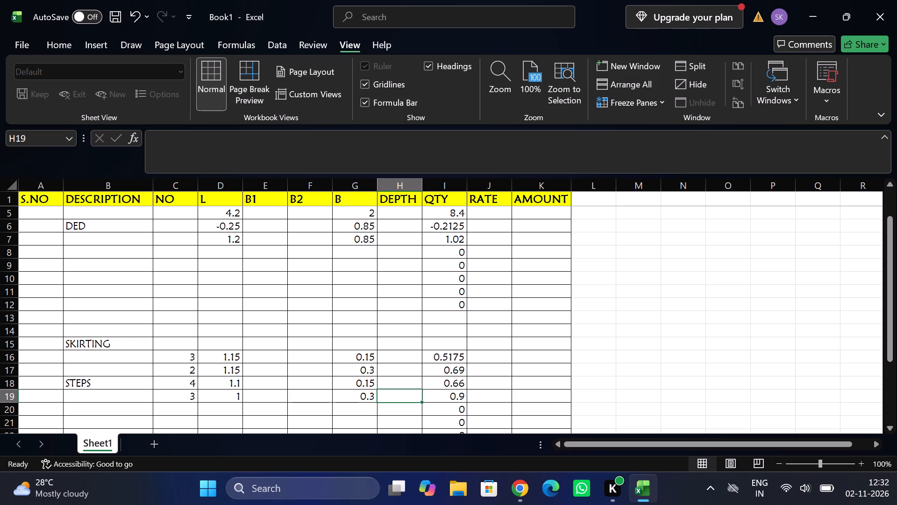
Enter the flooring measurement in row 8 with L 2.05 and B 2.
scroll(180, 398, "up", 1)
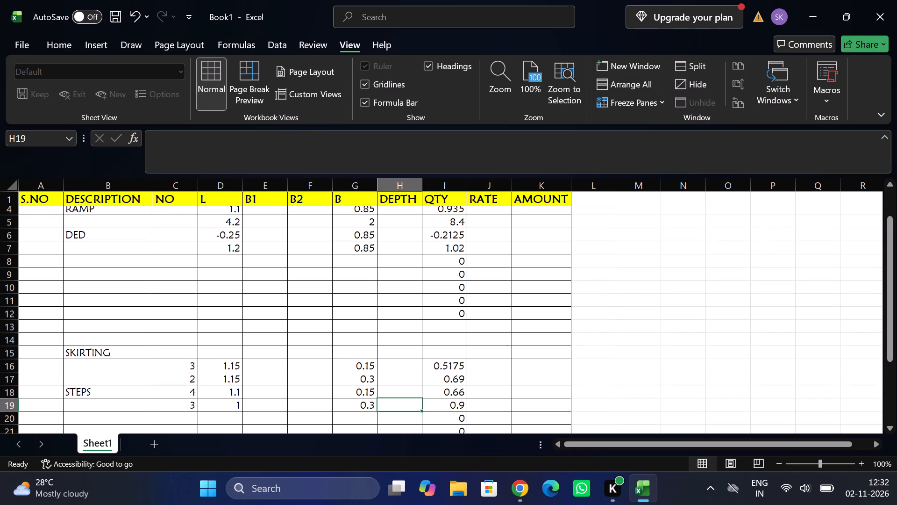
scroll(180, 398, "up", 2)
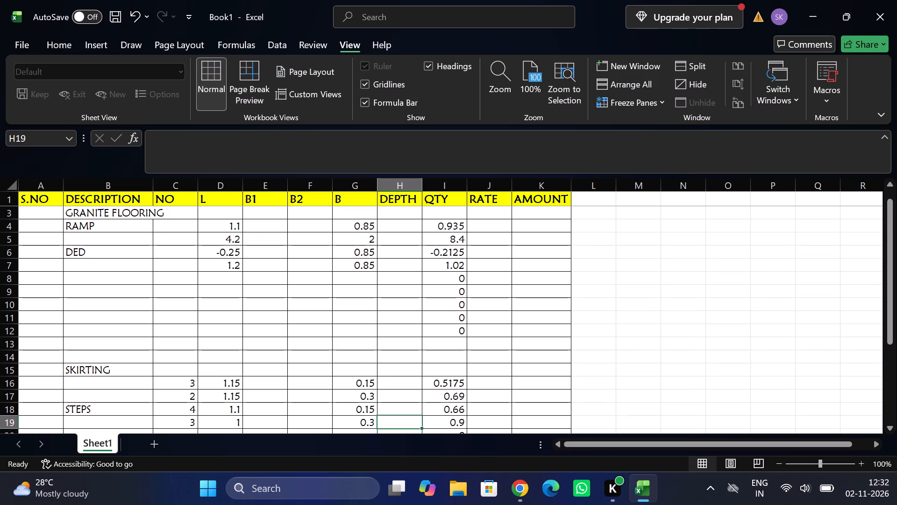
left_click(223, 282)
key("2")
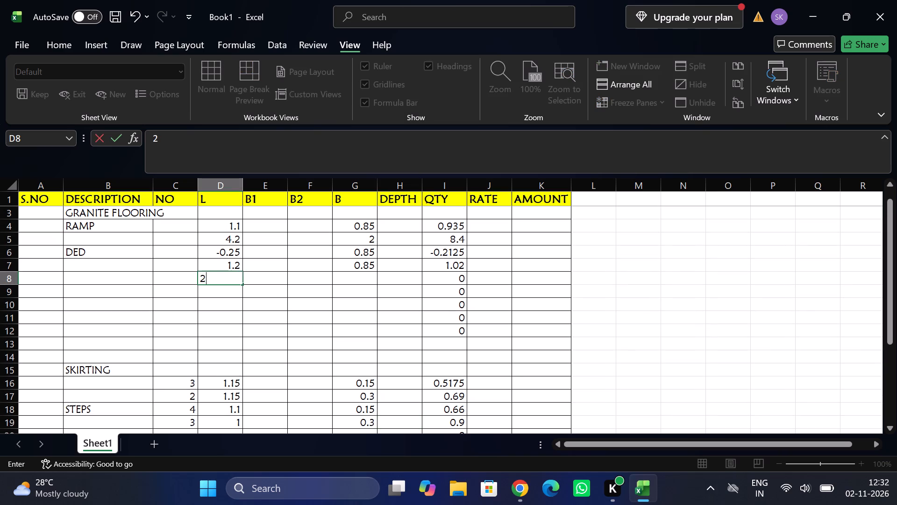
type(".05")
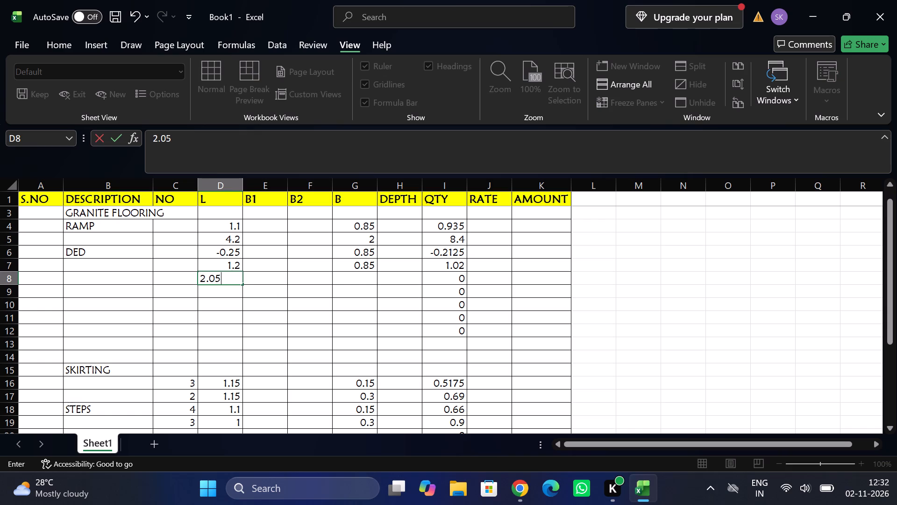
key("Tab")
key("Tab")
key("Tab")
key("2")
key("Tab")
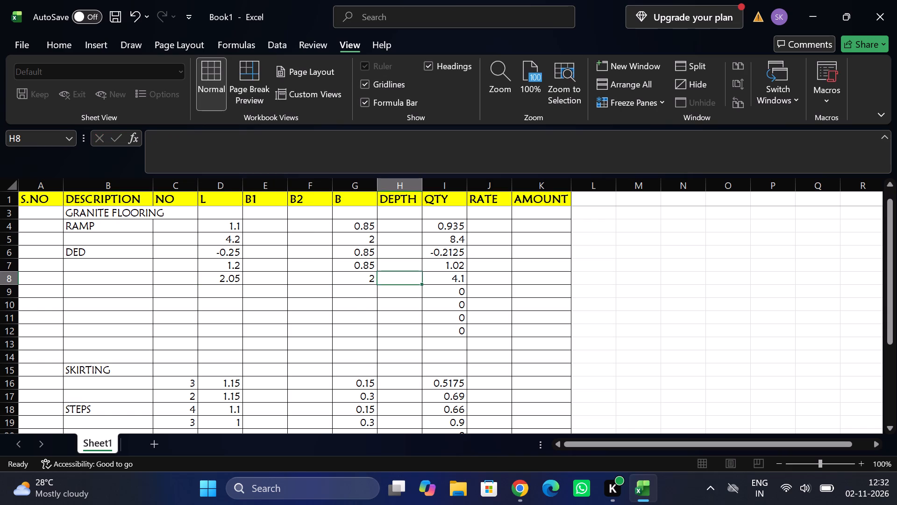
Enter a second flooring deduction labelled DED in row 9 with L -0.25 and B 0.85.
left_click(145, 293)
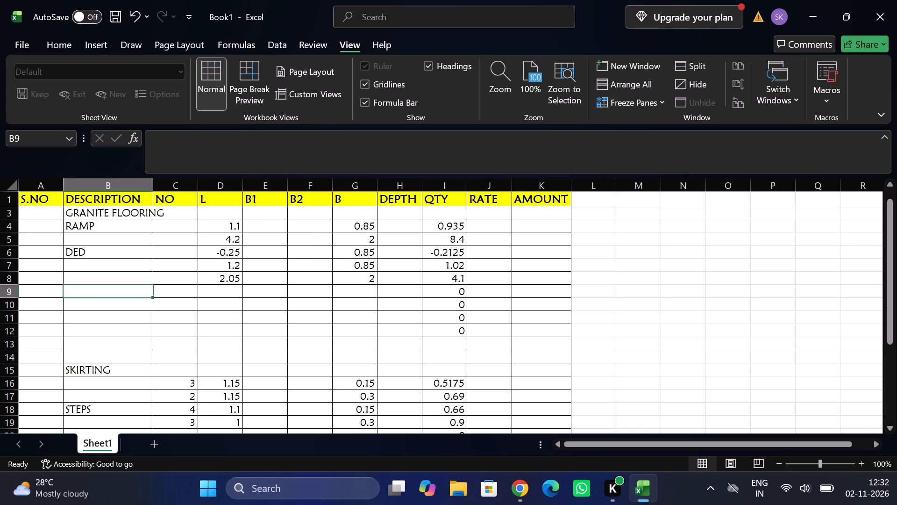
type("DED")
key("Tab")
key("Tab")
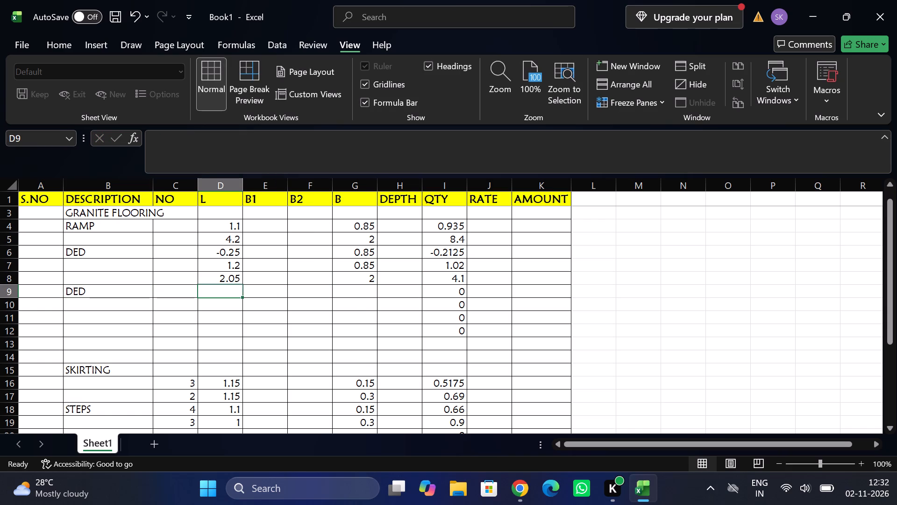
type("0.25")
key("Tab")
key("Tab")
key("Tab")
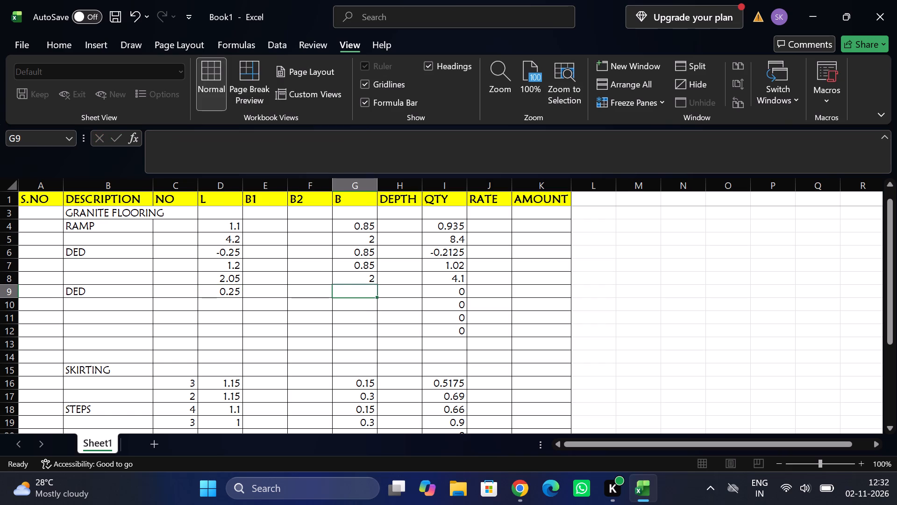
type("0.85")
key("Tab")
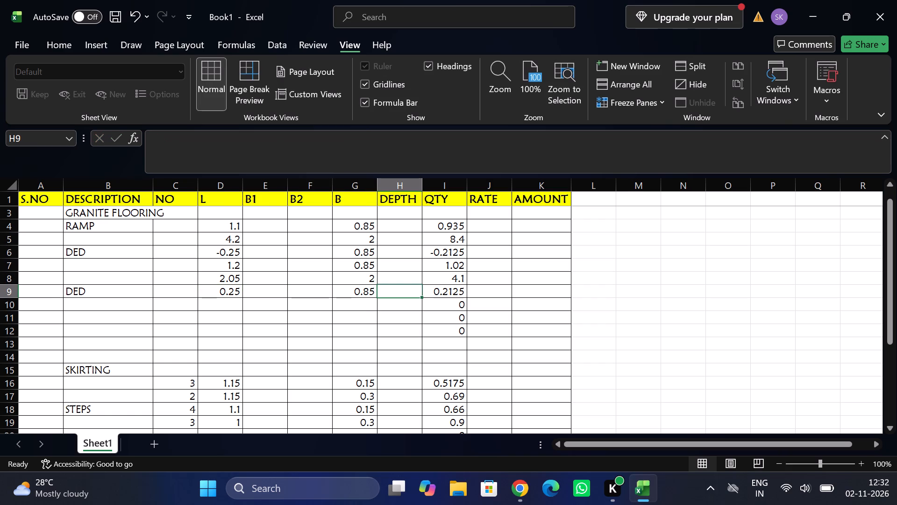
double_click(209, 294)
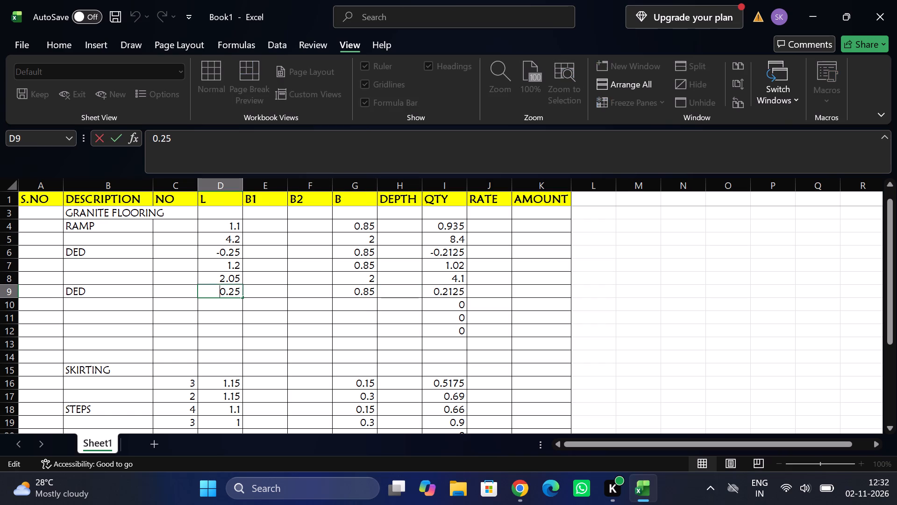
key("minus")
key("Return")
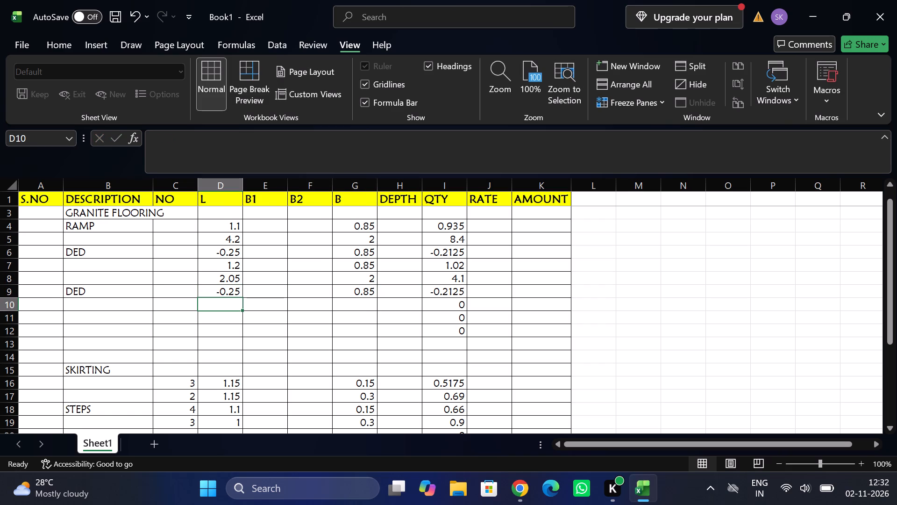
left_click(209, 294)
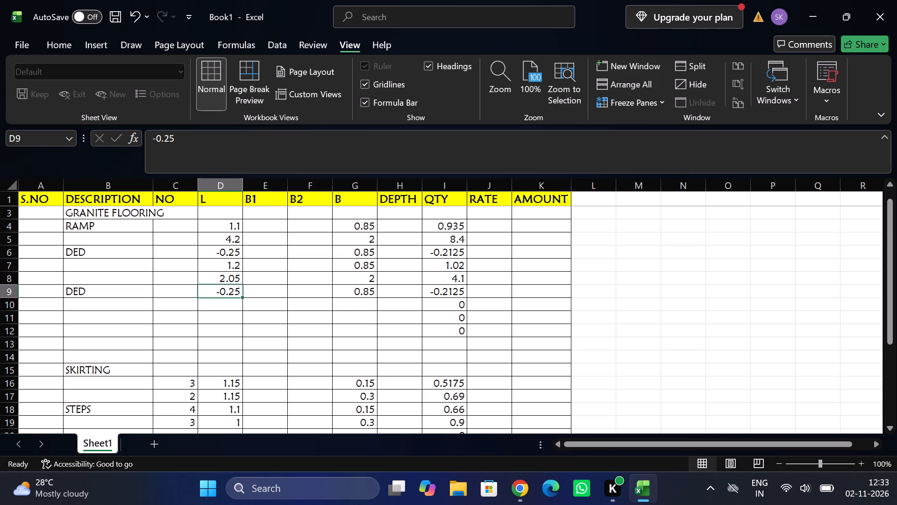
Enter the flooring measurement in row 10 with L 1.15 and B 0.9.
left_click(229, 305)
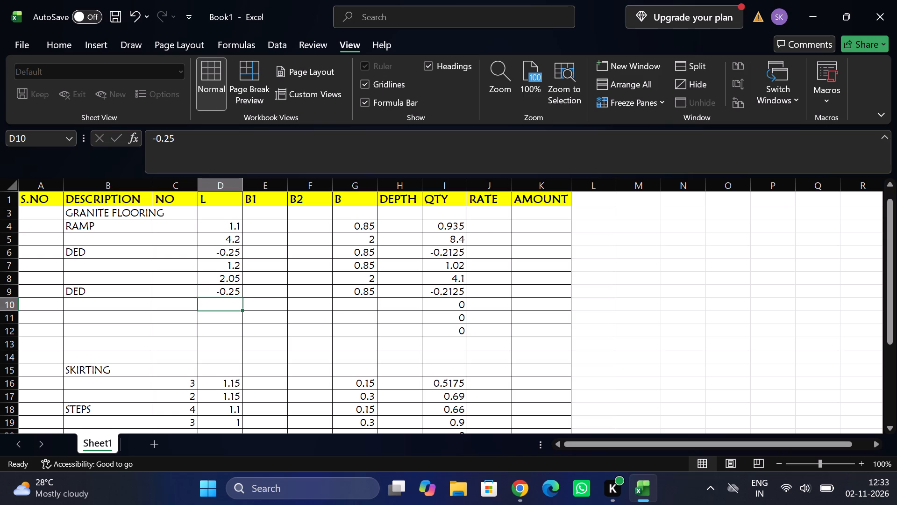
type("1.15")
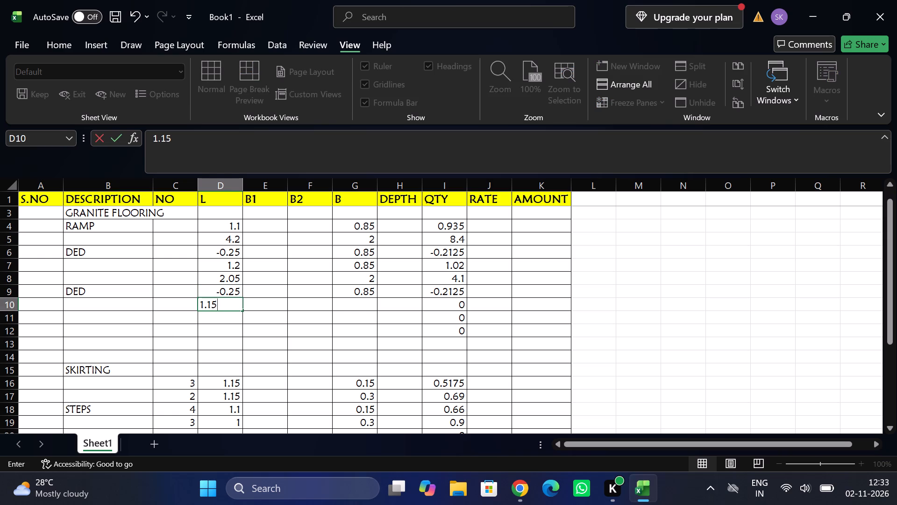
key("Tab")
key("Tab")
key("Tab")
type("0.9")
key("Tab")
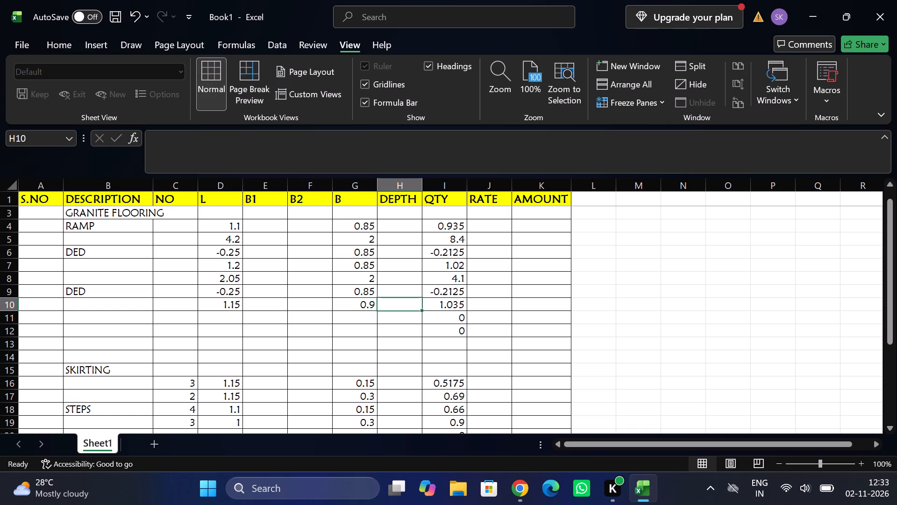
Enter a measurement labelled STEPS in row 20 with NO 2, L 1 and B 0.3 filled down from the row above.
scroll(212, 319, "down", 1)
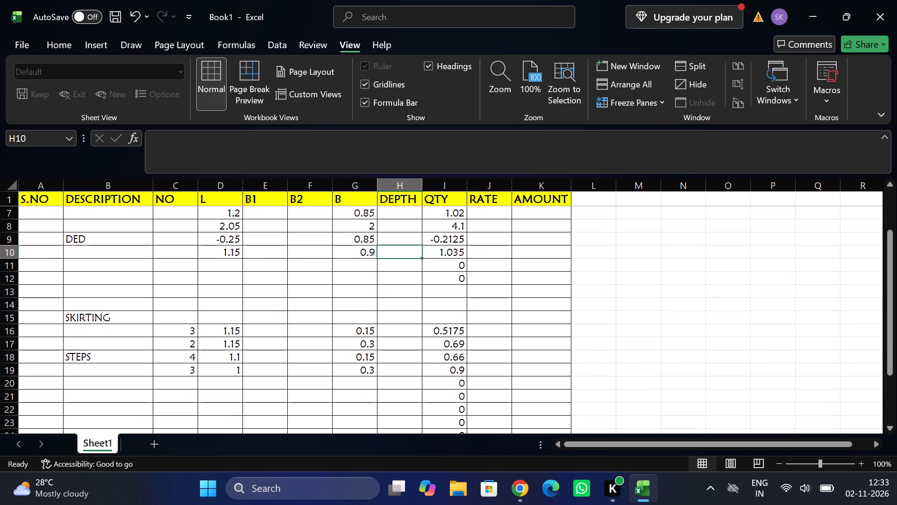
left_click(114, 381)
type("STEPS")
key("Tab")
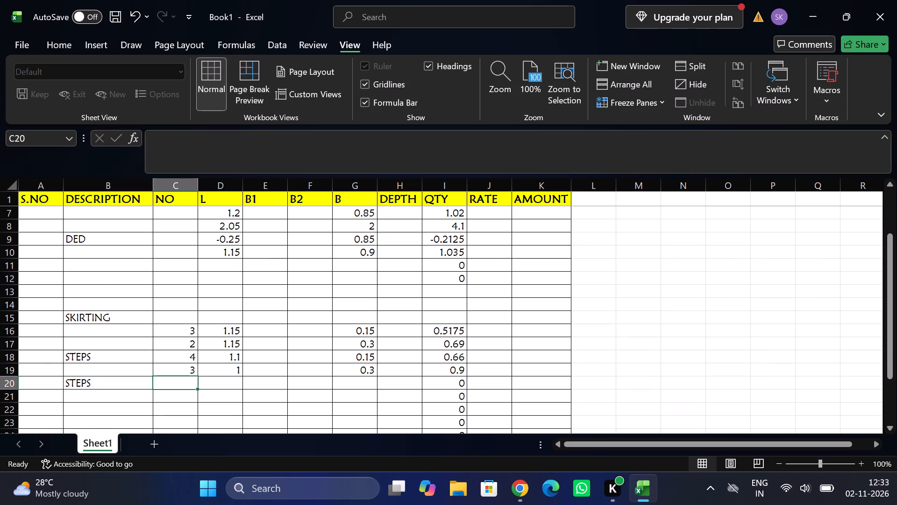
key("2")
key("Tab")
key("1")
key("Tab")
key("Tab")
key("Tab")
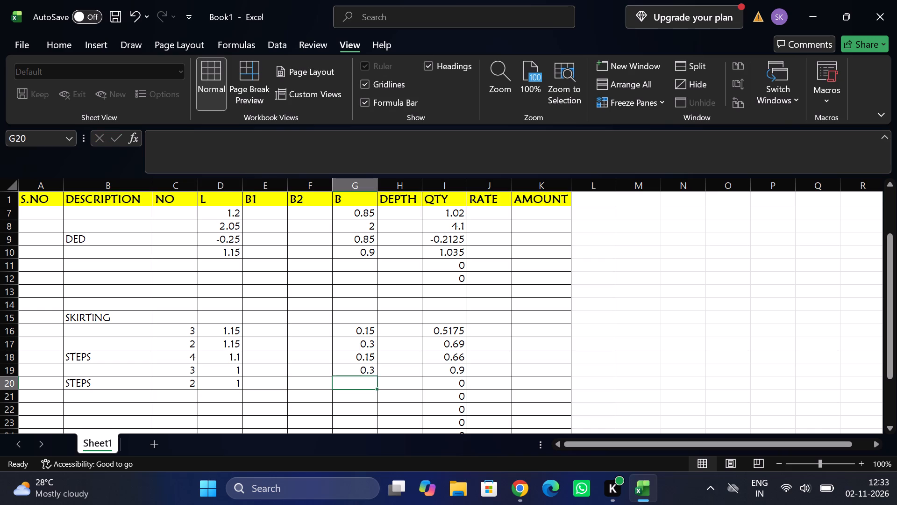
key("ctrl+d")
Enter the steps measurement in row 21 with NO 3, L 1 and B 0.15.
left_click(174, 396)
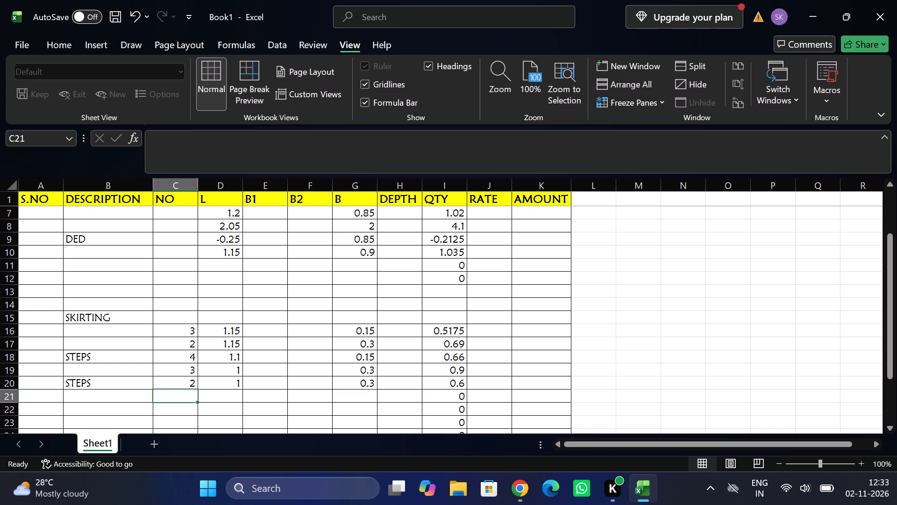
key("3")
key("Tab")
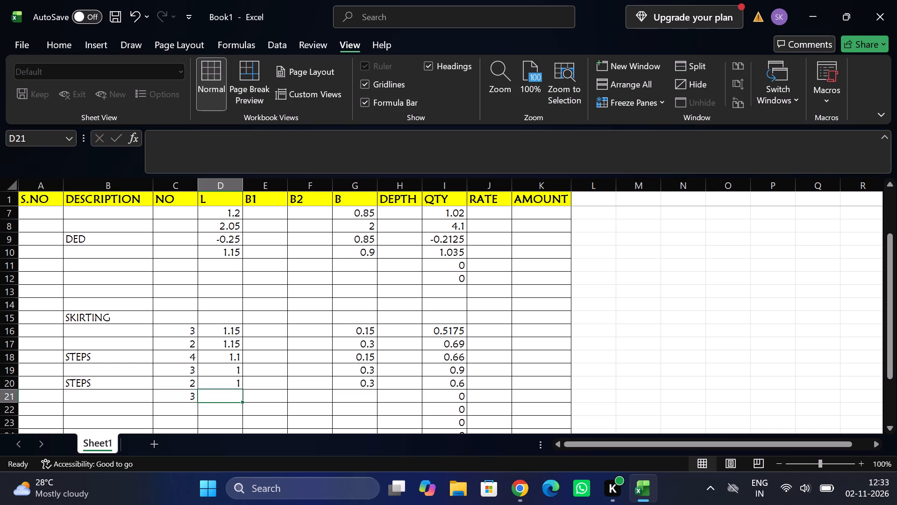
key("1")
key("Tab")
key("Tab")
key("Tab")
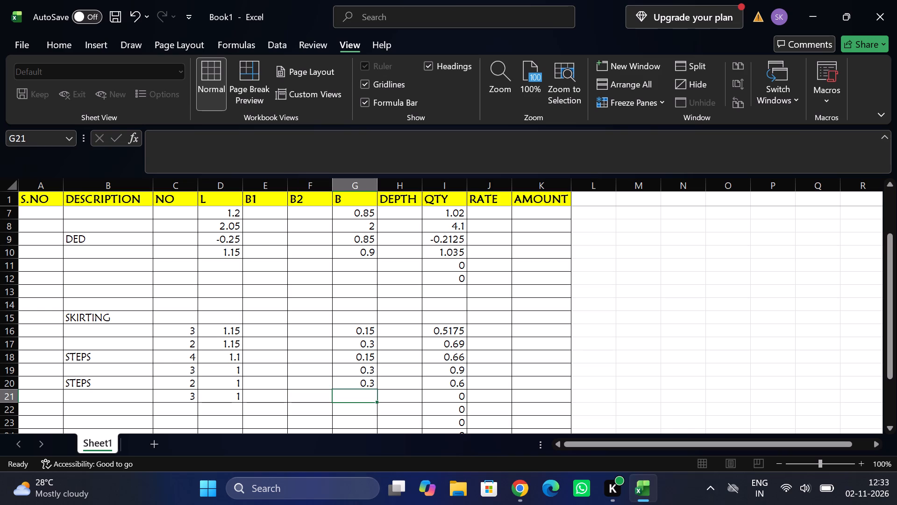
type(".15")
key("Tab")
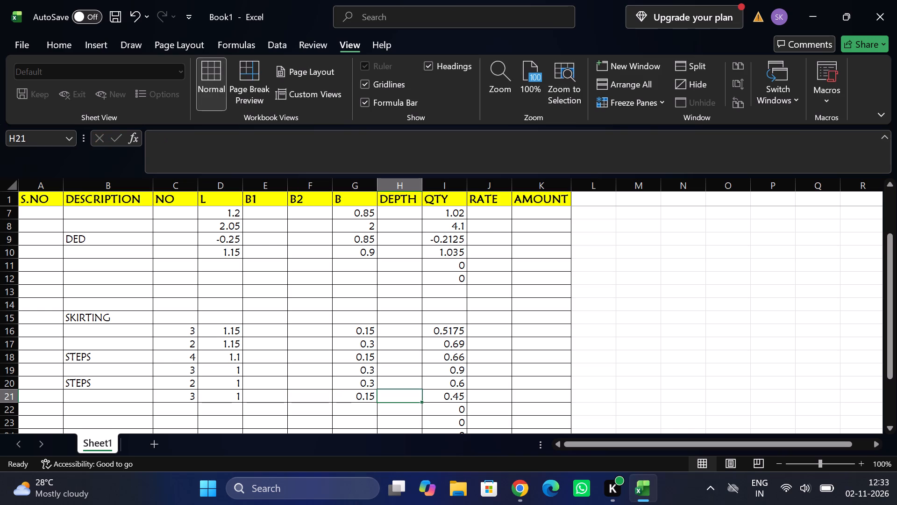
Enter the flooring measurement in row 11 with L 2.2 and B 2.
scroll(174, 396, "down", 1)
scroll(174, 396, "up", 1)
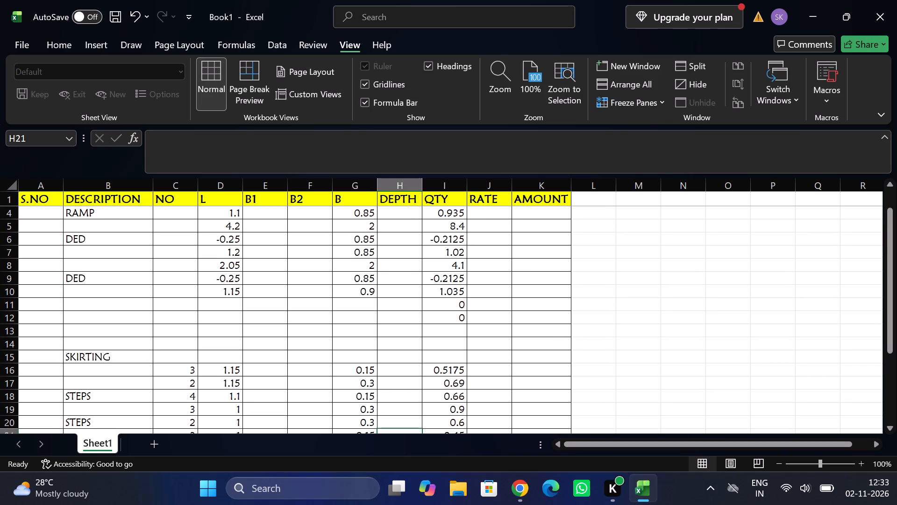
left_click(228, 305)
type("2.2")
key("Tab")
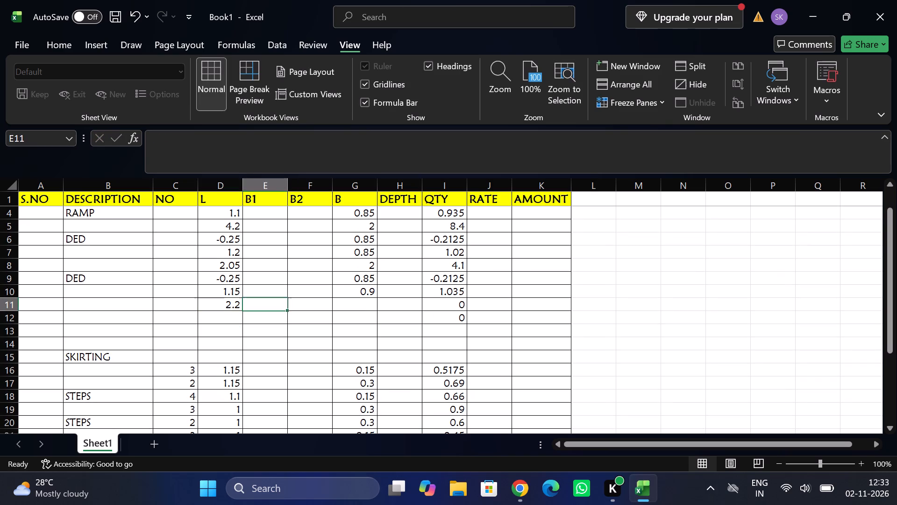
key("Tab")
key("Tab")
key("Tab")
key("shift+Tab")
key("2")
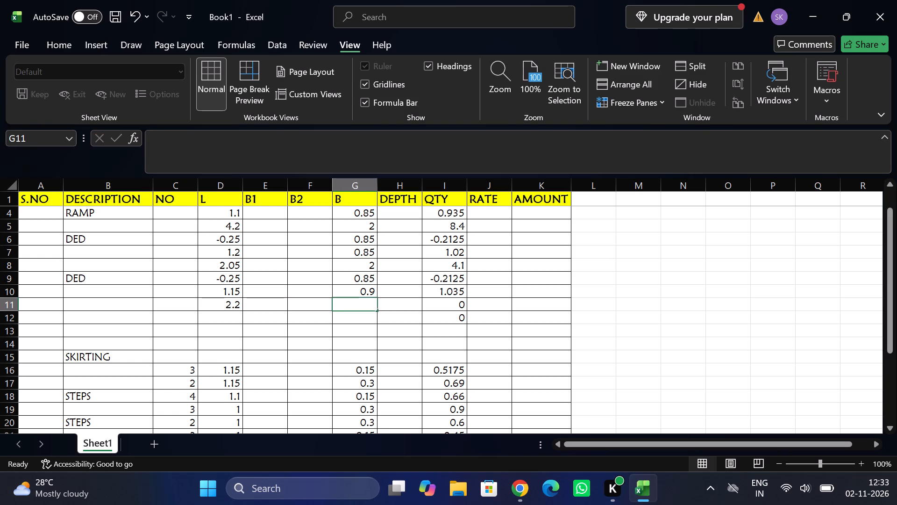
key("Tab")
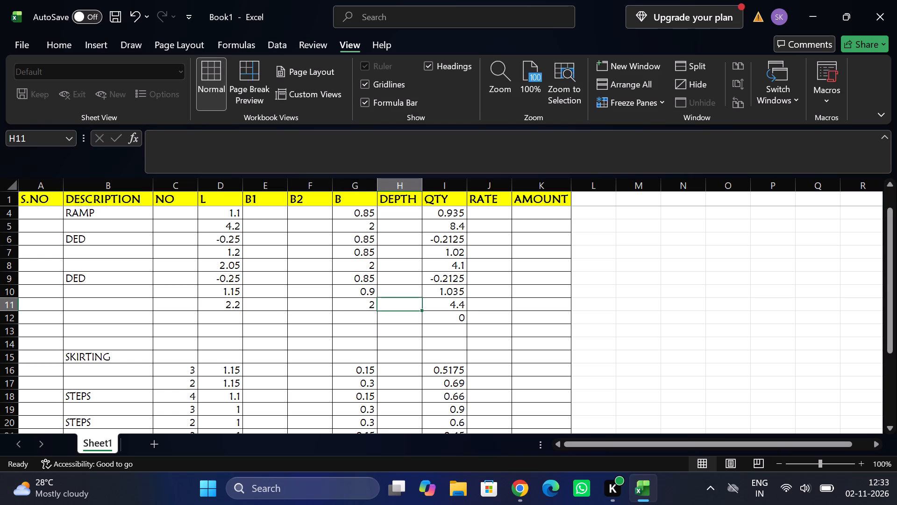
Enter a flooring measurement labelled RAMP in row 12 with L 1.2 and B 0.9.
left_click(137, 318)
type("RAMP")
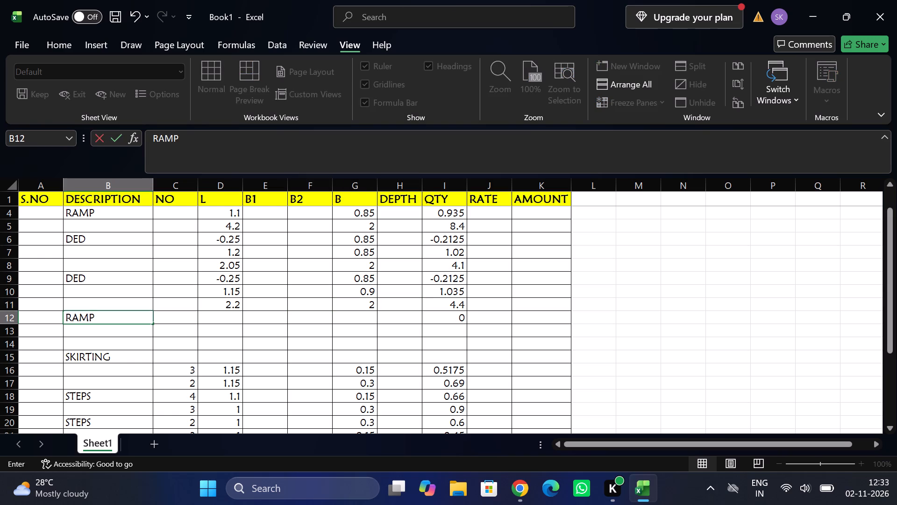
key("Tab")
key("Tab")
type("1.2")
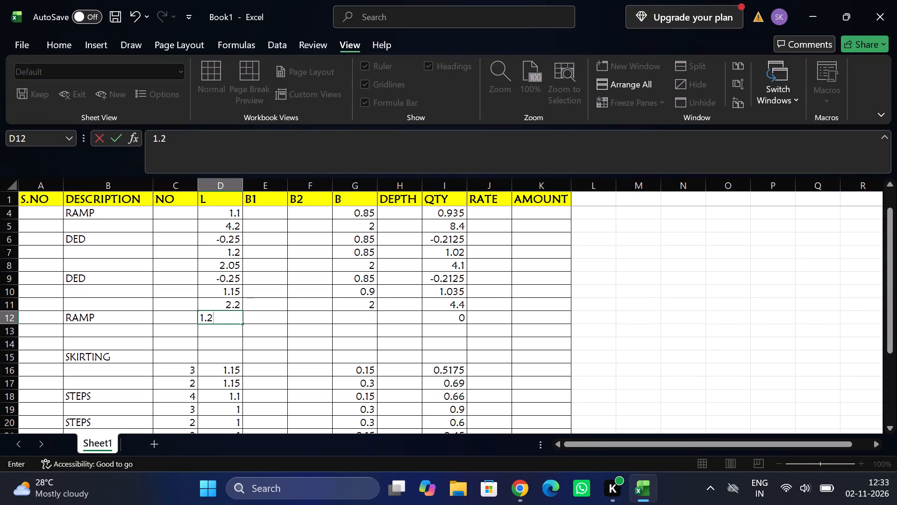
key("Tab")
key("Tab")
key("Tab")
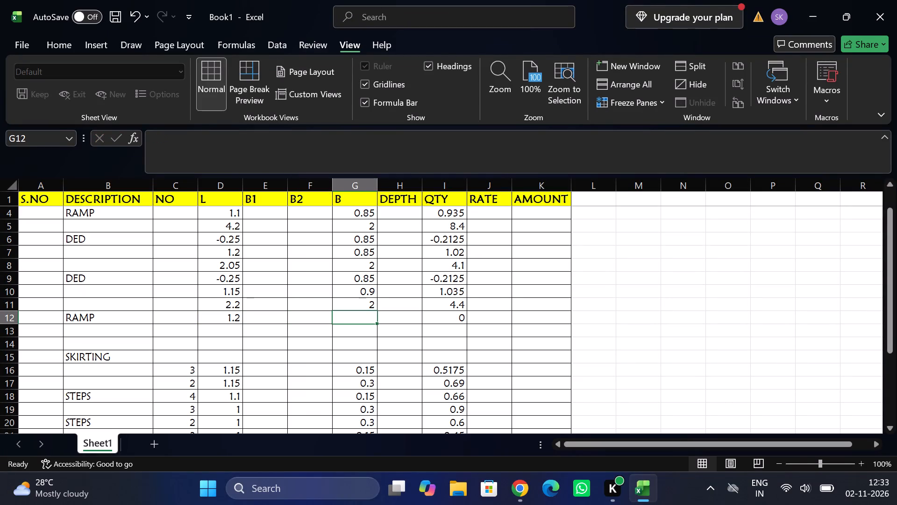
type("0.9")
key("Tab")
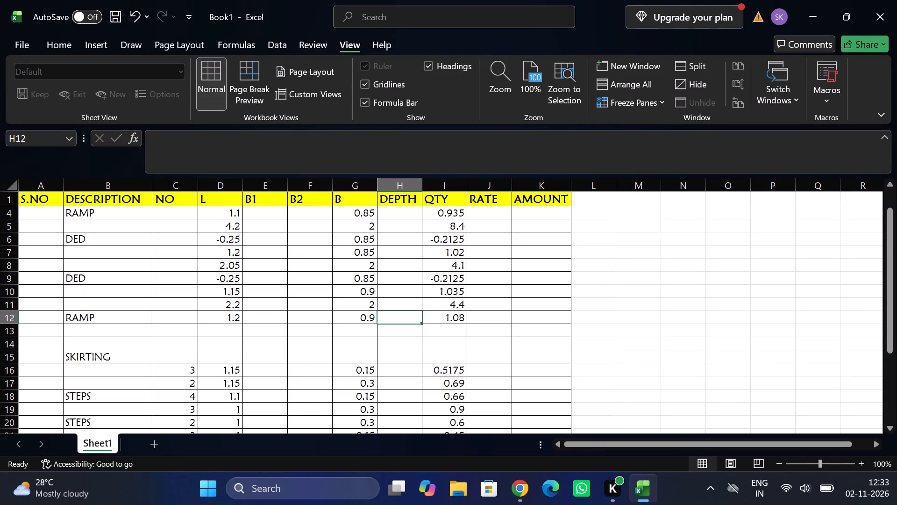
Enter a flooring row labelled DED in row 13 with L 0.35 and B 0.9.
left_click(101, 335)
type("DED")
key("Tab")
key("Tab")
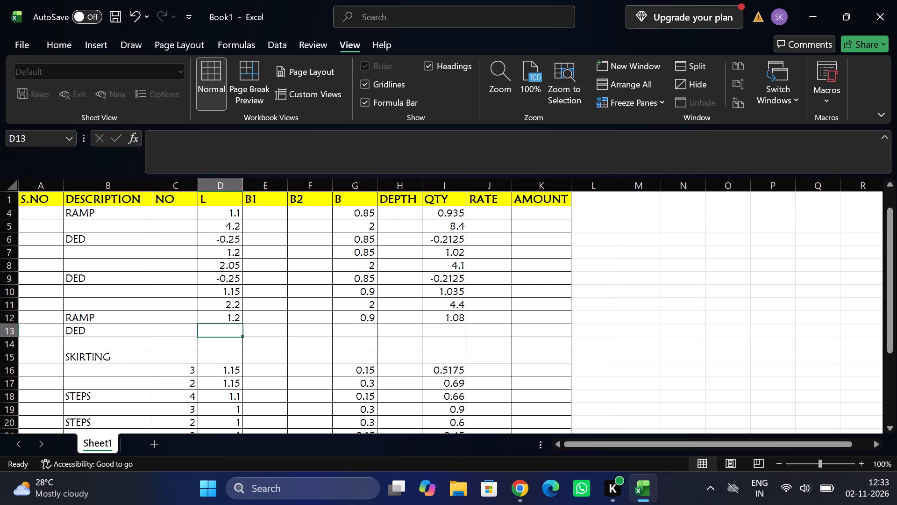
type("0.35")
key("Tab")
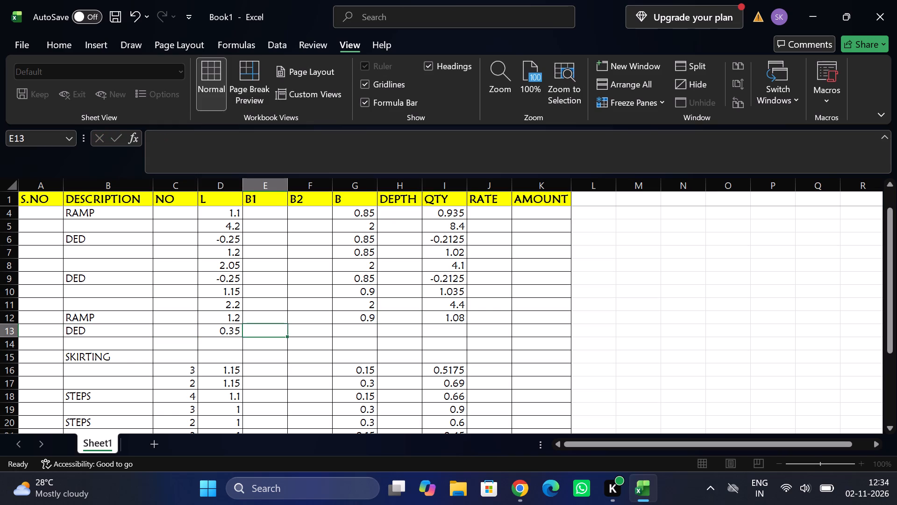
key("Tab")
key("Tab")
type("0.9")
key("Tab")
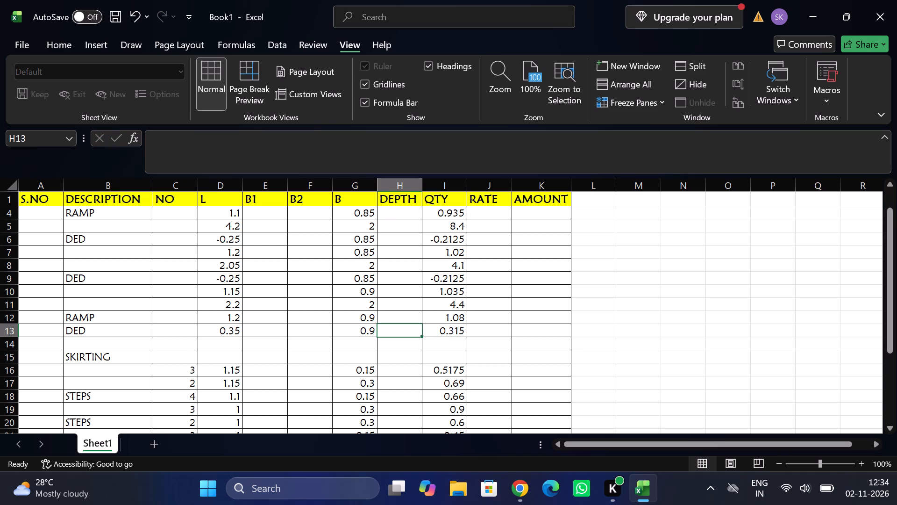
Insert eight blank rows above the SKIRTING heading row.
left_click(5, 355)
right_click(5, 355)
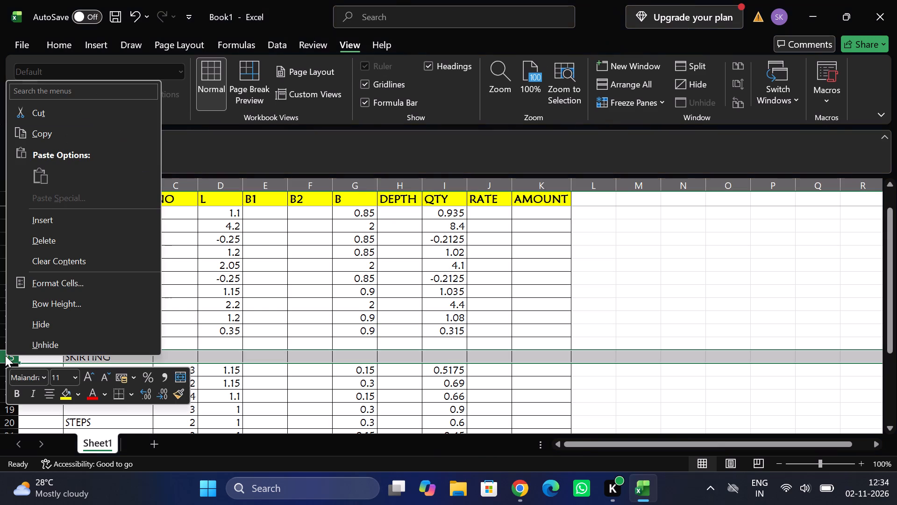
left_click(51, 224)
key("ctrl+y")
key("ctrl+y")
key("ctrl+y")
key("ctrl+y")
key("ctrl+y")
key("ctrl+y")
key("ctrl+y")
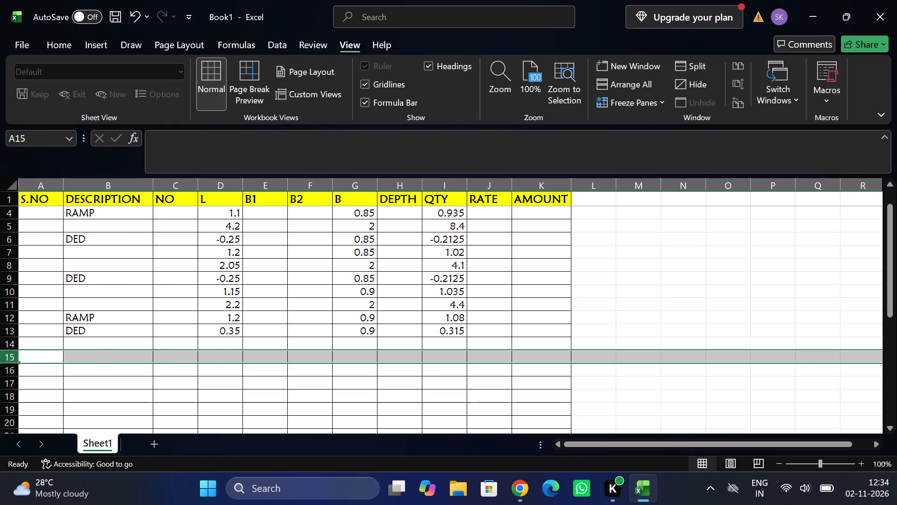
Set the L value of the DED entry in row 13 to -0.35.
double_click(213, 331)
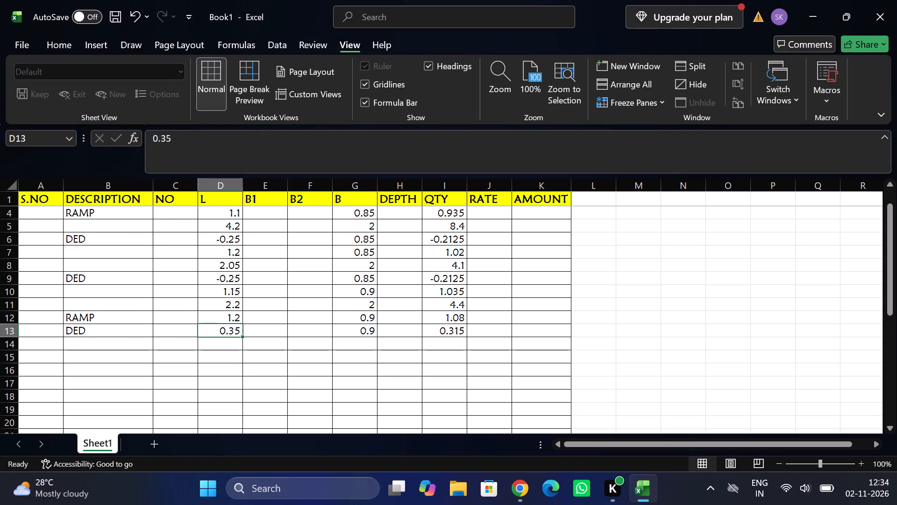
key("minus")
key("Return")
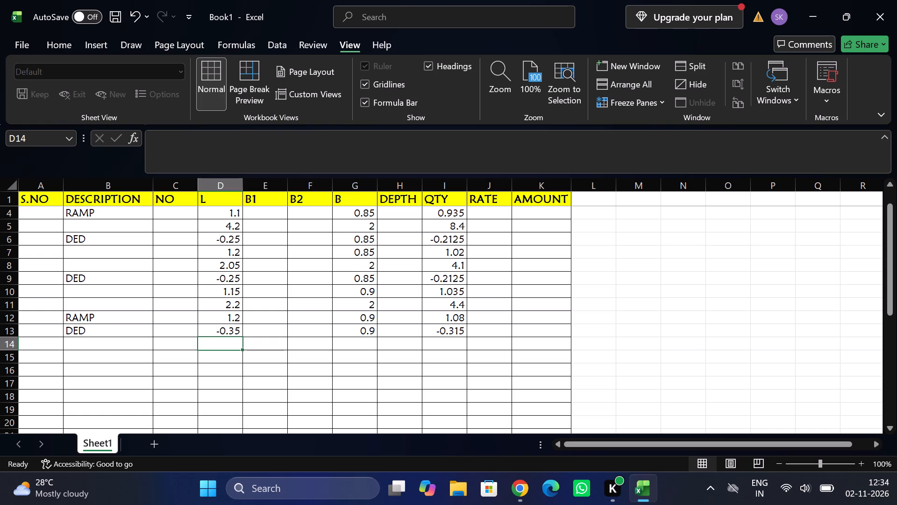
Enter a measurement labelled STEPS in row 30 with NO 2, L 1 and B 0.3.
scroll(213, 331, "down", 1)
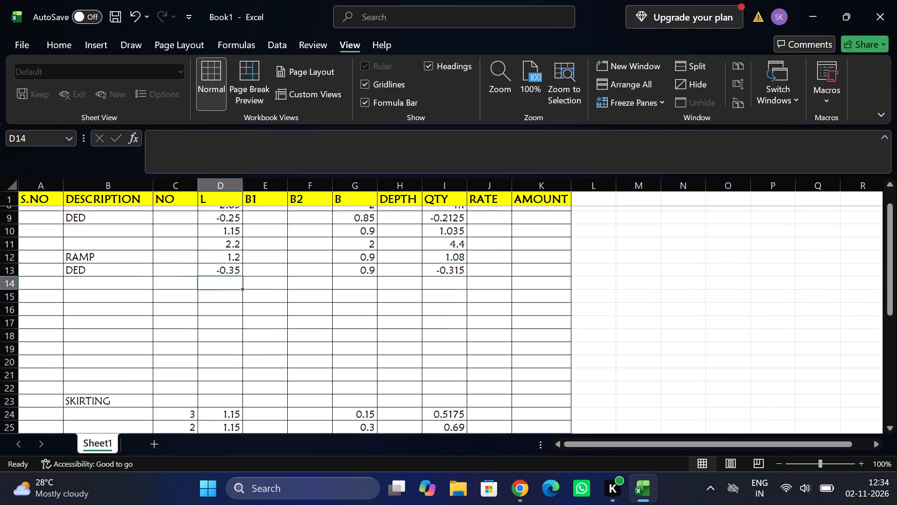
scroll(213, 331, "down", 2)
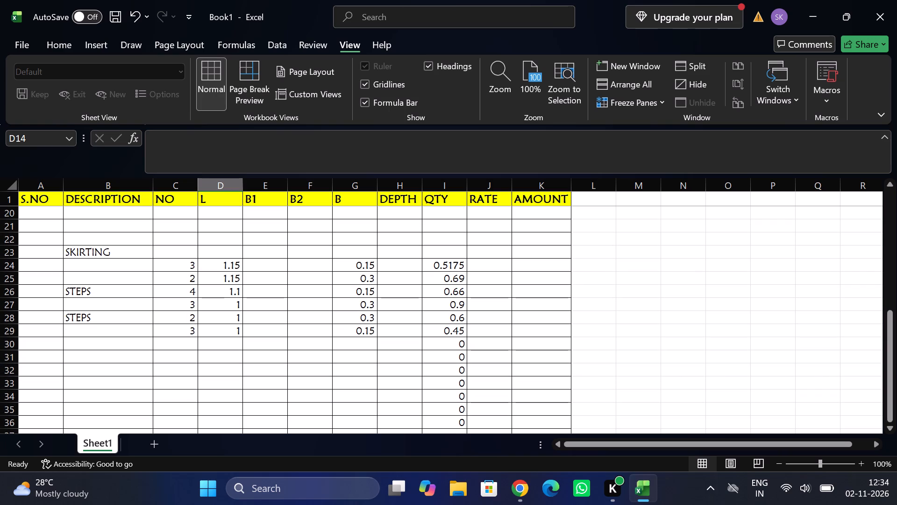
left_click(137, 344)
type("STEPS")
key("Tab")
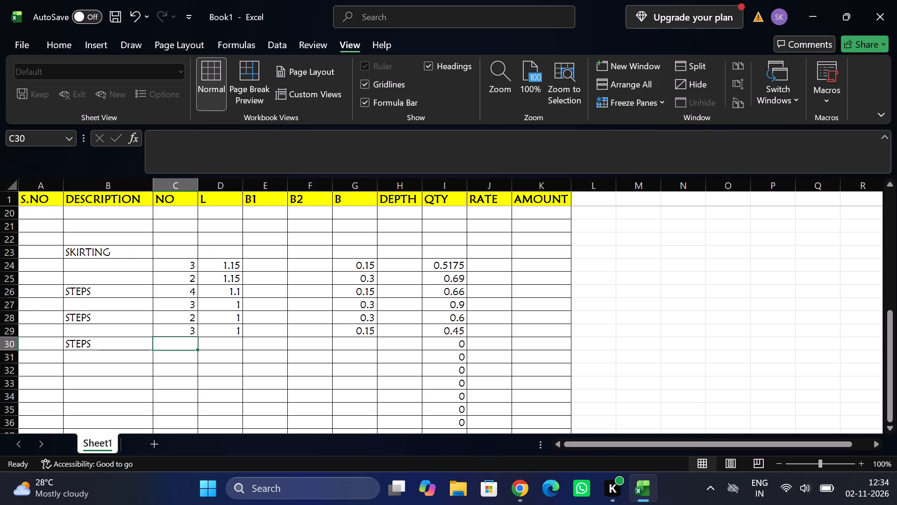
key("2")
key("Tab")
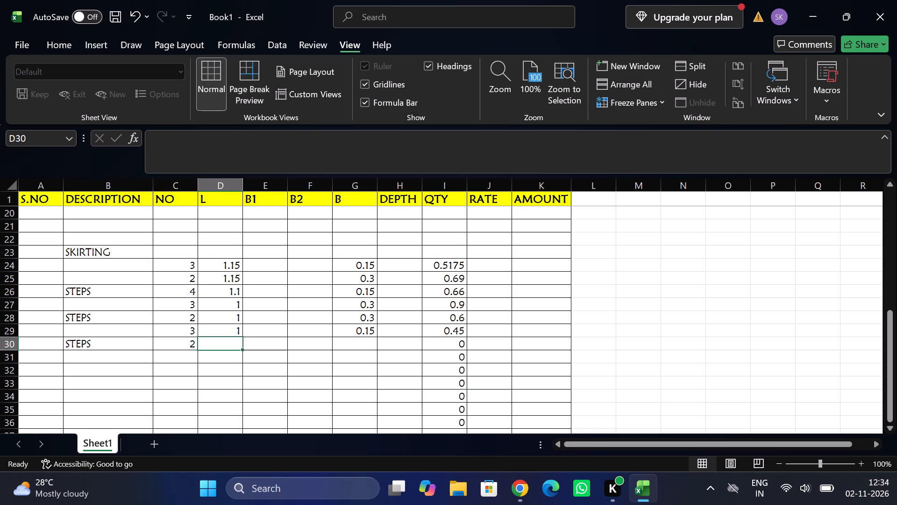
key("1")
key("Tab")
key("Tab")
key("Tab")
type("0.3")
key("Tab")
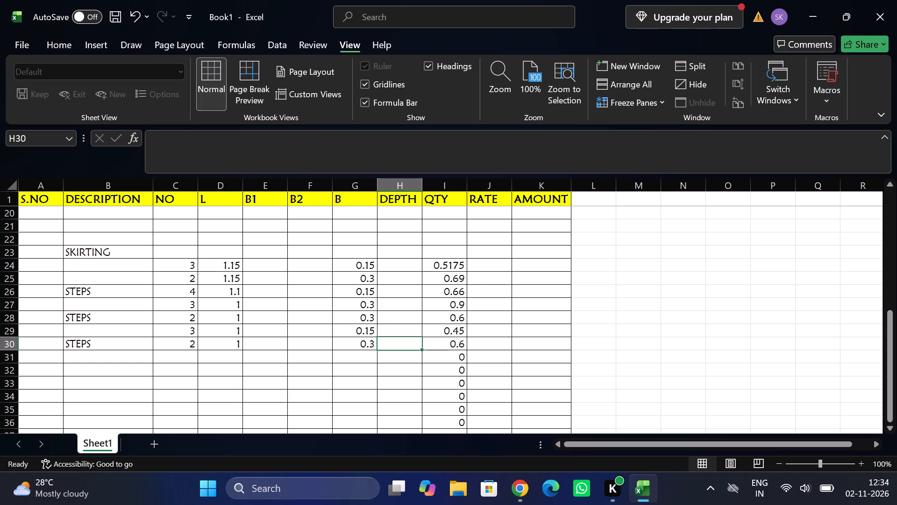
Enter the steps measurement in row 31 with NO 3, L 1 and B 0.15.
left_click(167, 356)
key("3")
key("Tab")
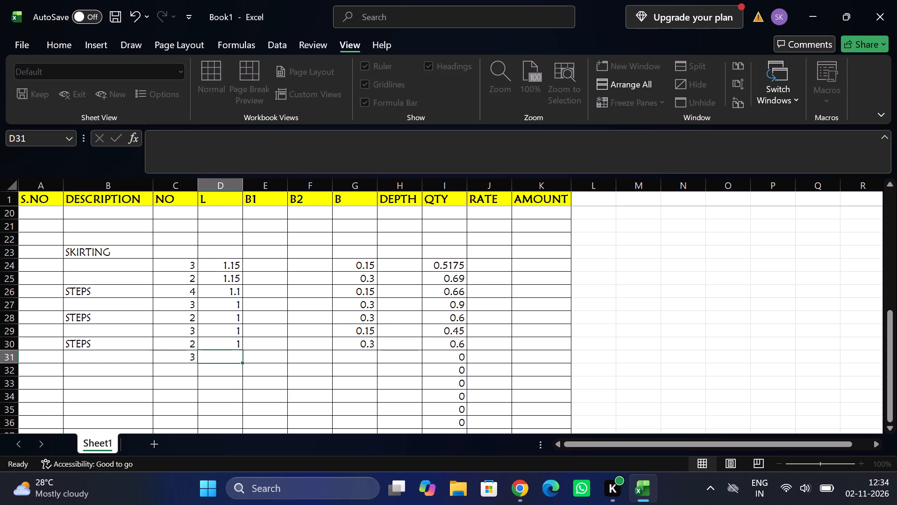
key("1")
key("Tab")
key("Tab")
key("Tab")
type("0.15")
key("Tab")
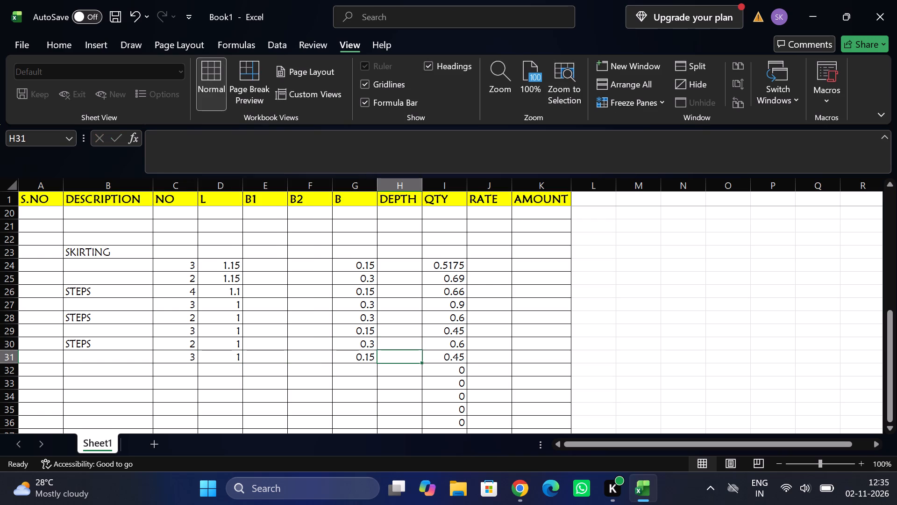
Enter the flooring measurement in row 14 with L 3.9 and B 2.
scroll(157, 294, "up", 2)
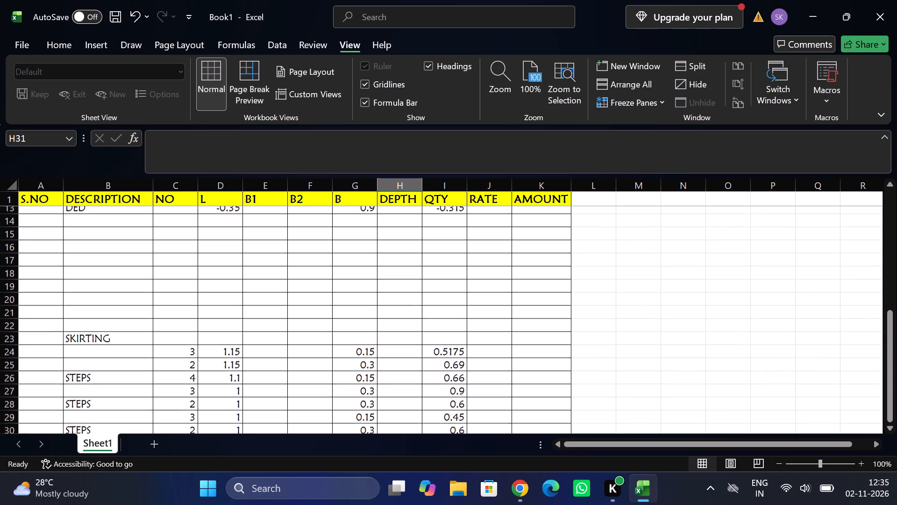
scroll(157, 294, "up", 1)
left_click(222, 250)
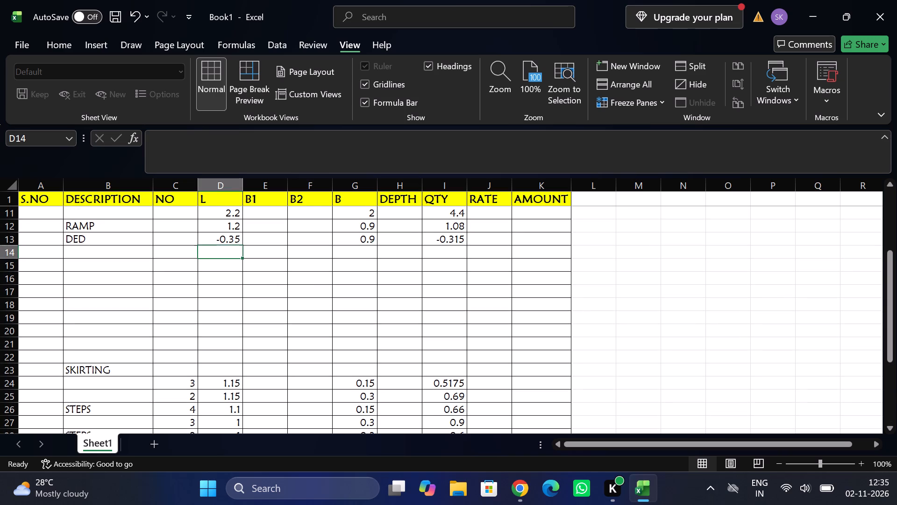
type("3.9")
key("Tab")
key("Tab")
key("Tab")
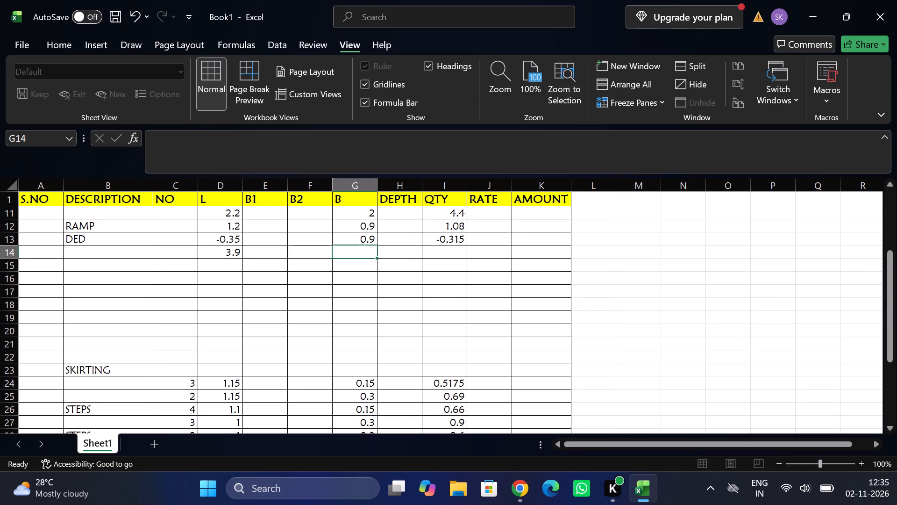
key("2")
key("Tab")
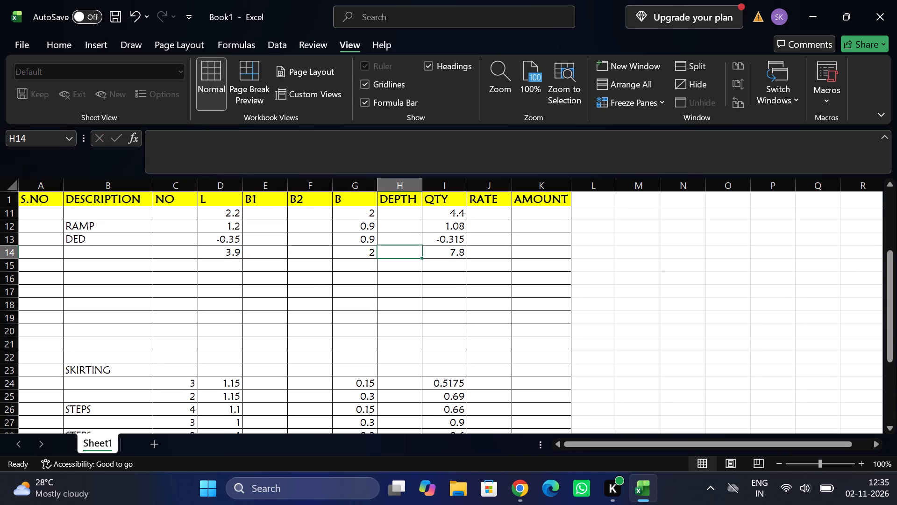
Enter a deduction labelled DED in row 15 with L 0.5 and B 0.9.
left_click(146, 263)
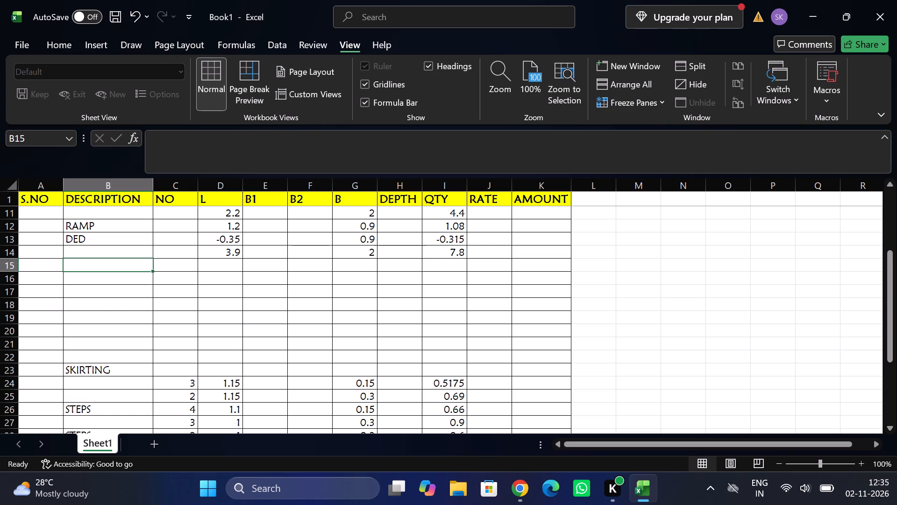
type("DED")
key("Tab")
key("Tab")
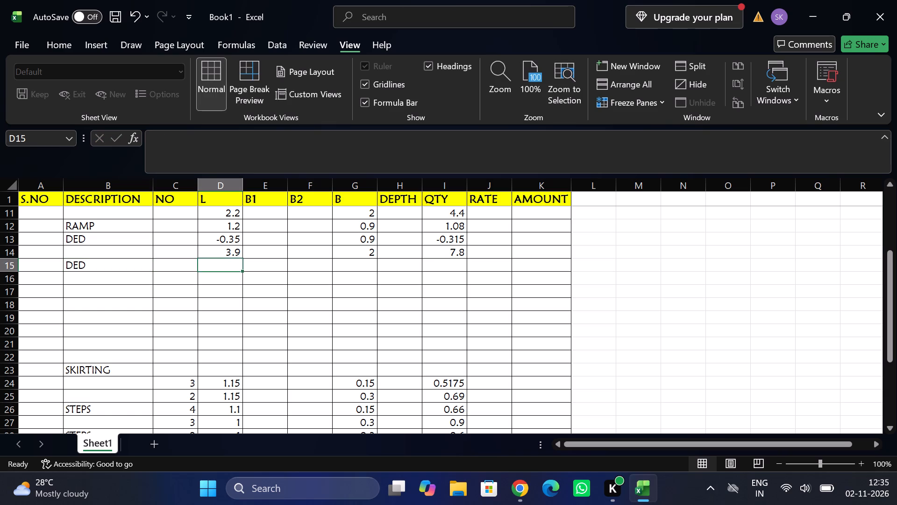
type("0.5")
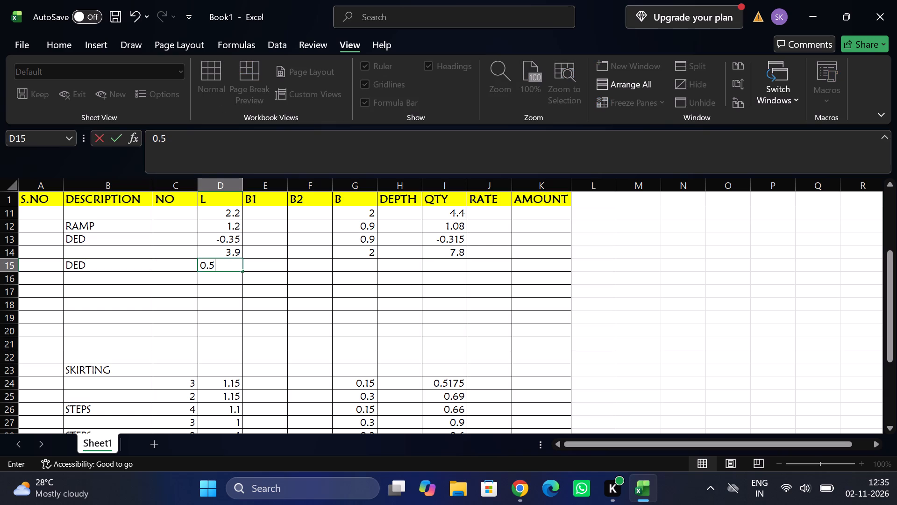
key("Tab")
key("Tab")
key("Tab")
type("0.9")
key("Tab")
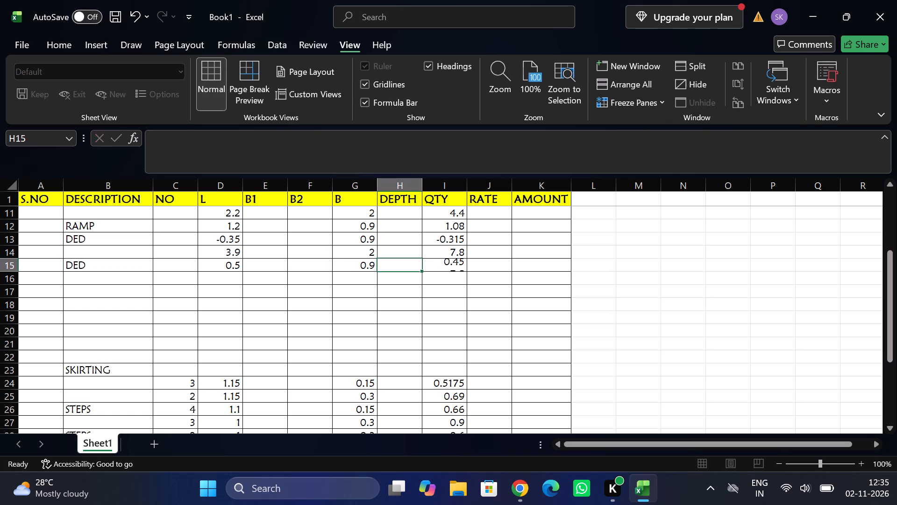
Set the L value of the DED entry in row 15 to -0.5.
double_click(217, 261)
key("minus")
key("Return")
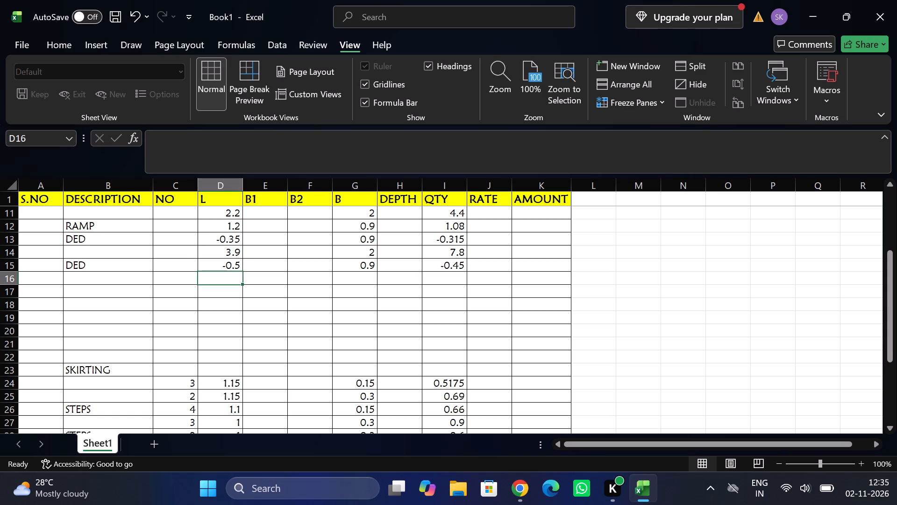
Enter a measurement labelled RAMP in row 16 with L 0.5 and B 0.9.
type("RA")
key("BackSpace")
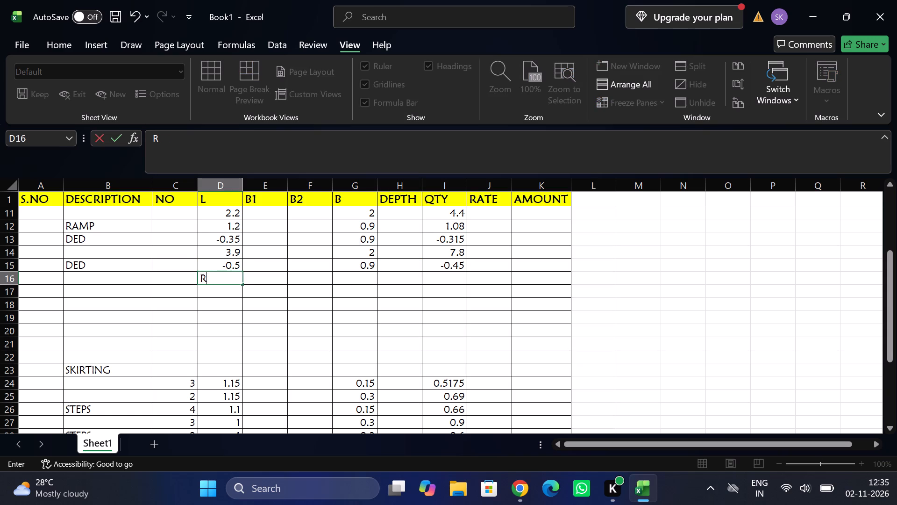
key("BackSpace")
key("shift+Tab")
key("shift+Tab")
type("RAMP")
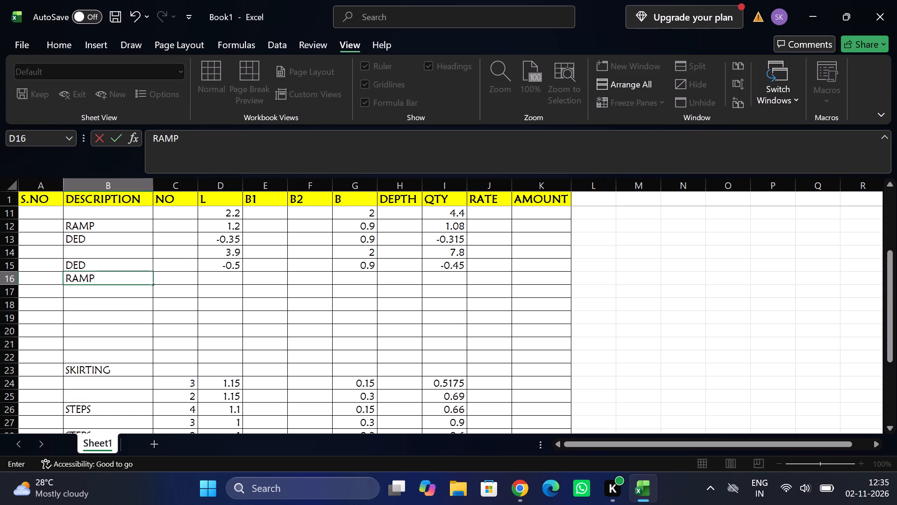
key("Right")
key("Right")
type("0.5")
key("Tab")
key("Tab")
key("Tab")
type("0.9")
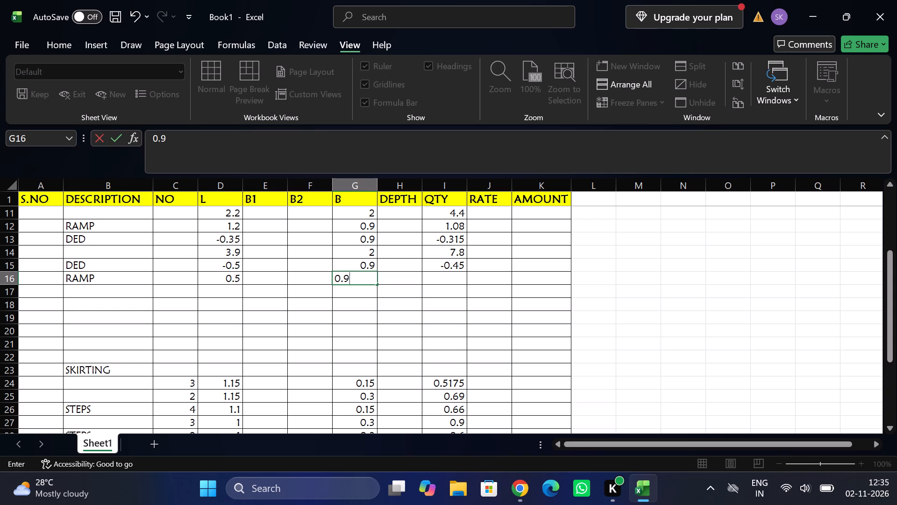
key("Tab")
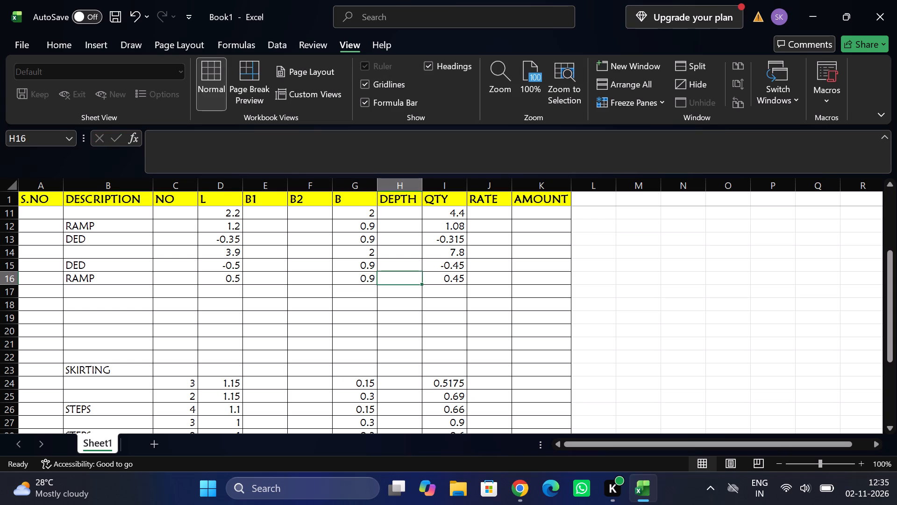
Enter the flooring measurement in row 17 with L 0.45 and B 2.
left_click(219, 296)
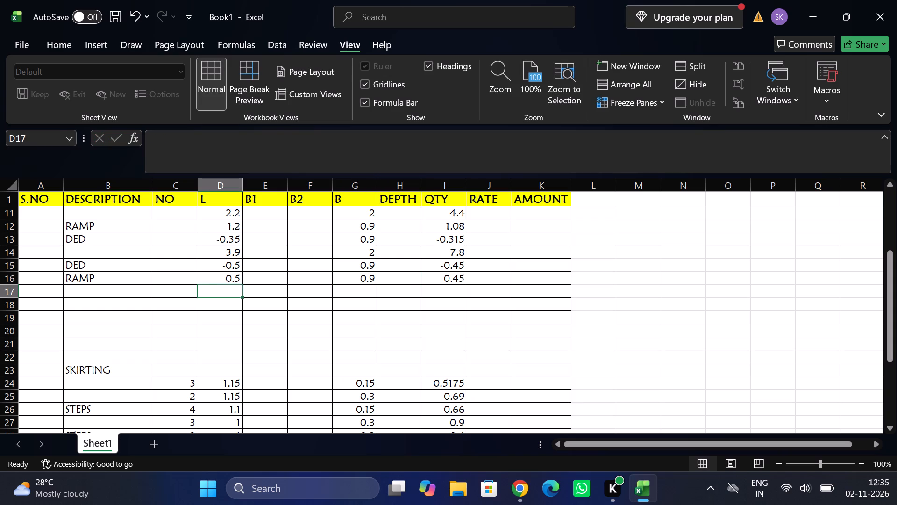
type("0.45")
key("Tab")
key("Tab")
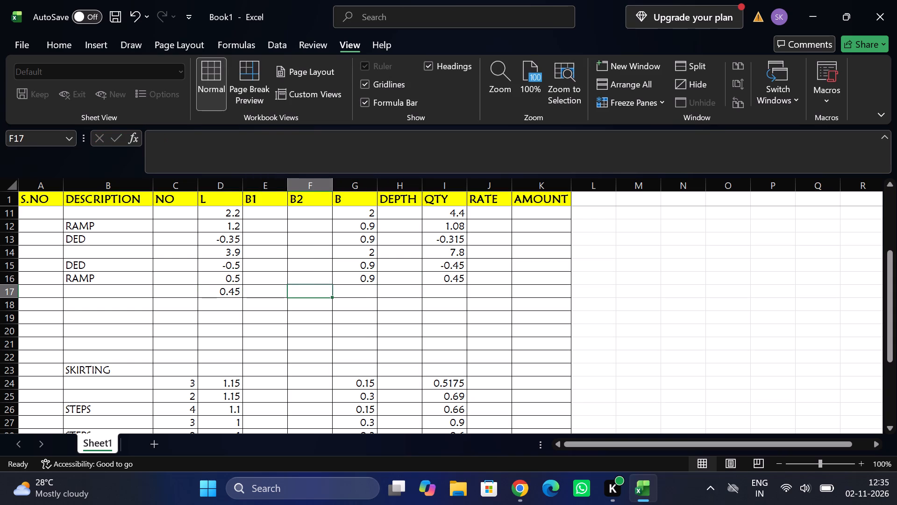
key("Tab")
key("2")
key("Tab")
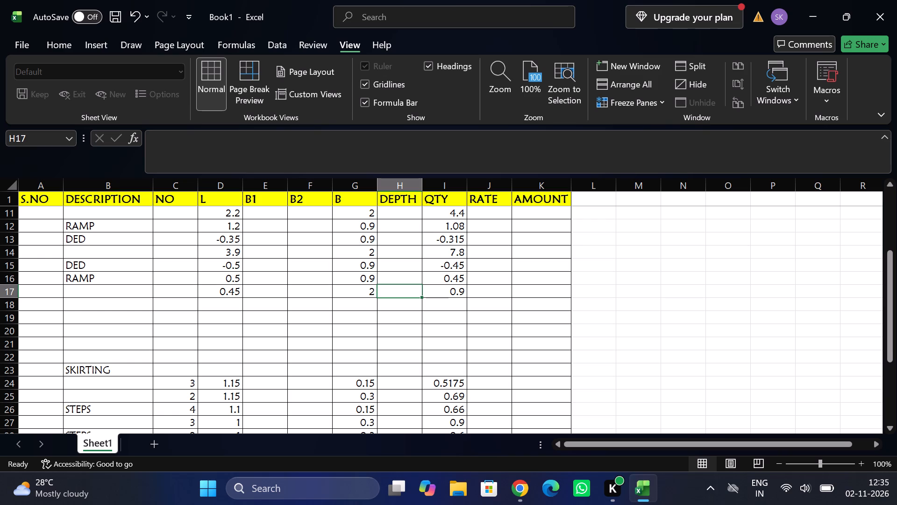
Start a measurement labelled SIDE RAILING in row 18 with NO 2.
left_click(115, 305)
type("SIDE RAILING")
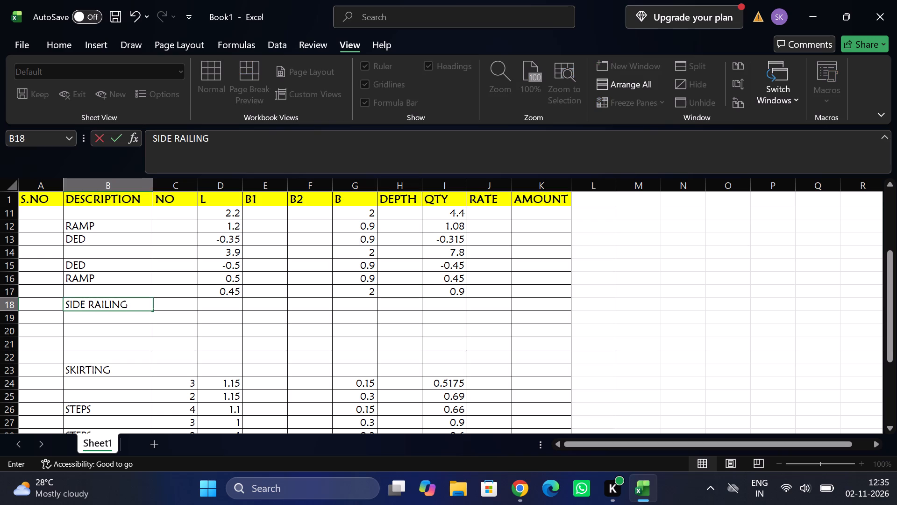
key("Tab")
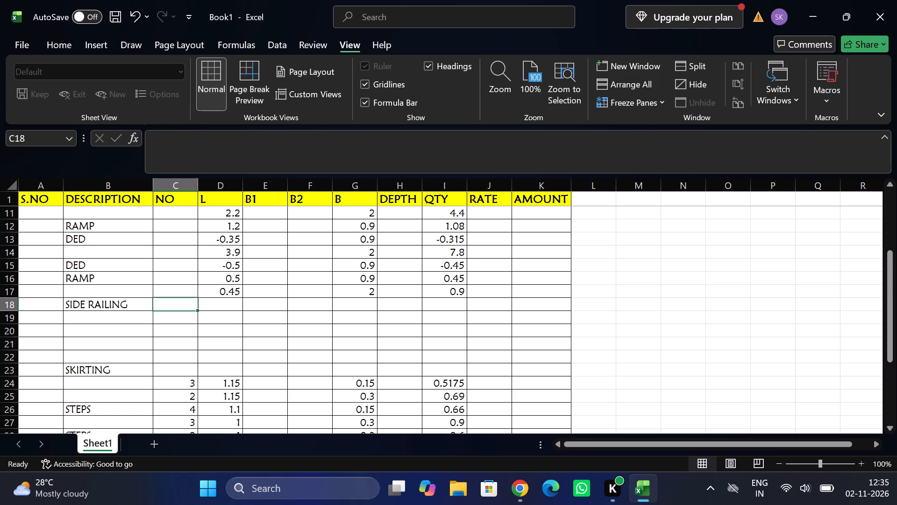
key("Tab")
key("Left")
key("2")
key("Tab")
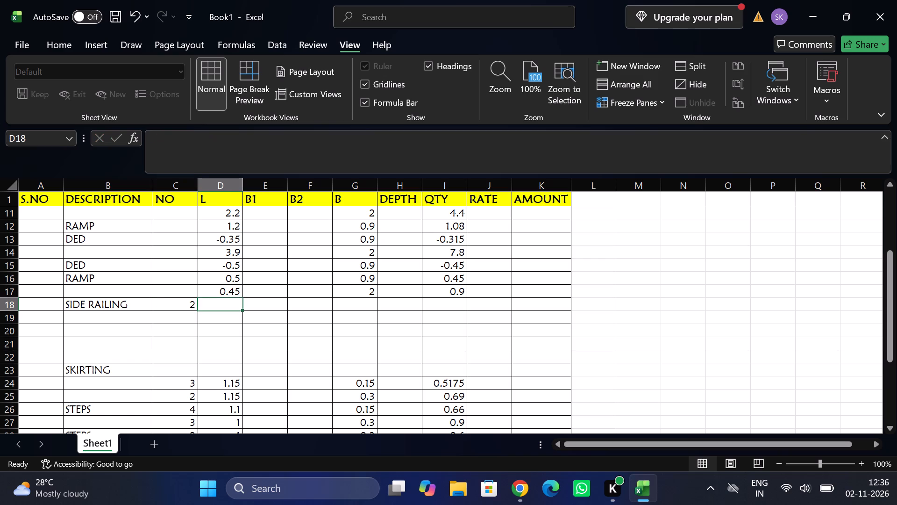
Add the note 2=RIGHT+LEFT in the S.NO column beside the SIDE RAILING entry.
left_click(56, 303)
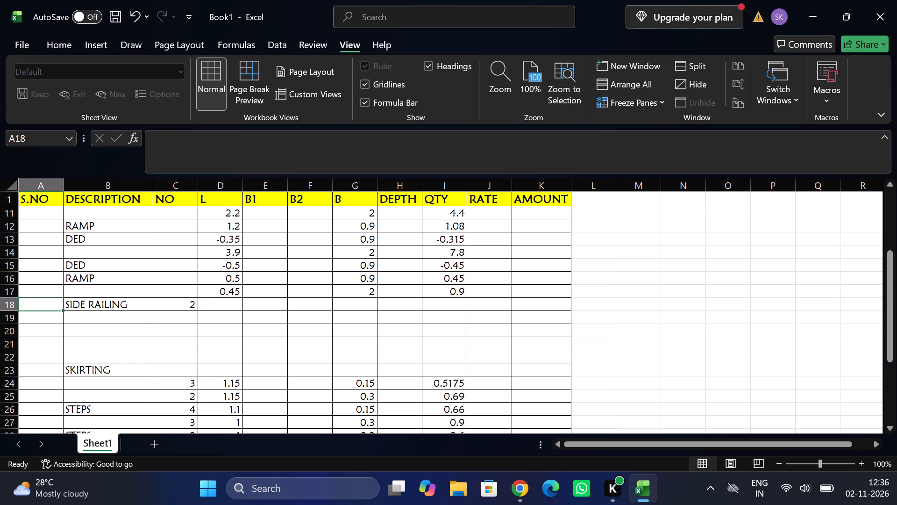
type("2=RIGHT")
type("+LEFT")
key("Return")
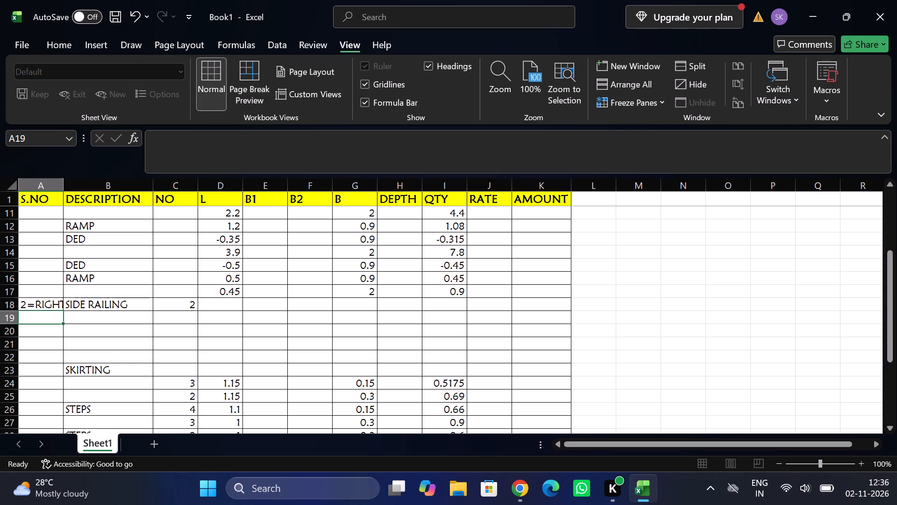
Auto-fit the width of the S.NO column to its contents.
double_click(63, 200)
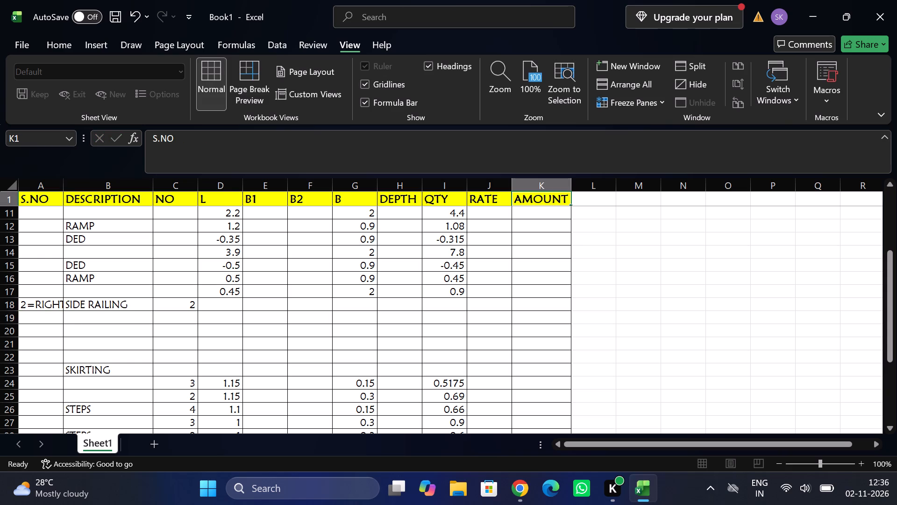
double_click(63, 186)
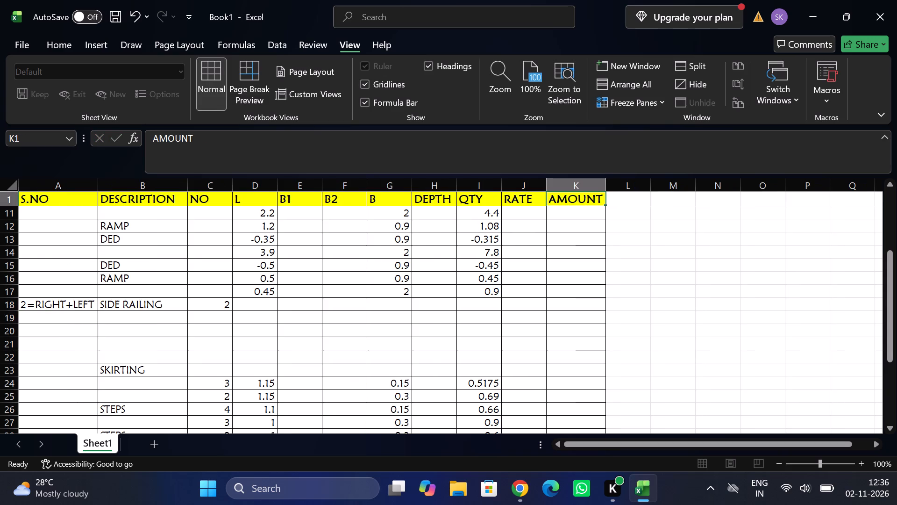
Complete the SIDE RAILING measurement in row 18 with L 5.05 and B 0.2.
left_click(269, 304)
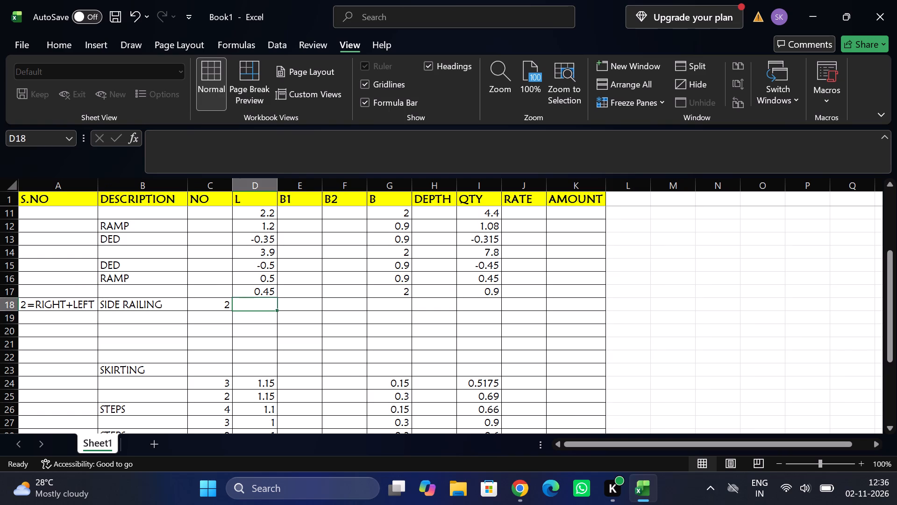
type("5.05")
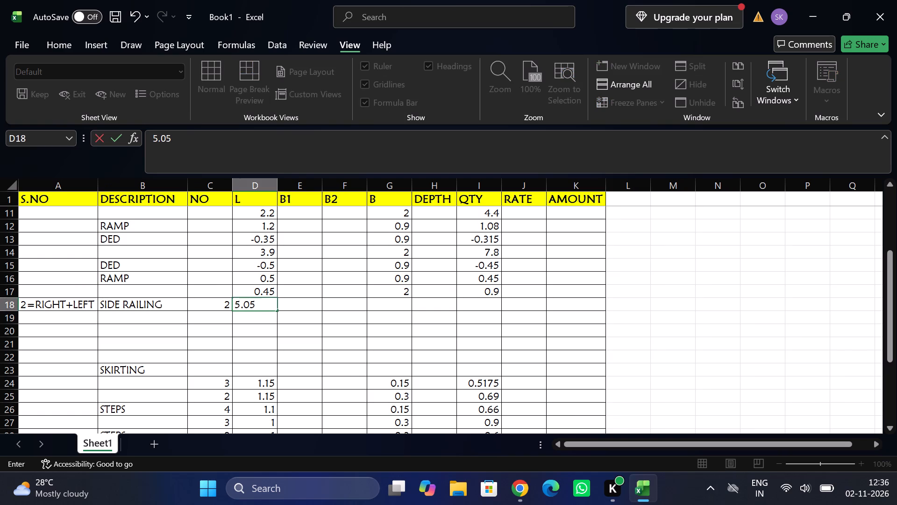
key("Tab")
key("Tab")
key("Tab")
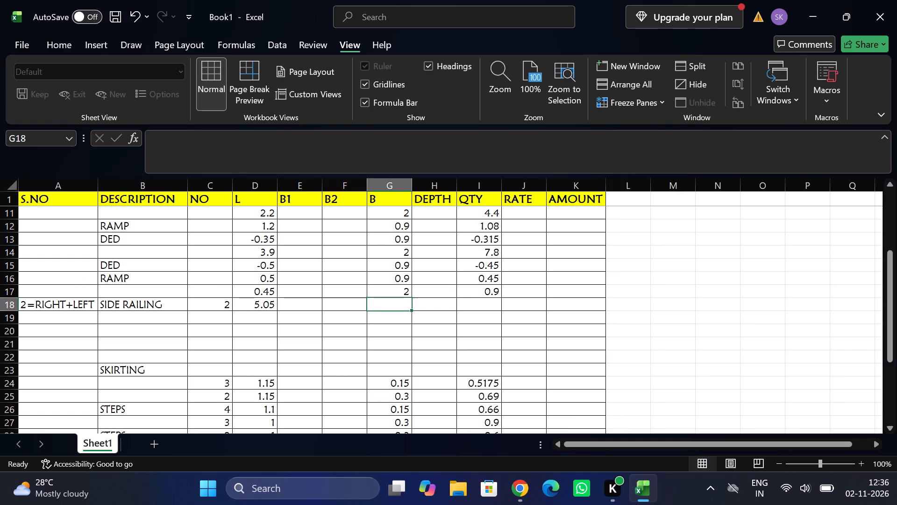
type("0.")
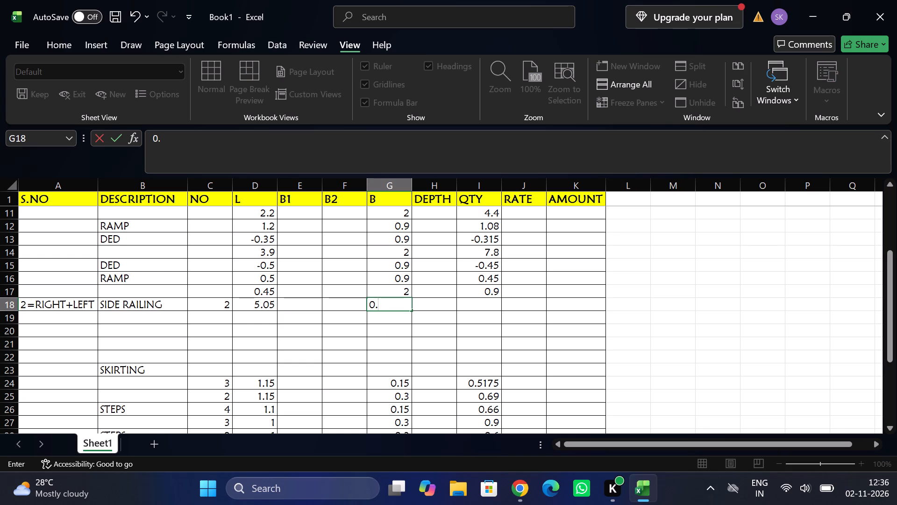
key("2")
key("Tab")
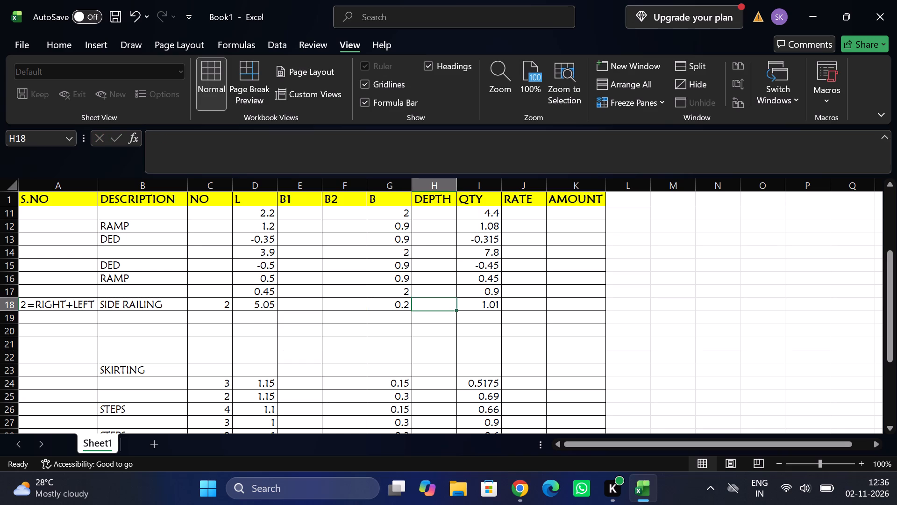
Enter the side railing measurement in row 19 with NO 2, L 5.05 filled from the row above, and B 0.95.
left_click(221, 317)
key("2")
key("Tab")
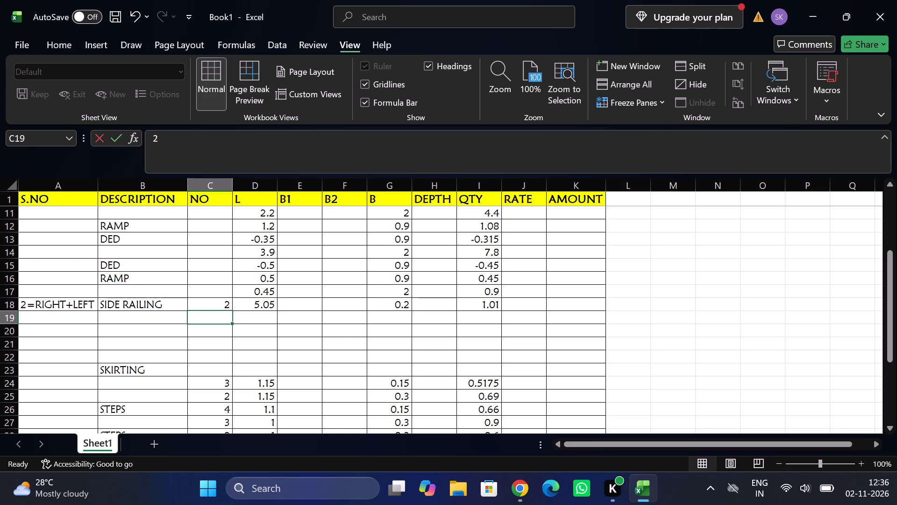
key("ctrl+d")
key("Tab")
key("Tab")
key("Tab")
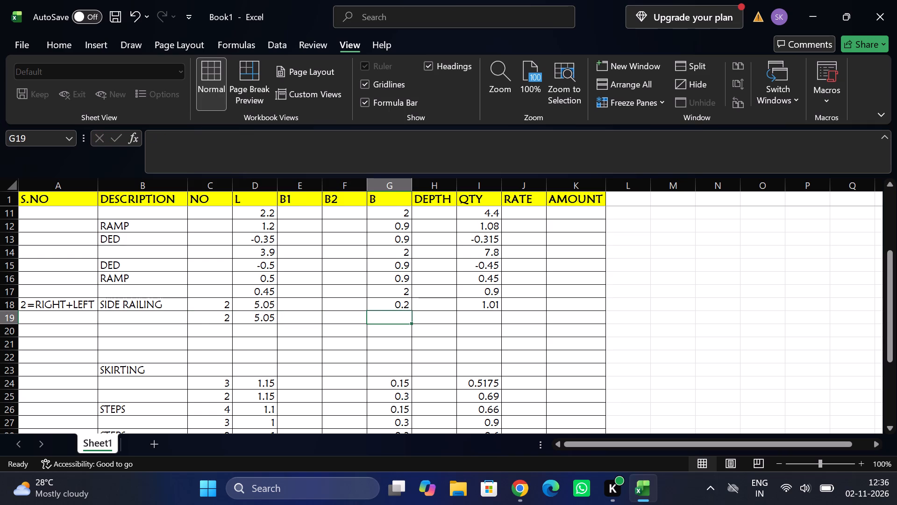
type("0.95")
key("Tab")
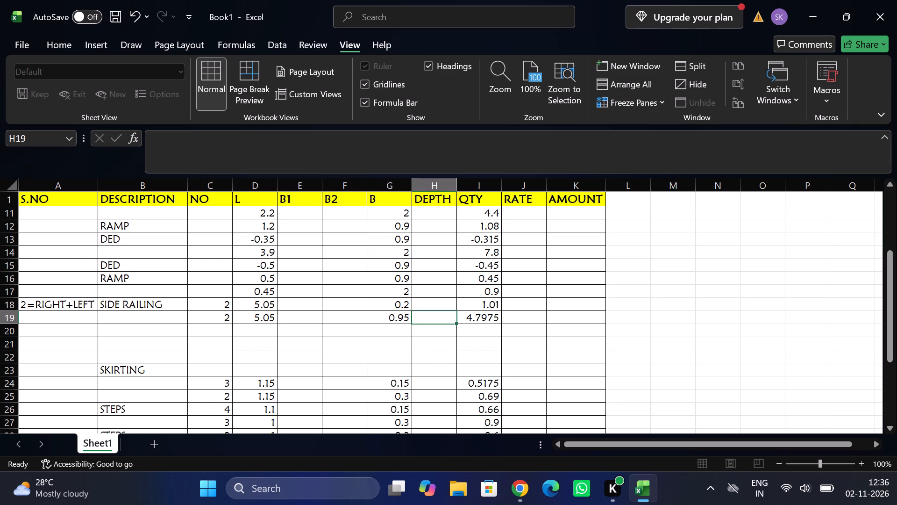
Enter the side railing measurement in row 20 with NO 2, L 5.05 filled from the row above, and B 0.75.
left_click(211, 328)
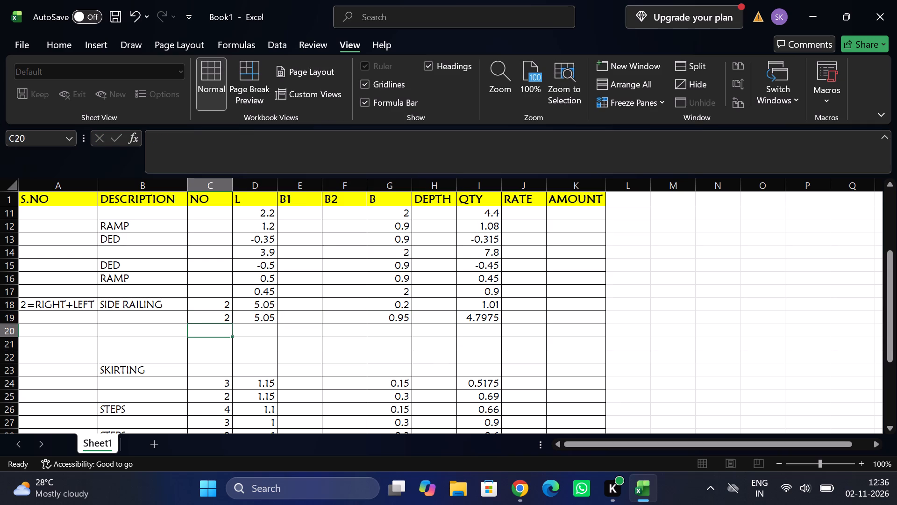
key("2")
key("Tab")
key("ctrl+d")
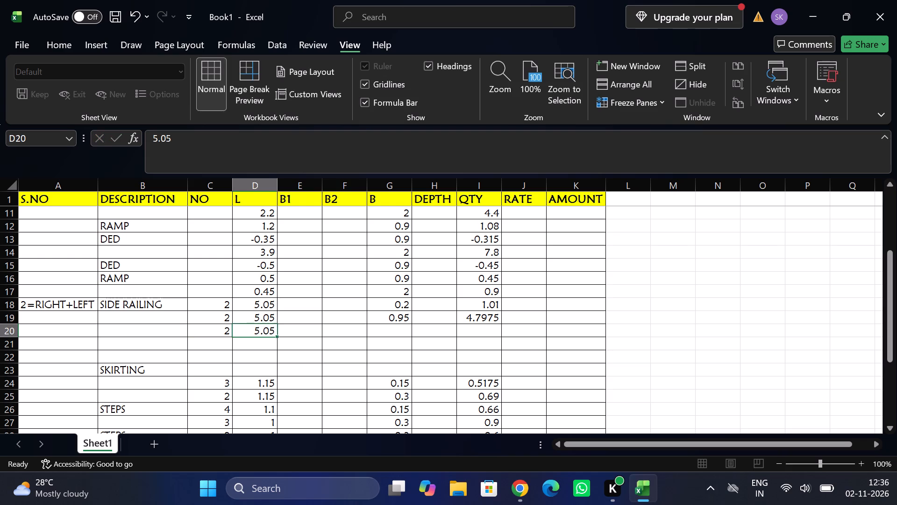
key("Tab")
key("Tab")
key("Tab")
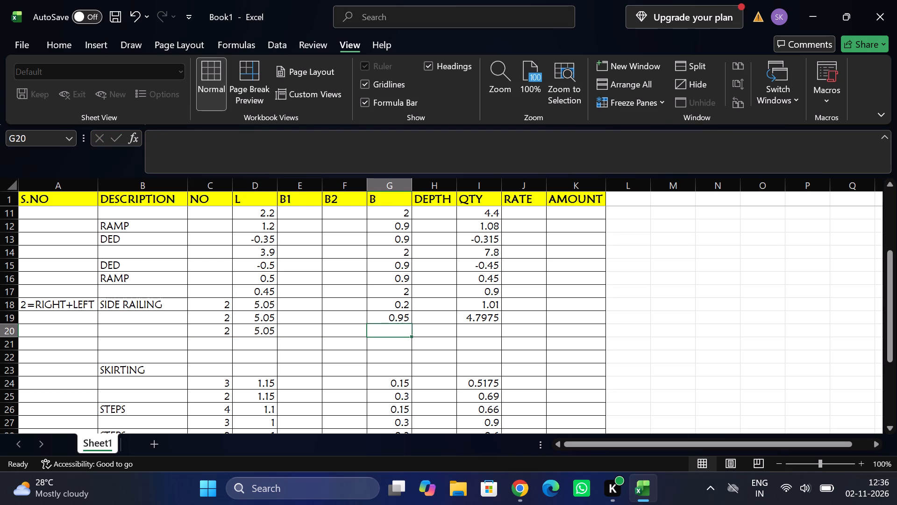
type("0.")
type("75")
key("Tab")
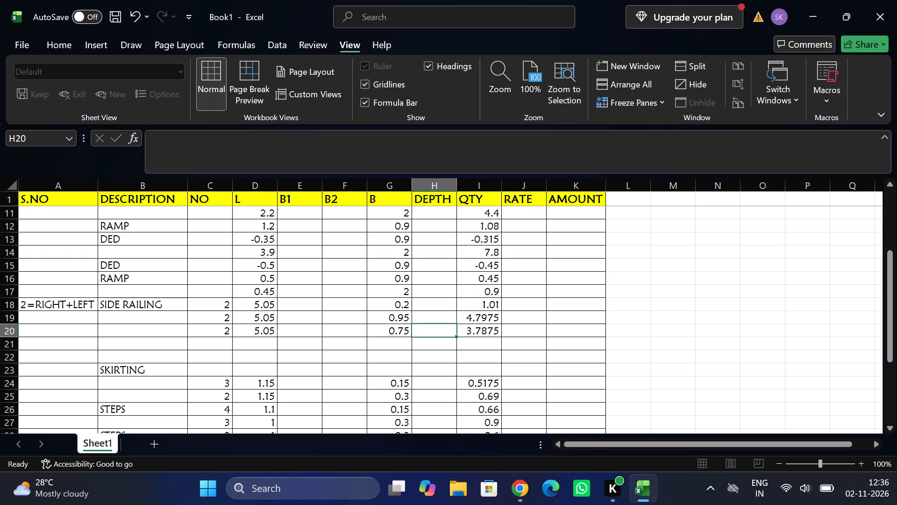
Label the side railing rows 19 and 20 as OUTER SIDE and INNER SIDE in the DESCRIPTION column.
left_click(128, 322)
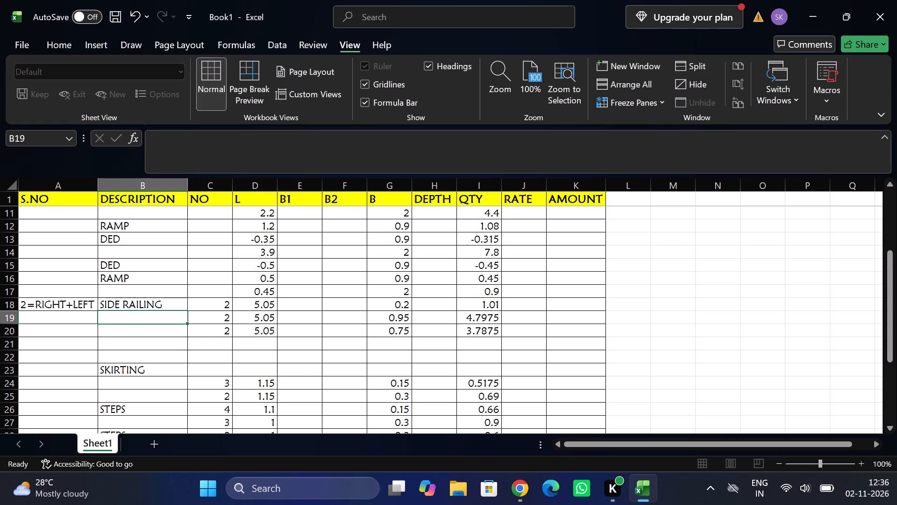
type("OUTER ISDE")
key("BackSpace")
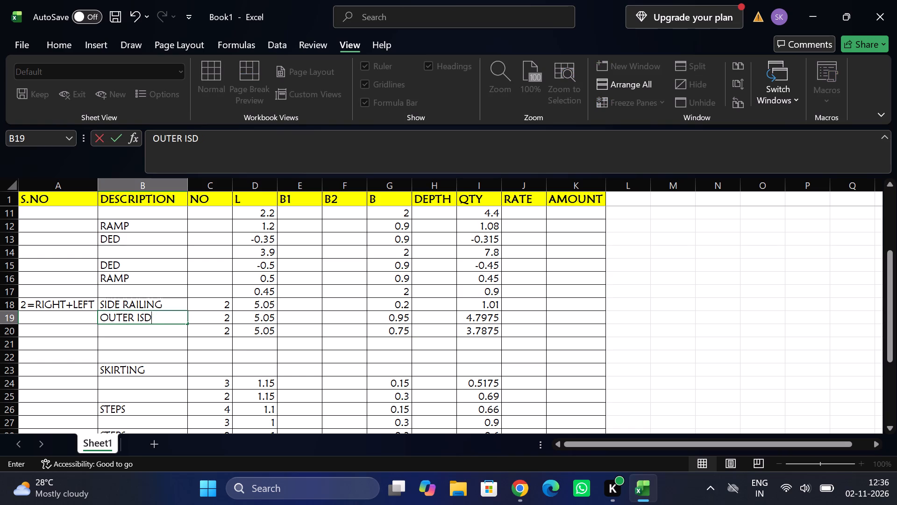
key("BackSpace")
key("BackSpace")
key("BackSpace")
type("SDIE")
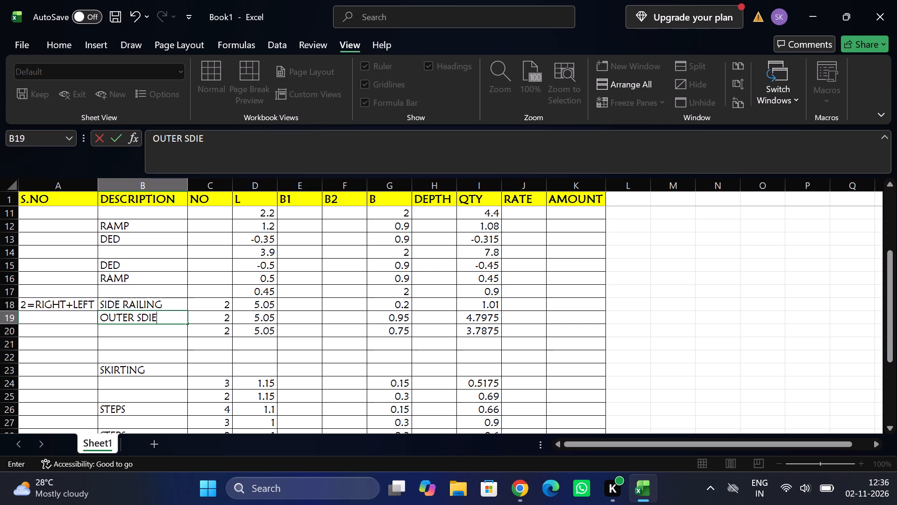
key("BackSpace")
key("BackSpace")
key("BackSpace")
type("IDE")
key("Down")
type("INNER SIDE")
key("Tab")
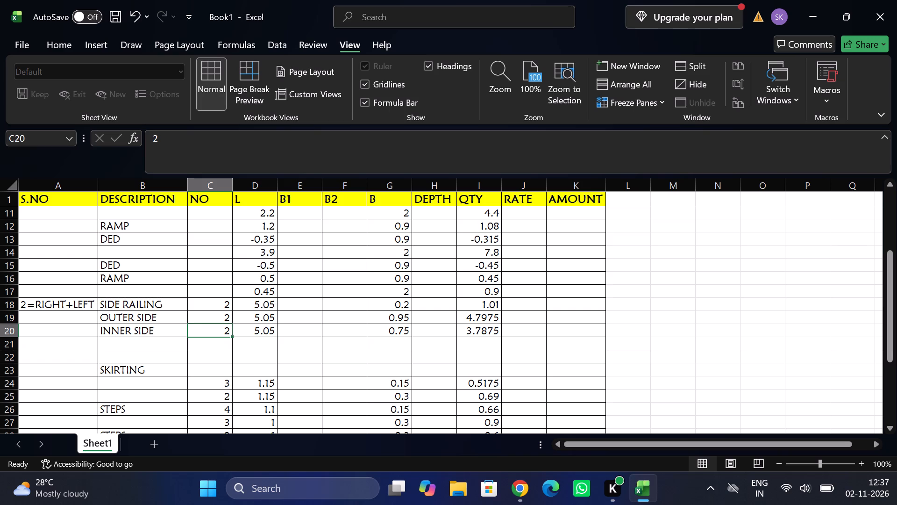
Insert five blank rows above the SKIRTING row.
left_click(12, 368)
right_click(12, 368)
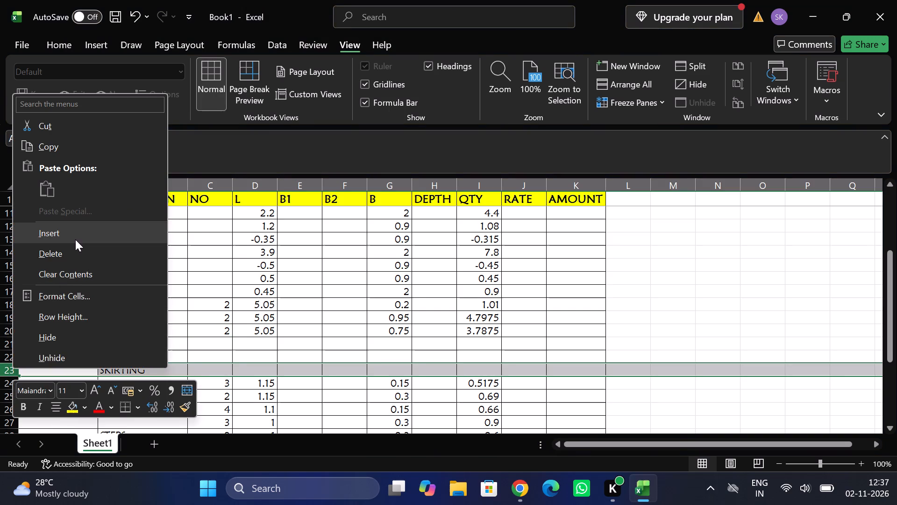
left_click(75, 239)
key("ctrl+y")
key("ctrl+y")
key("ctrl+y")
key("ctrl+y")
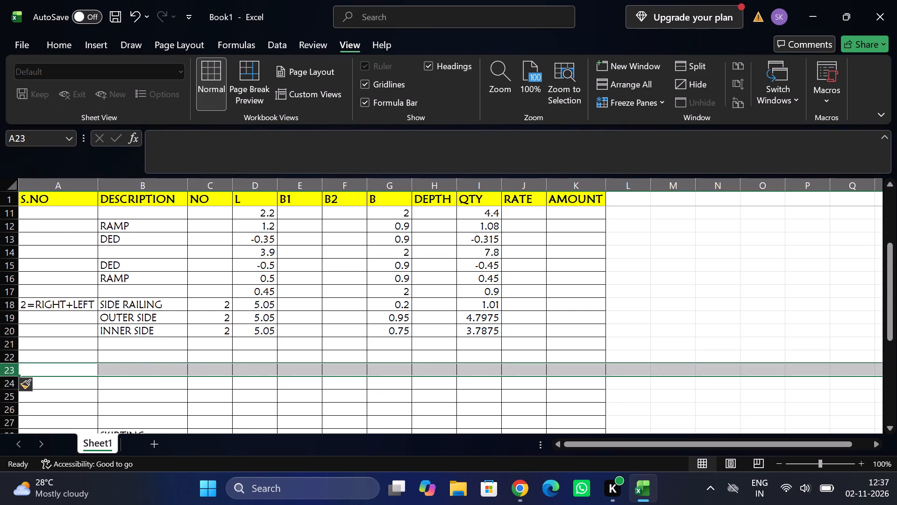
Enter the side railing measurement in row 21 with NO 2, L 0.2 and B 0.95.
left_click(215, 339)
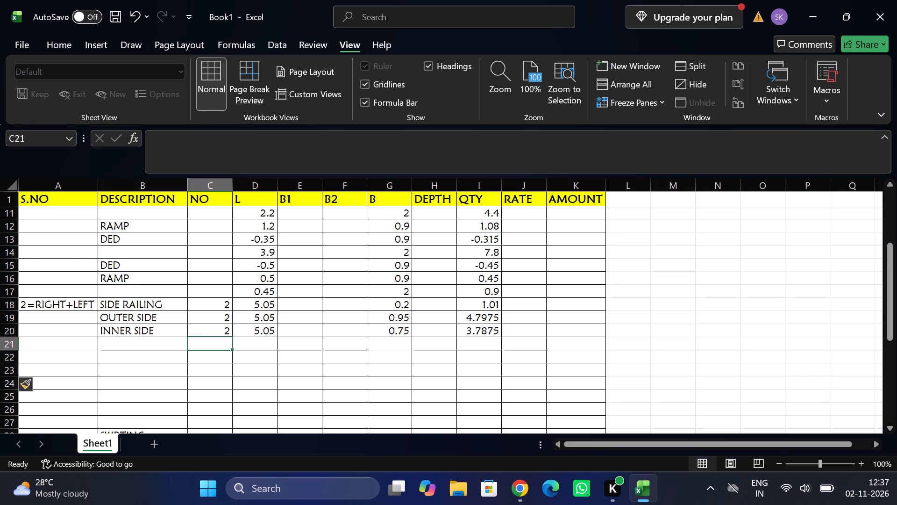
key("2")
key("Tab")
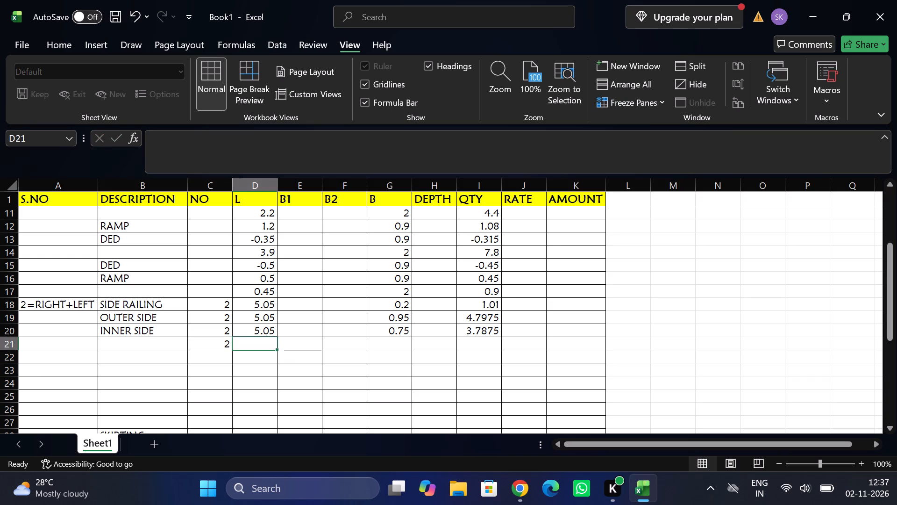
type("0.2")
key("Tab")
key("Tab")
key("Tab")
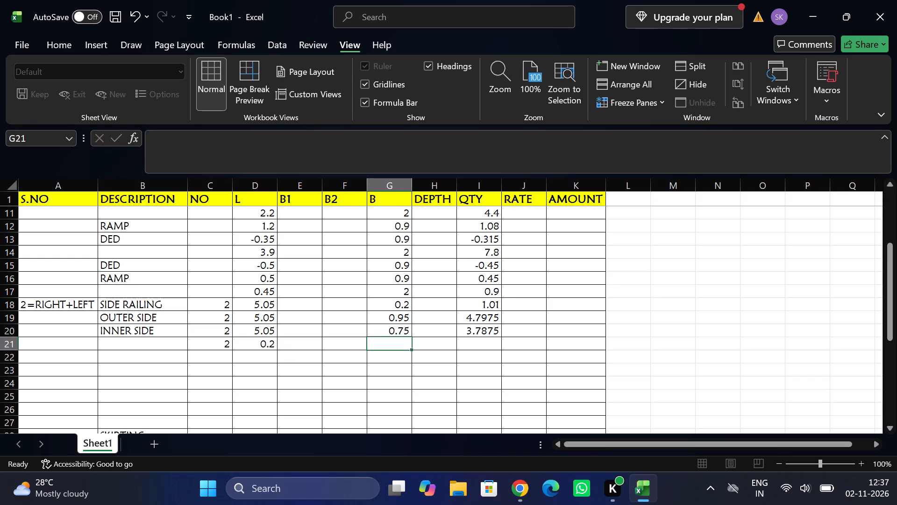
key("minus")
key("BackSpace")
type("0.")
type("95")
key("Tab")
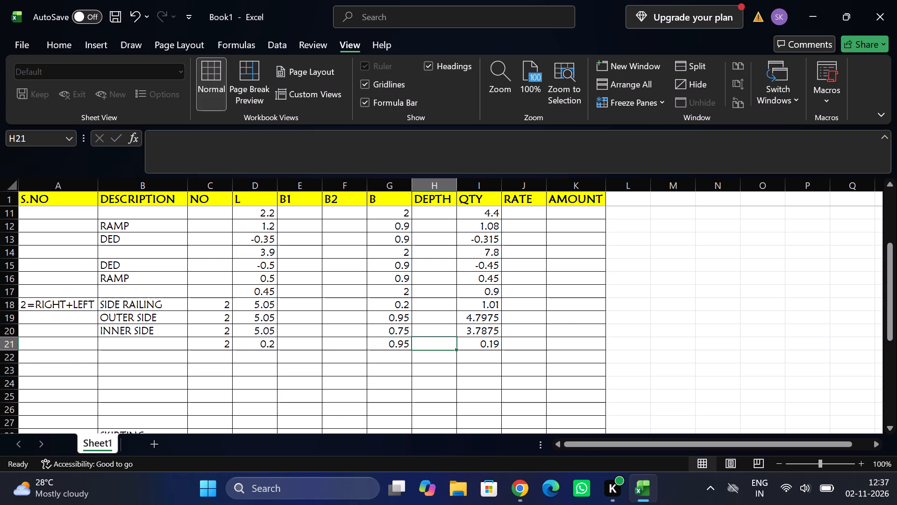
Add a PILLARS entry in row 22 with NO 2, L 0.4 and B 1.
left_click(154, 356)
type("PILLARS")
key("Tab")
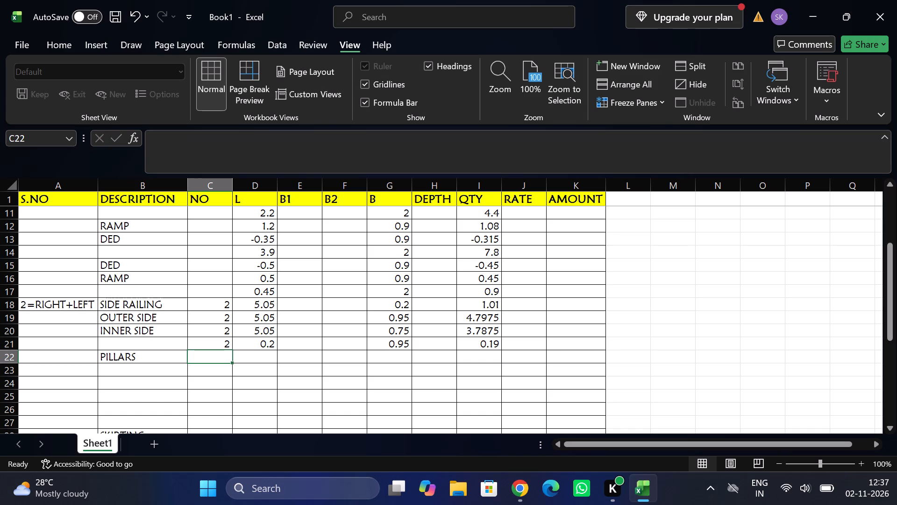
key("2")
key("Tab")
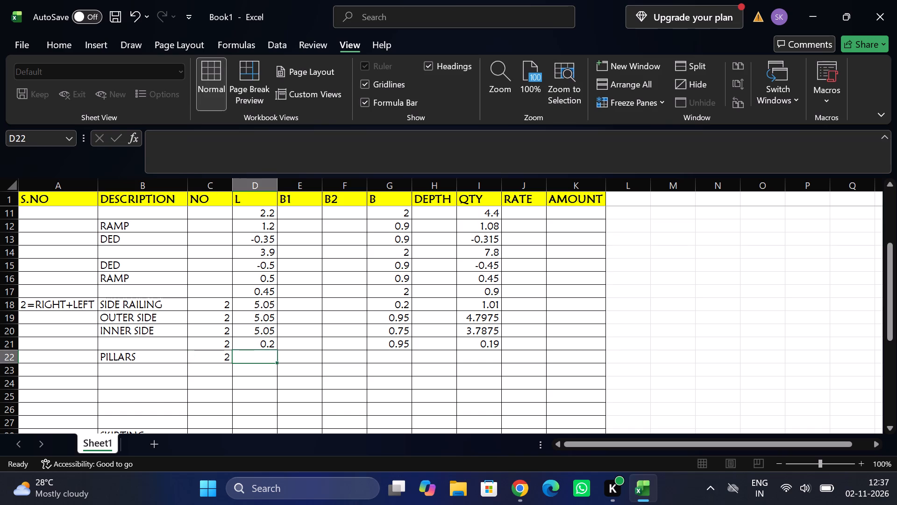
type("0.4")
key("Tab")
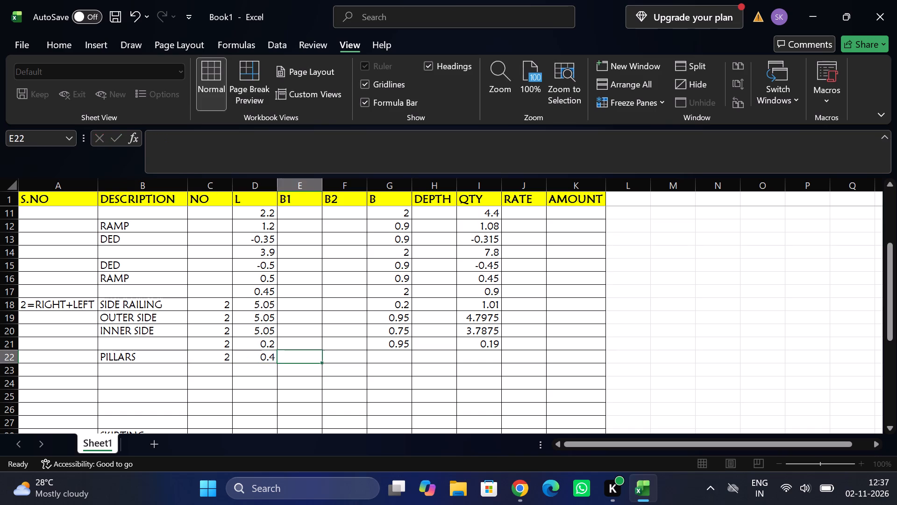
key("Tab")
key("Tab")
key("1")
key("Tab")
Enter the pillar measurement in row 23 with NO 2, L 0.3 and B 0.1.
key("Down")
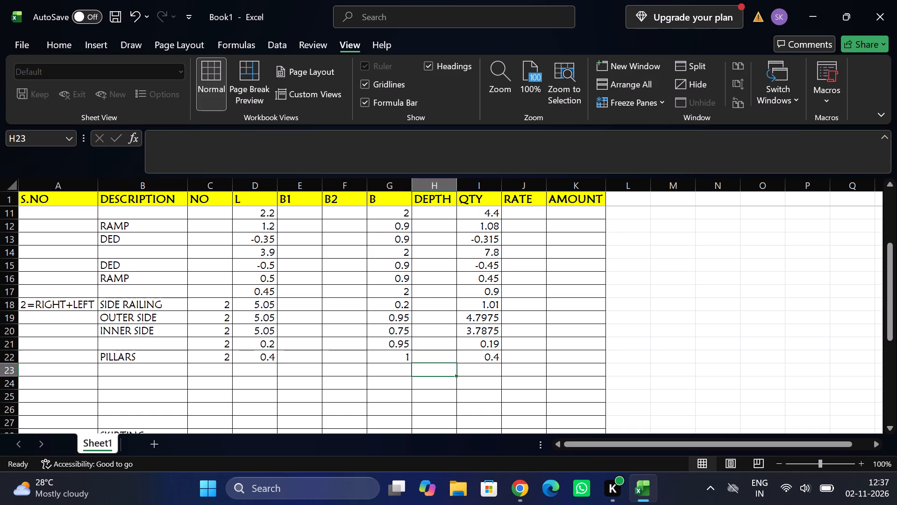
key("Left")
key("Left")
key("Left")
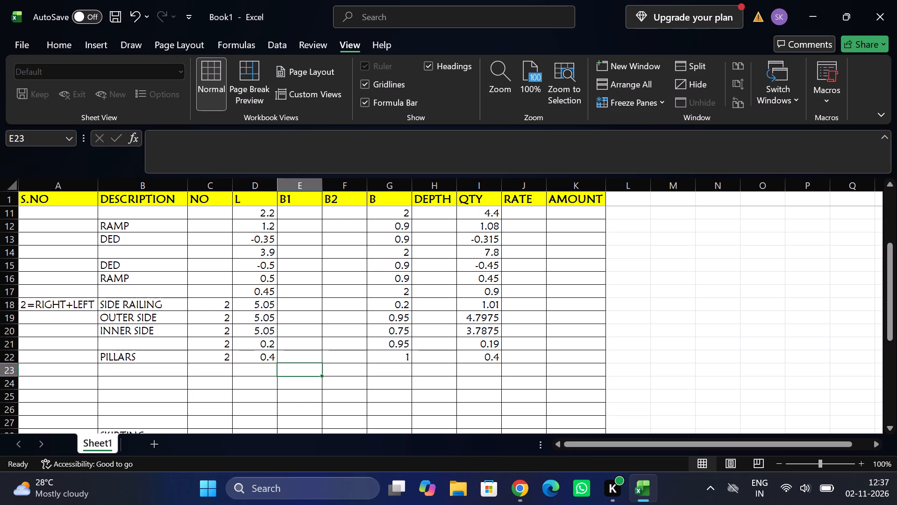
key("Left")
key("Left")
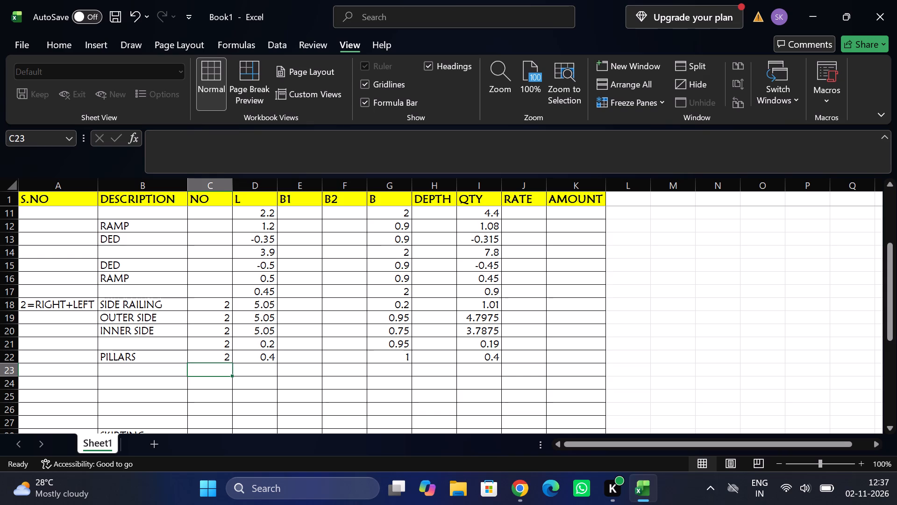
key("2")
key("Tab")
type("0.3")
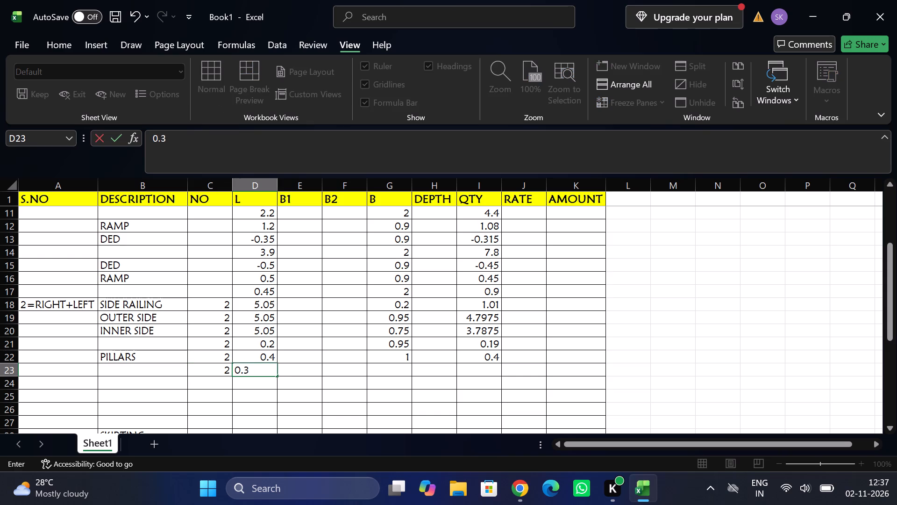
key("Tab")
key("Tab")
key("Tab")
type("0.1")
key("Tab")
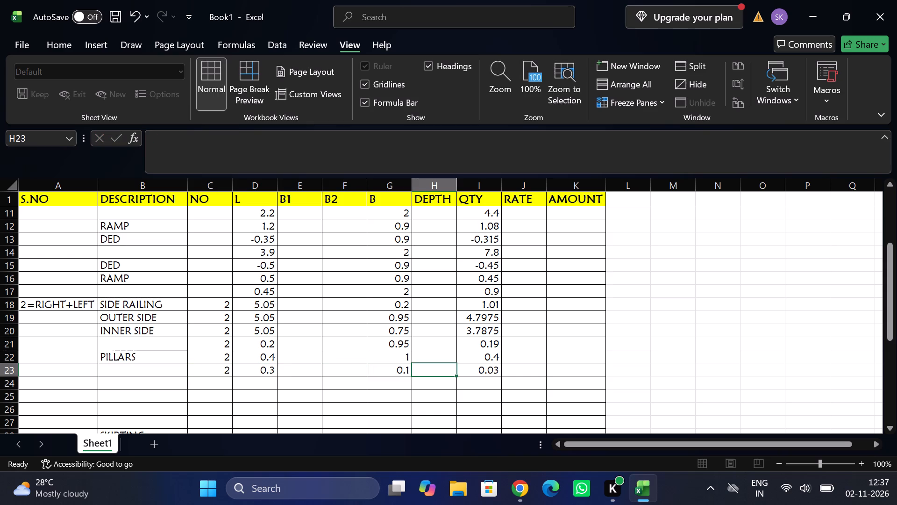
Enter the pillar measurement in row 24 with NO 2, L 0.5 and B 1.
key("Down")
key("Left")
key("Left")
key("Left")
key("Left")
key("Left")
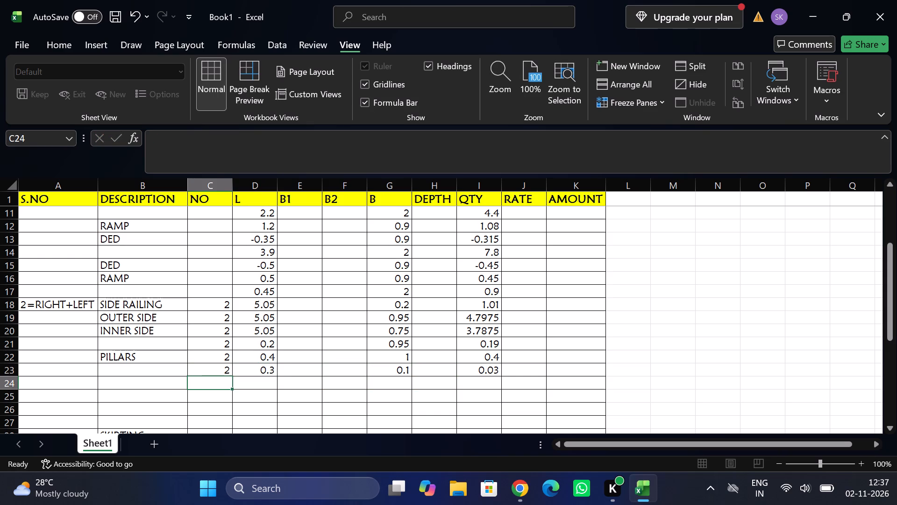
key("2")
key("Tab")
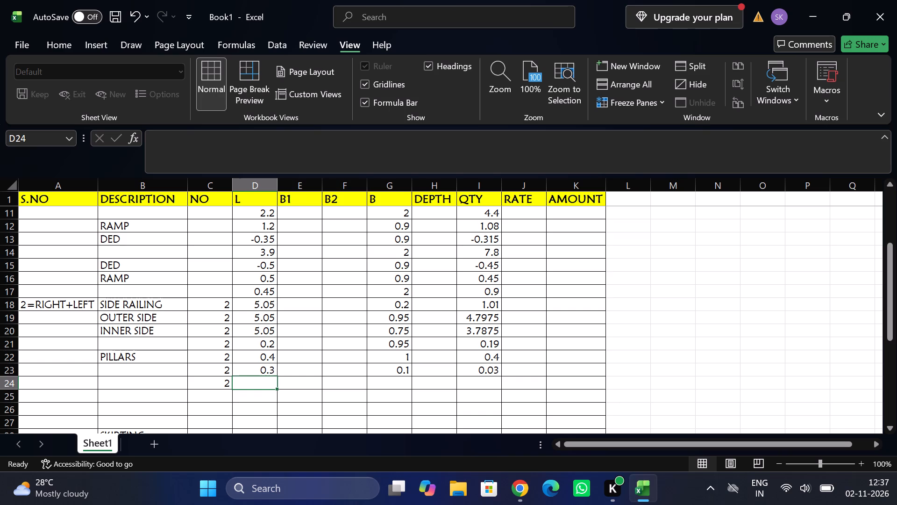
type("0.5")
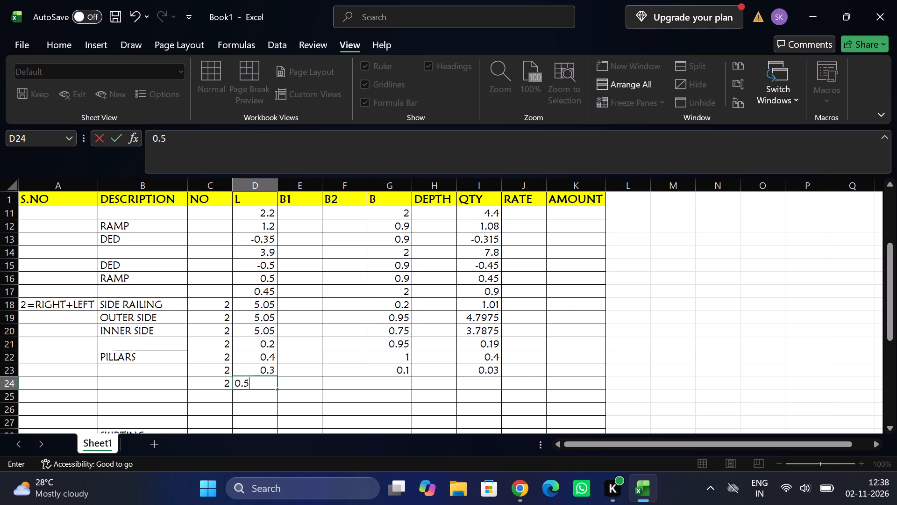
key("Tab")
key("Tab")
key("Tab")
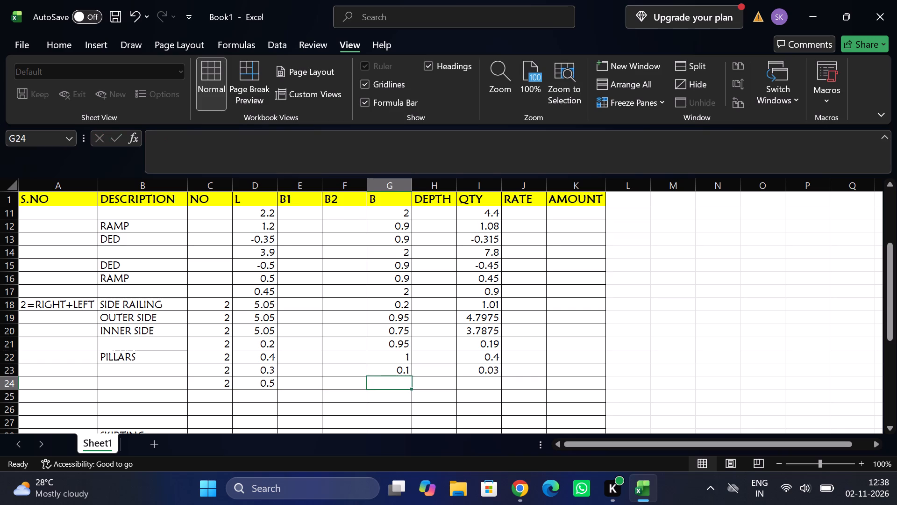
key("1")
key("Tab")
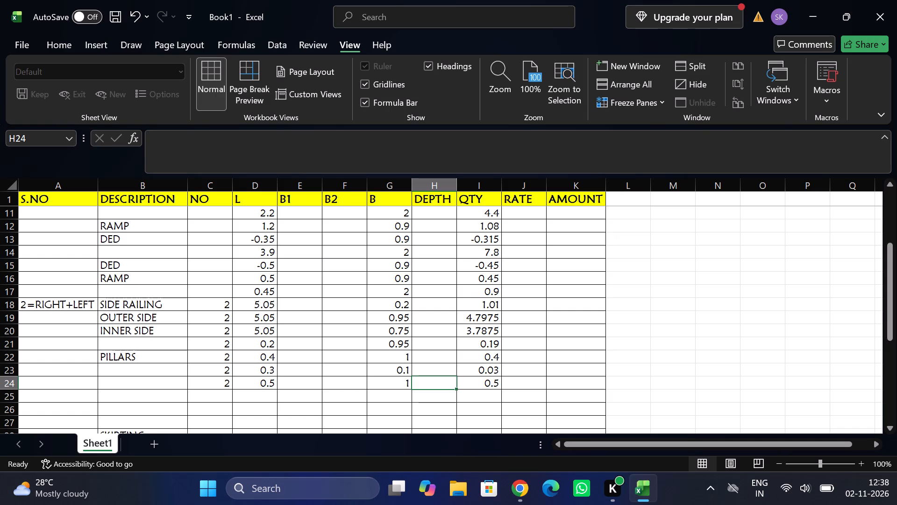
Enter the measurement in row 25 with NO 2, L 1.2 and B 0.2.
left_click(134, 399)
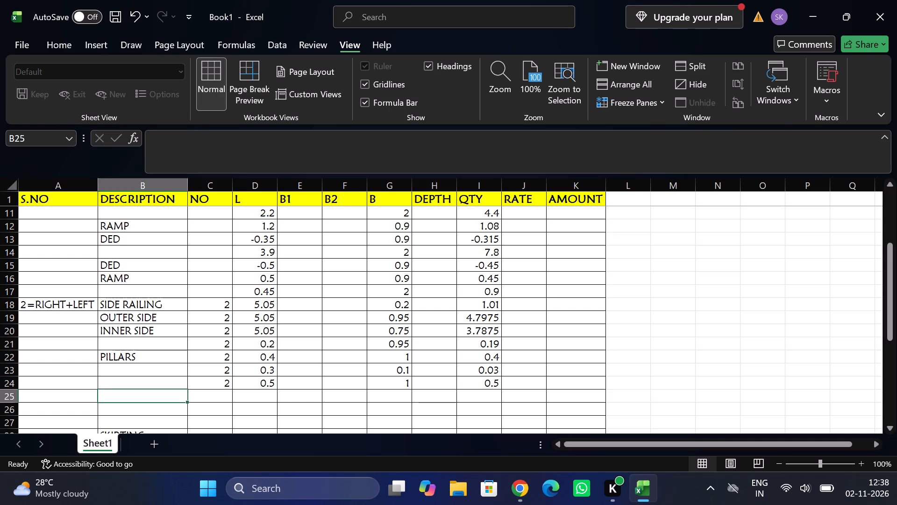
left_click(208, 392)
key("2")
key("Tab")
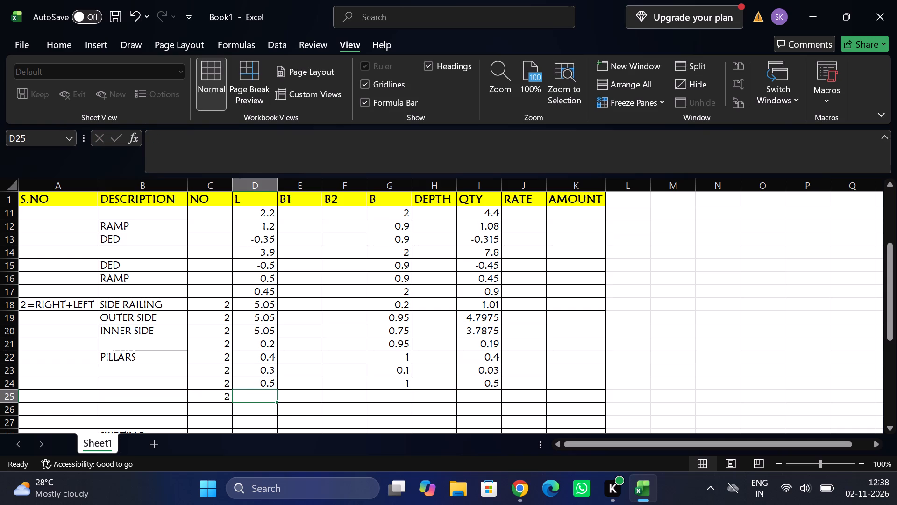
type("1.2")
key("Tab")
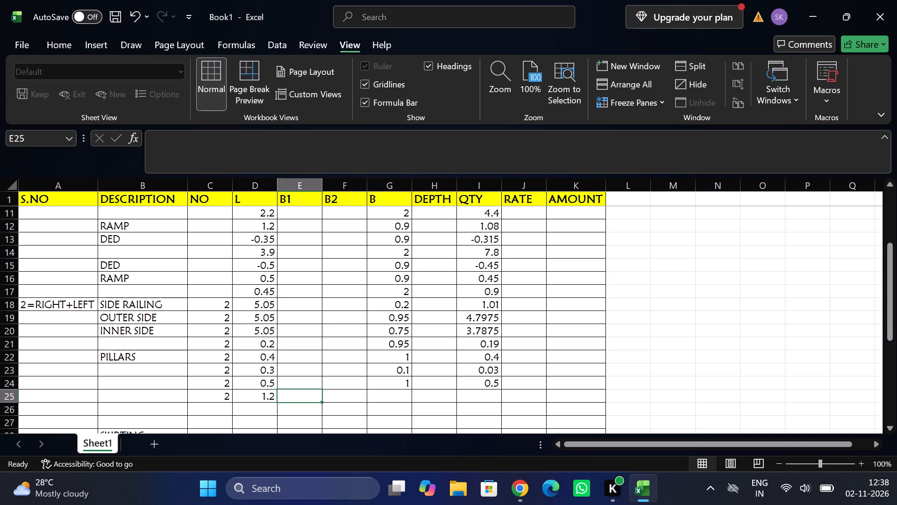
key("Tab")
key("Tab")
type("0.2")
key("Tab")
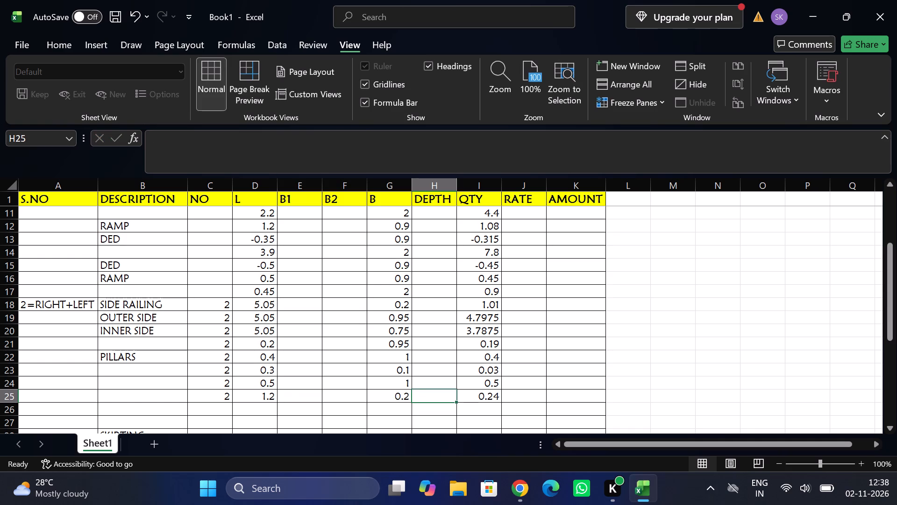
Enter the measurement in row 26 with NO 2, L 1.2 and B as the average formula =(0.85+0.95+1)/3.
left_click(211, 410)
key("2")
key("Tab")
type("1.2")
key("Tab")
key("Tab")
key("Tab")
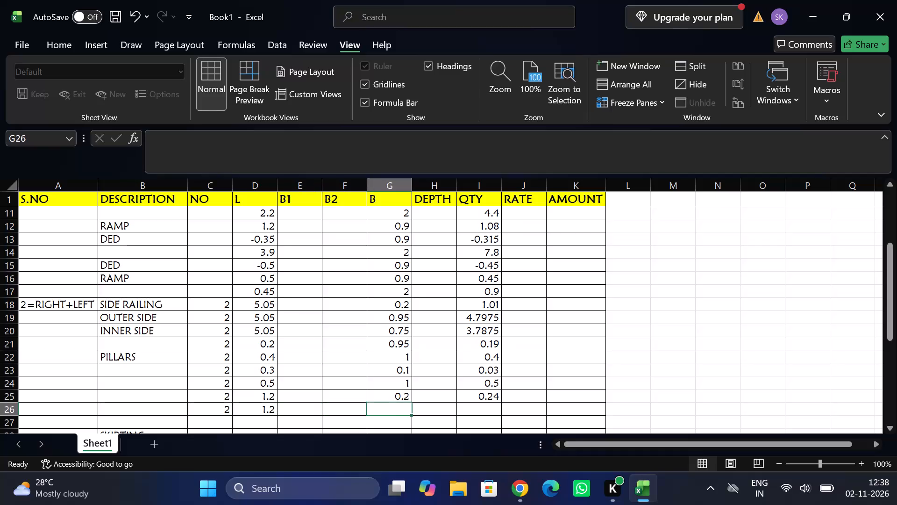
type("=(0.8")
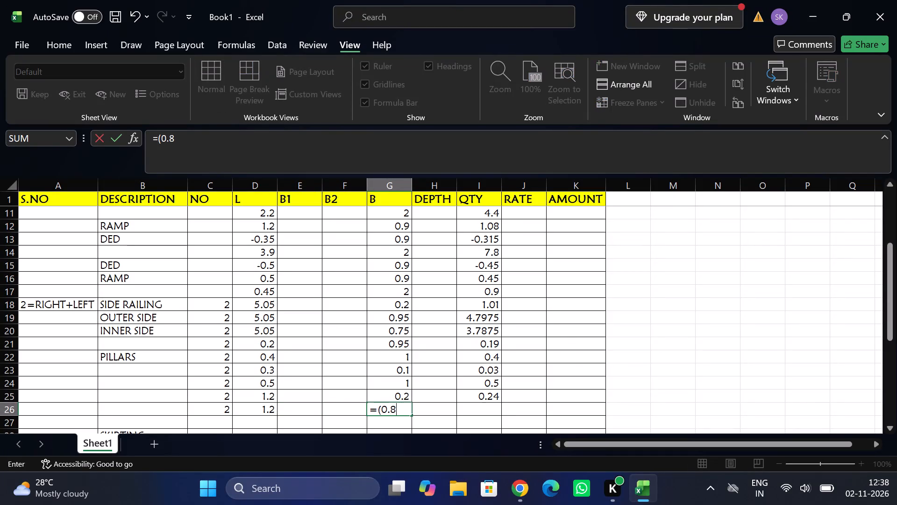
key("5")
type("+0.95")
key("shift+plus")
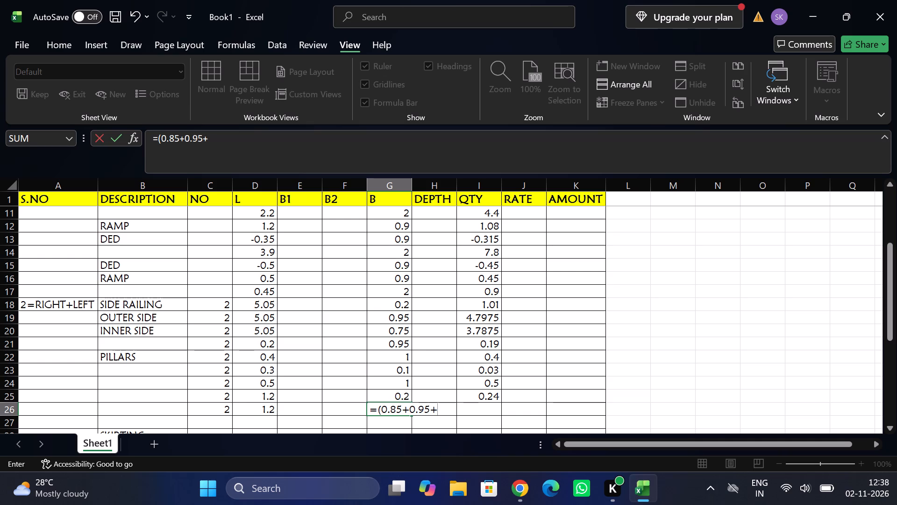
key("1")
key("shift+parenright")
type("/3")
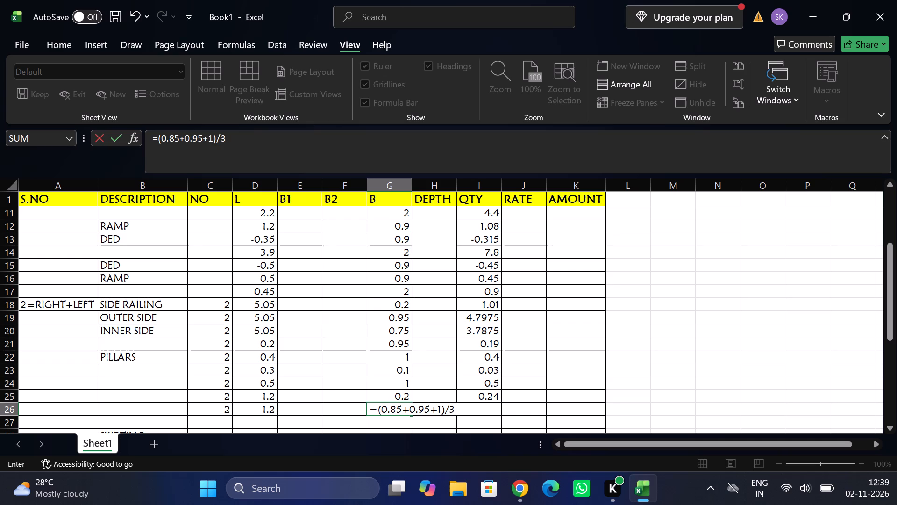
key("Return")
Fill the averaged B value in row 26 with Orange, Accent 2, Darker 25%.
left_click(377, 409)
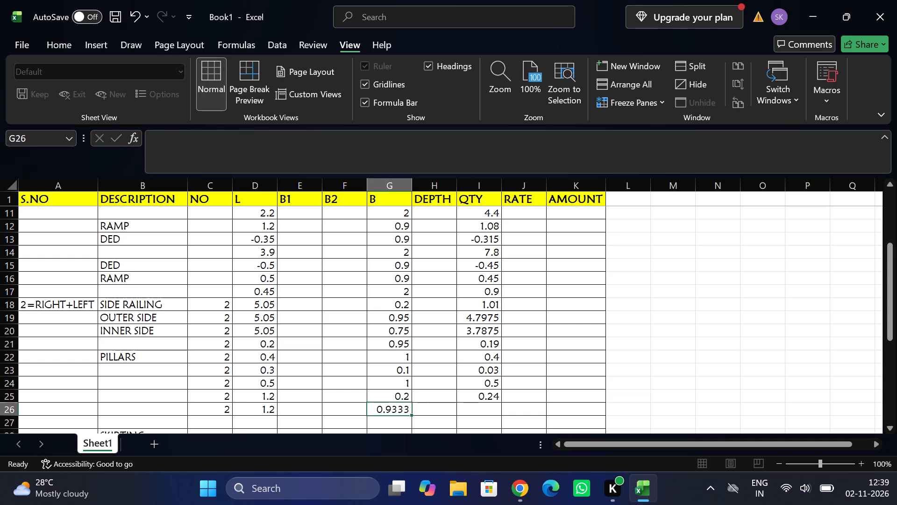
left_click(55, 47)
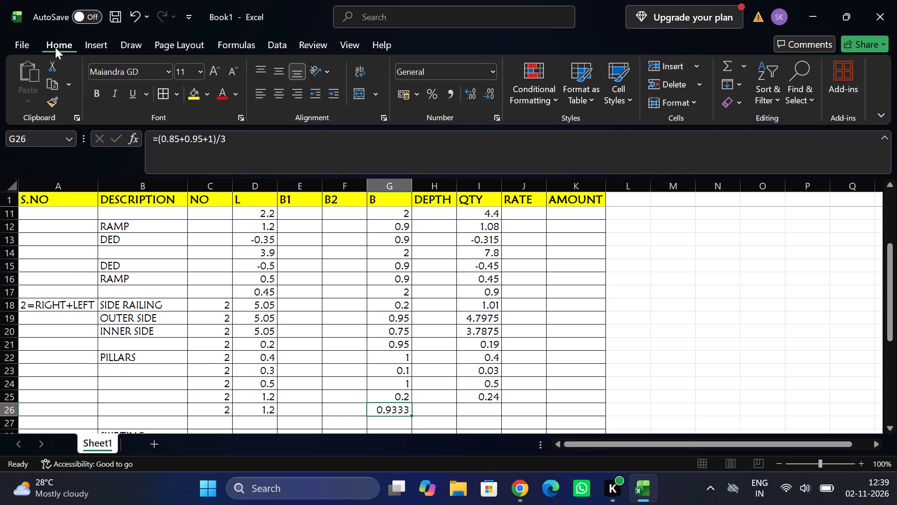
left_click(205, 99)
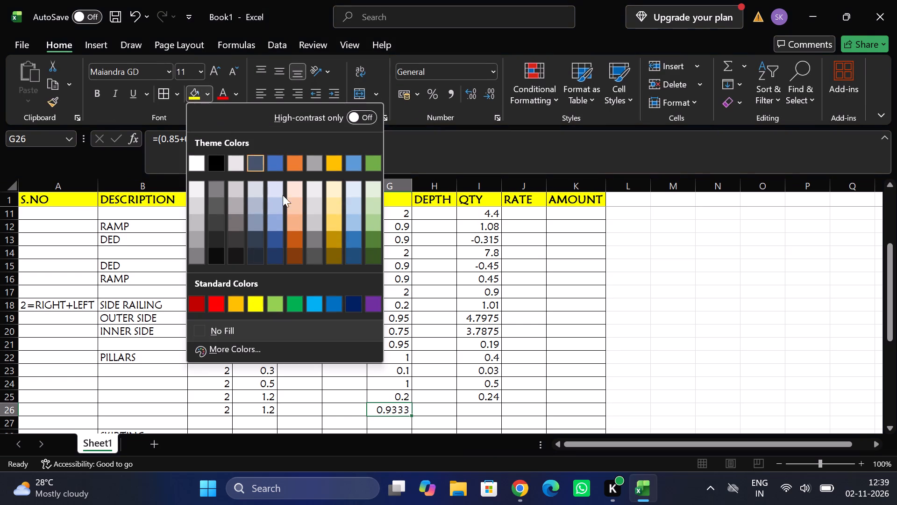
left_click(297, 224)
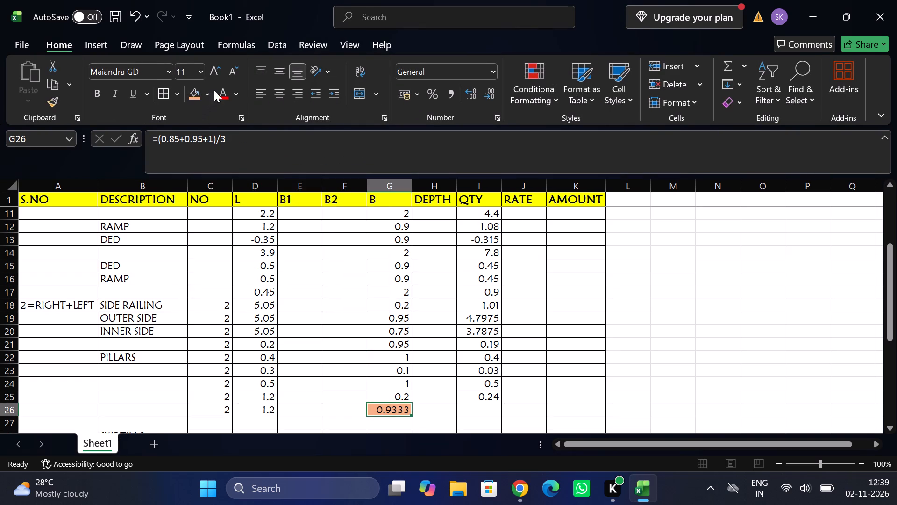
left_click(205, 92)
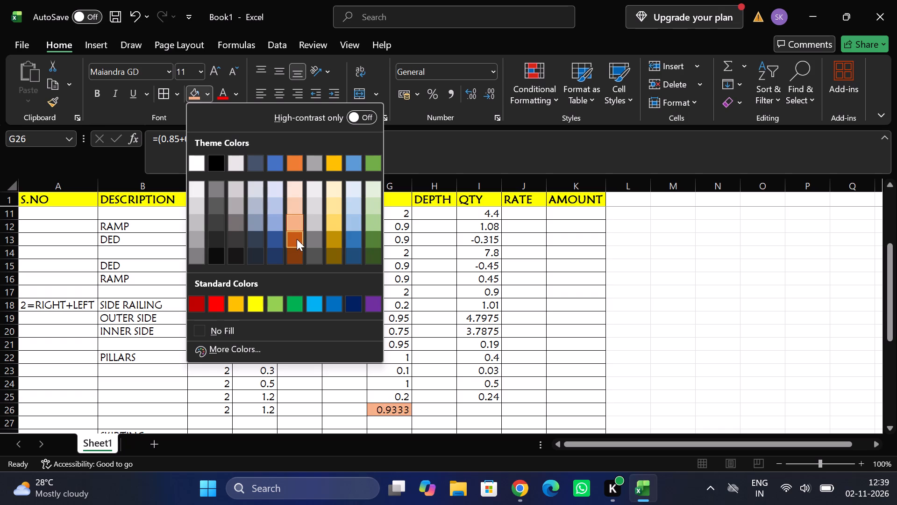
left_click(297, 239)
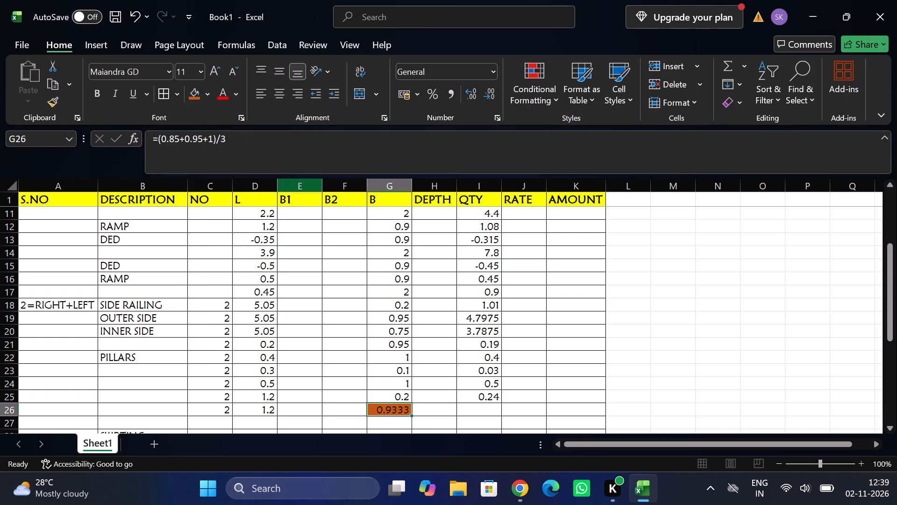
Delete the unused B1 and B2 columns from the sheet.
left_click_drag(298, 188, 322, 188)
right_click(322, 188)
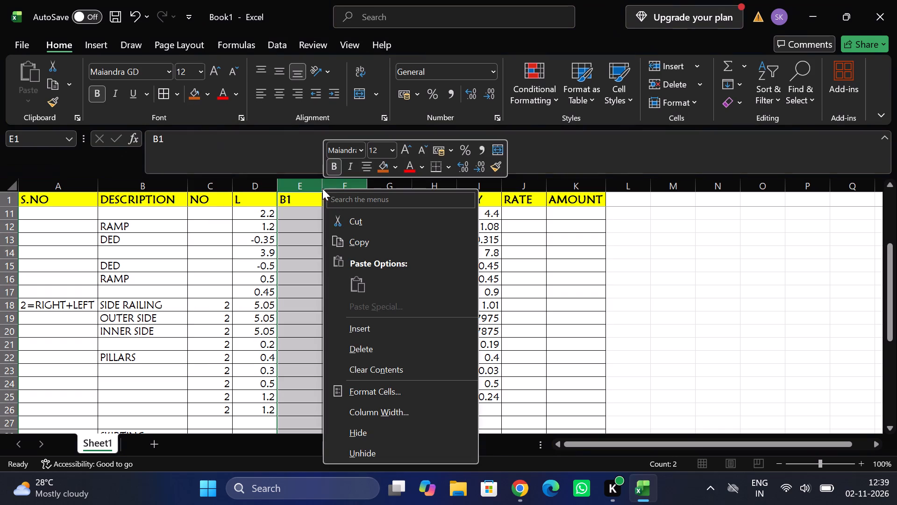
left_click(361, 339)
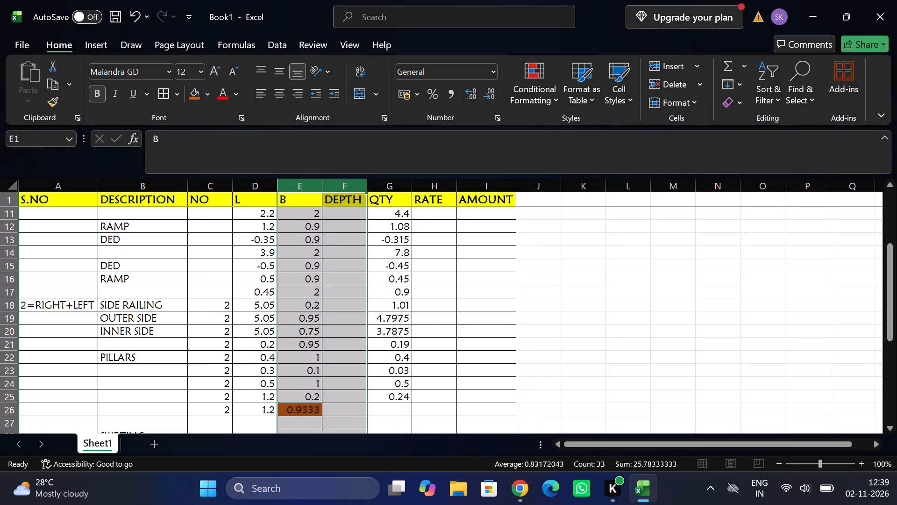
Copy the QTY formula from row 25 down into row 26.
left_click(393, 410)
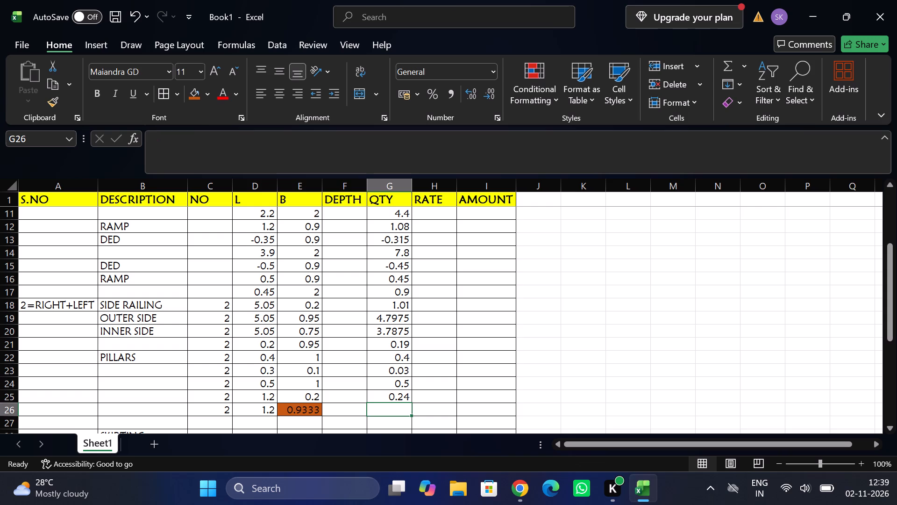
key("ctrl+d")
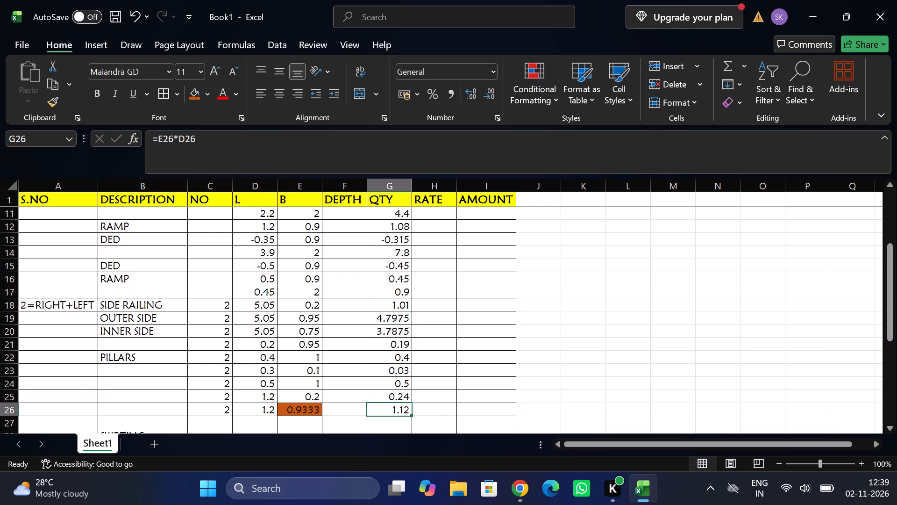
Extend the side railing QTY formula in row 18 to include the NO value, as =E18*D18*C18.
double_click(387, 306)
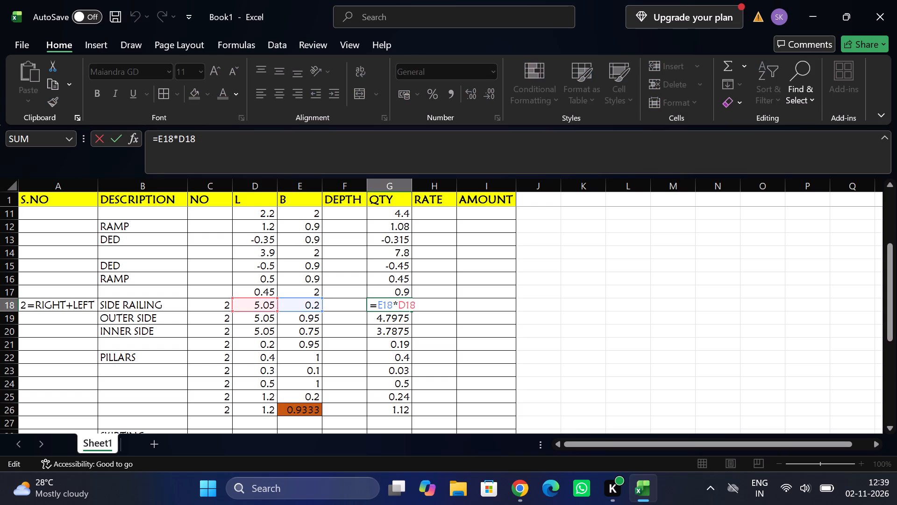
left_click(425, 302)
key("shift+asterisk")
left_click(223, 303)
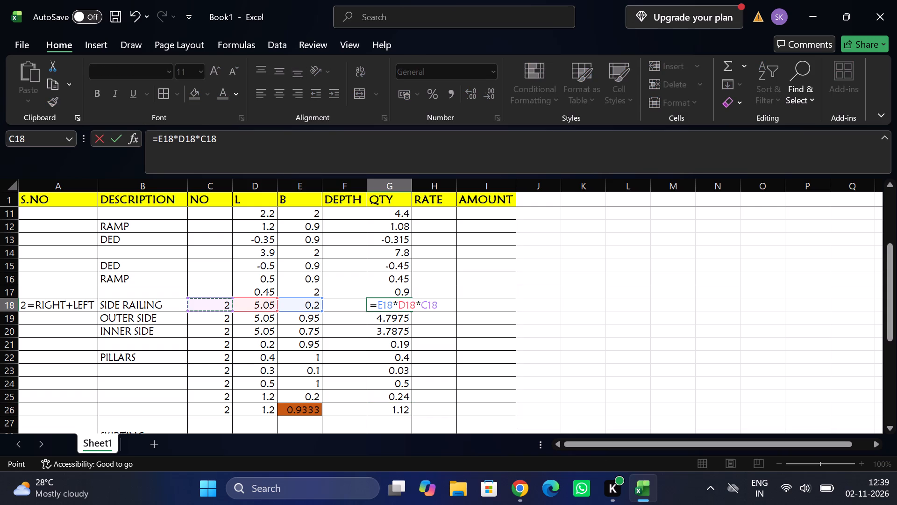
key("Return")
Copy the row 18 QTY formula down the column through row 26.
left_click(387, 305)
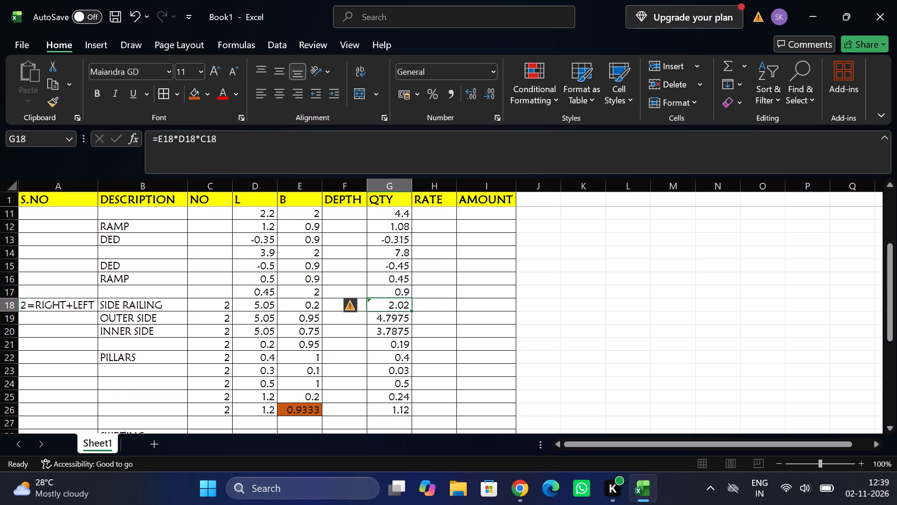
left_click_drag(409, 311, 419, 404)
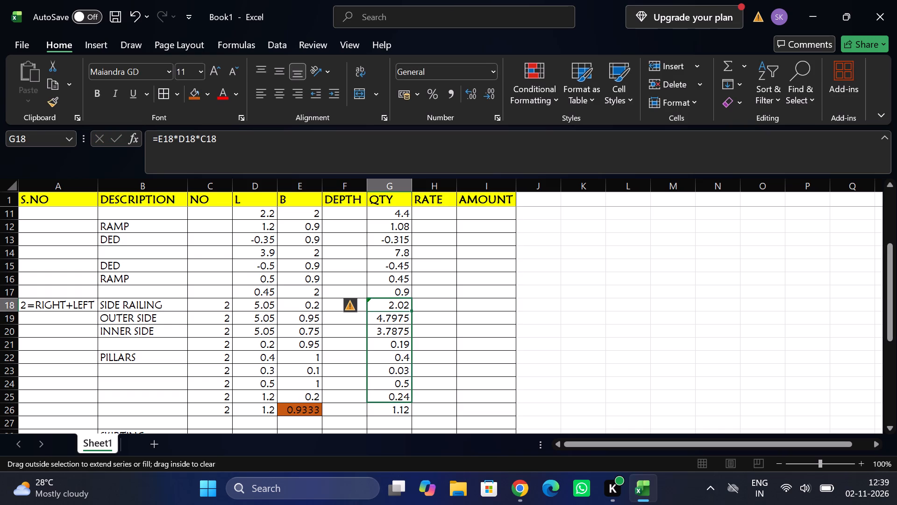
left_click_drag(419, 404, 417, 406)
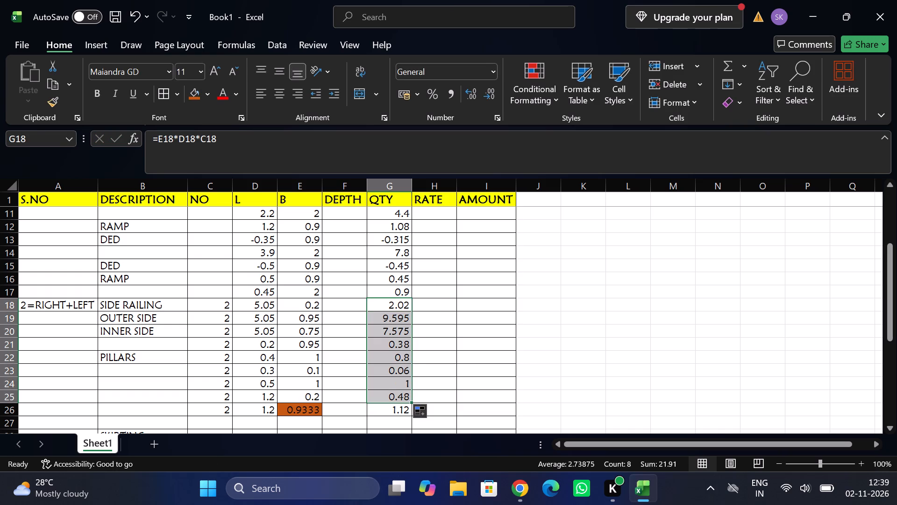
left_click(405, 410)
key("ctrl+d")
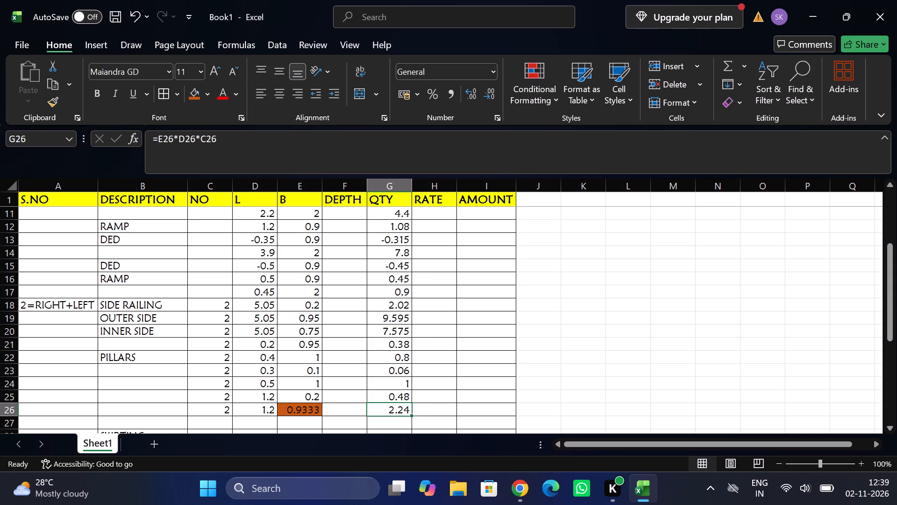
Enter the measurement in row 27 with NO 2, L 1.2 and B as the average formula =(0.65+0.75+0.9)/3.
left_click(230, 420)
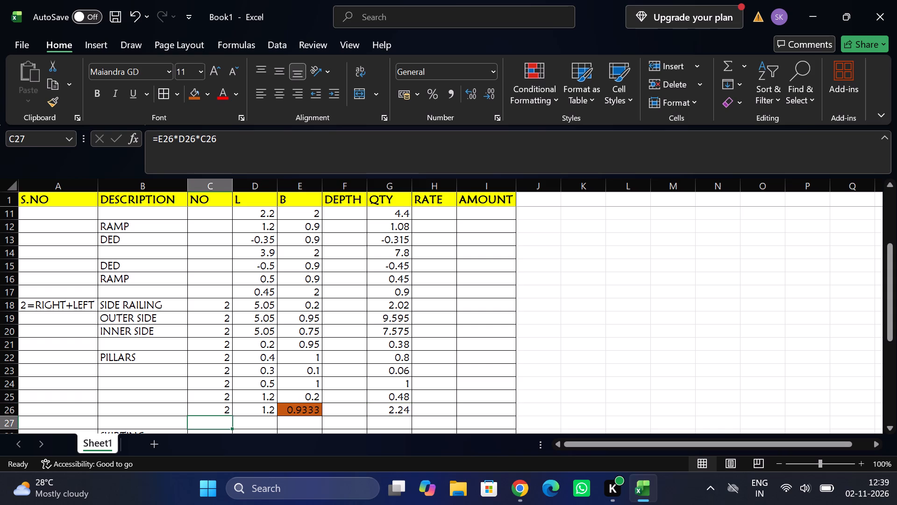
key("2")
key("Tab")
type("1.2")
key("Tab")
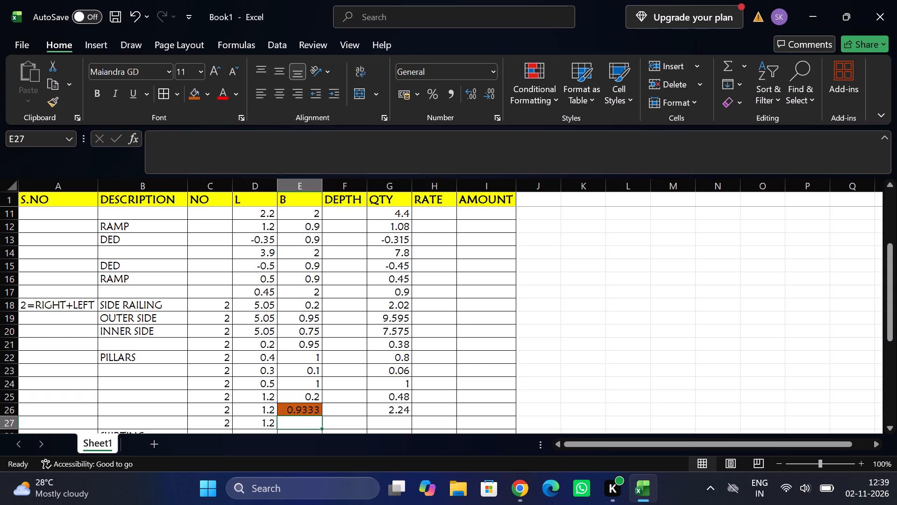
key("equal")
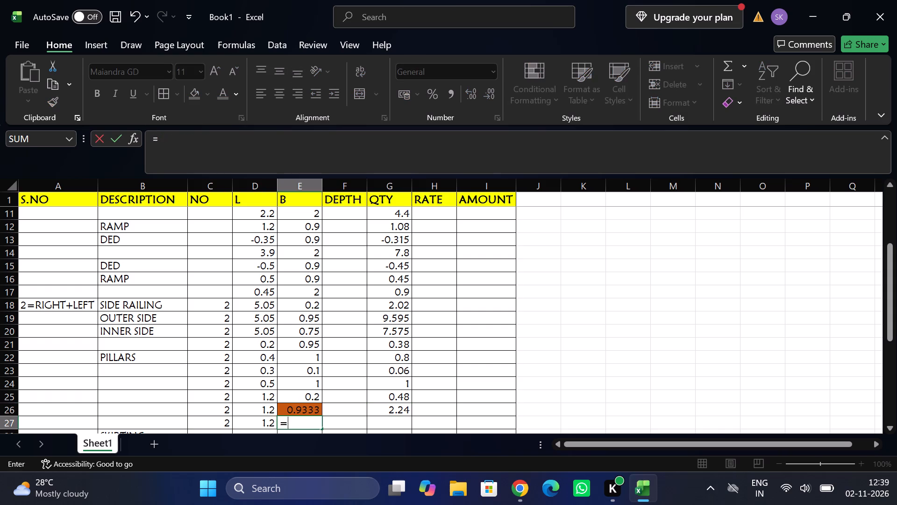
type("(0")
type(".65+")
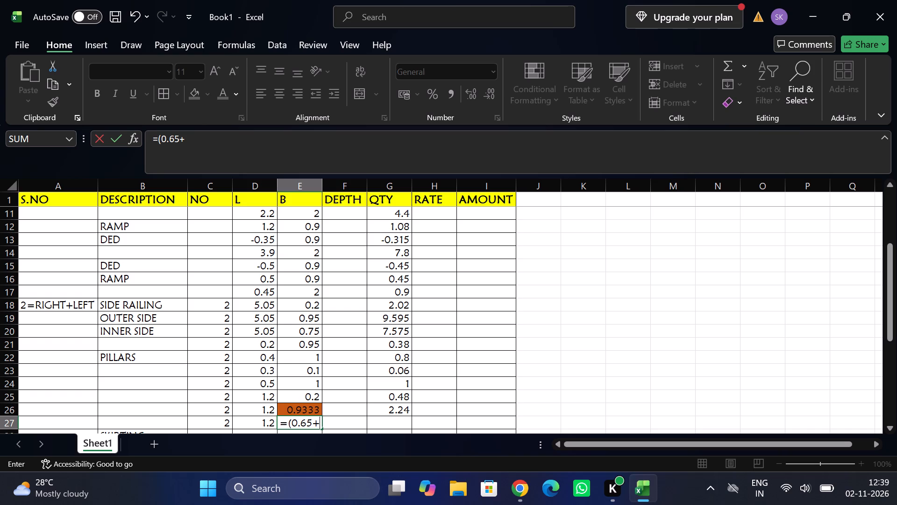
key("0")
type(".75")
key("shift+plus")
type("0.9")
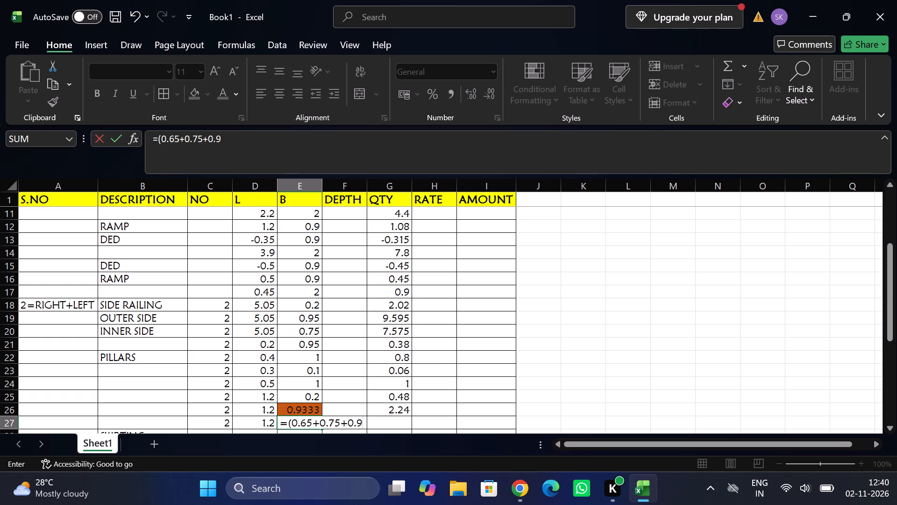
key("Return")
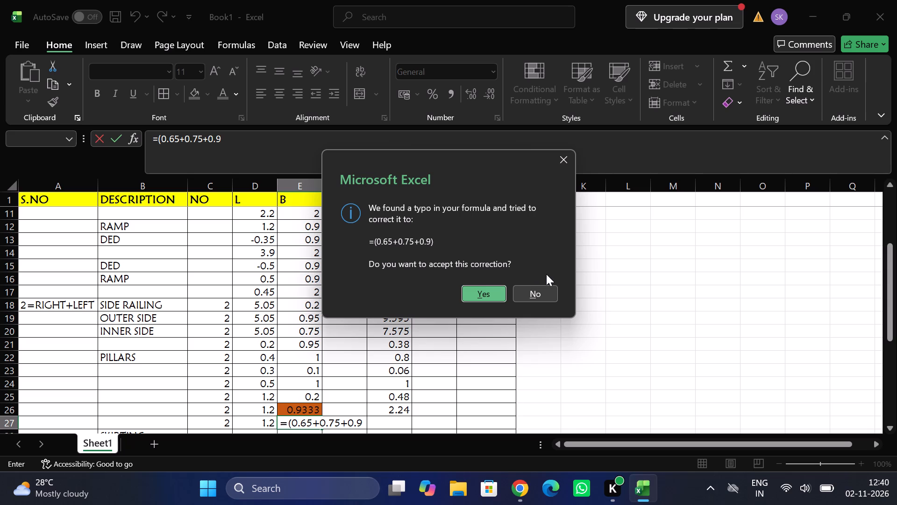
left_click(534, 287)
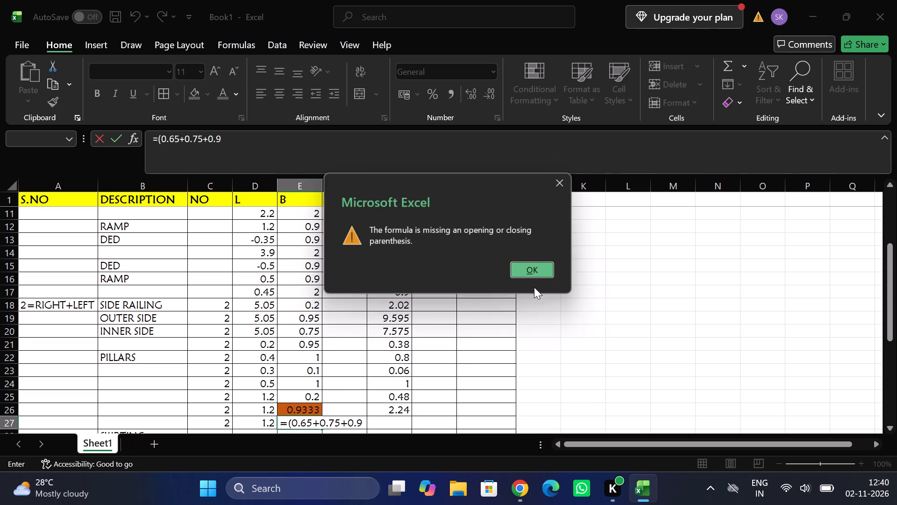
left_click(538, 276)
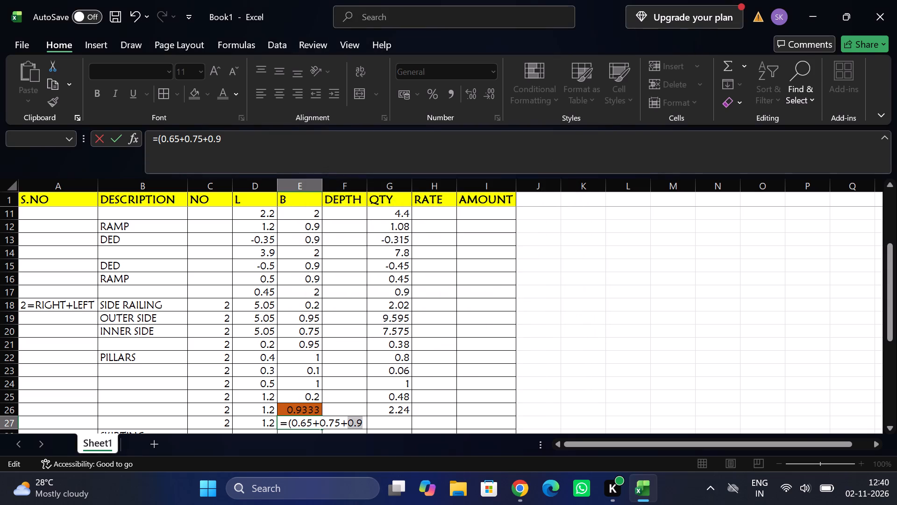
left_click(363, 425)
type(")/3")
key("Return")
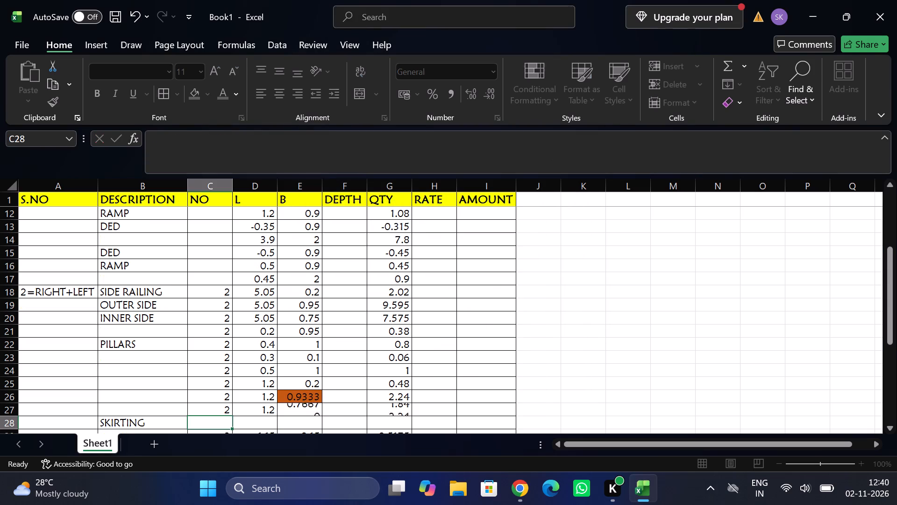
Insert seven blank rows above the SKIRTING row, starting at row 28.
left_click(8, 424)
right_click(8, 424)
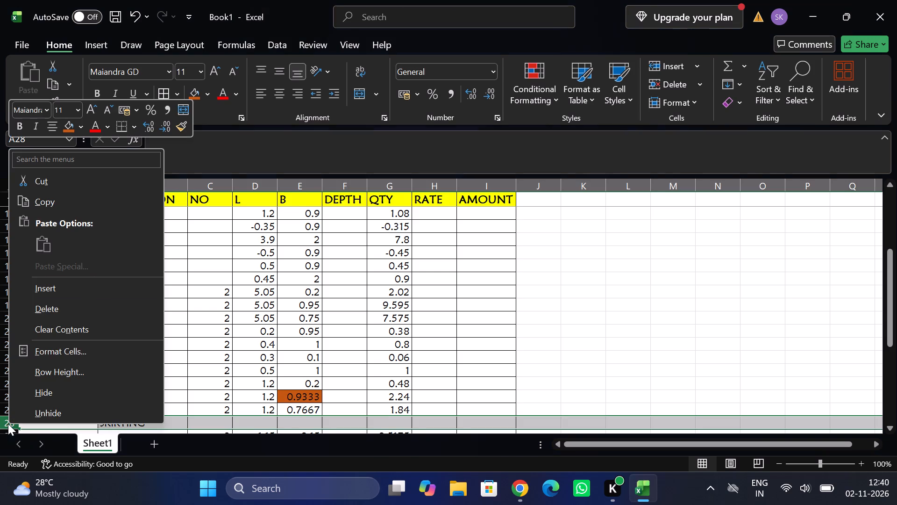
left_click(88, 296)
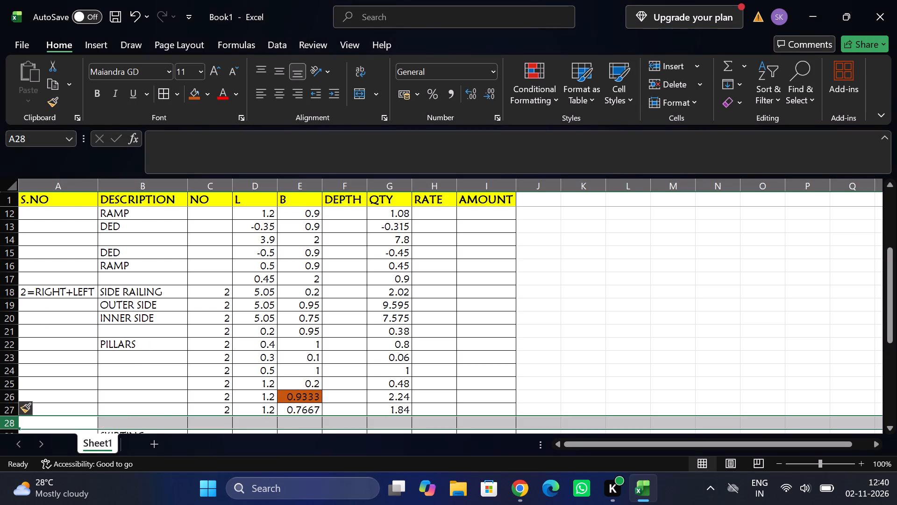
key("ctrl+y")
key("ctrl+y")
key("ctrl+y")
key("ctrl+y")
key("ctrl+y")
key("ctrl+y")
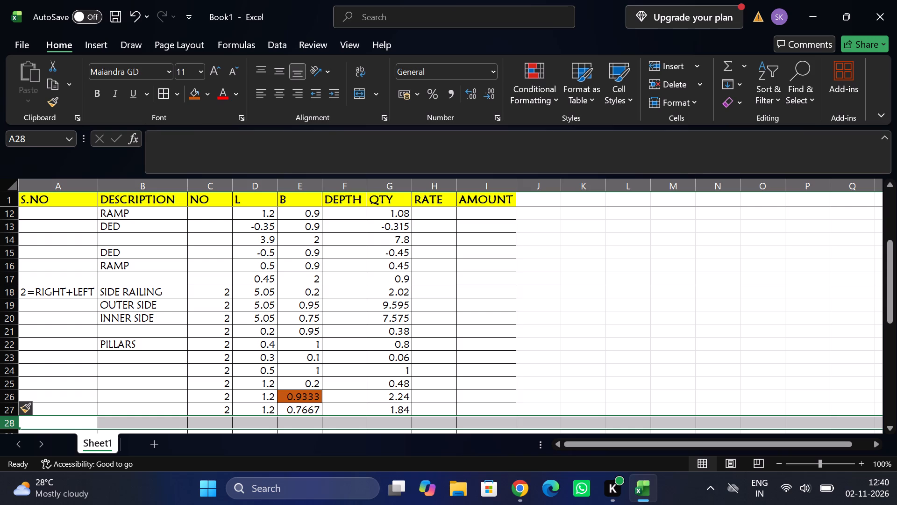
Fill the averaged B value in row 27 with the same dark orange as the cell above it.
left_click(285, 407)
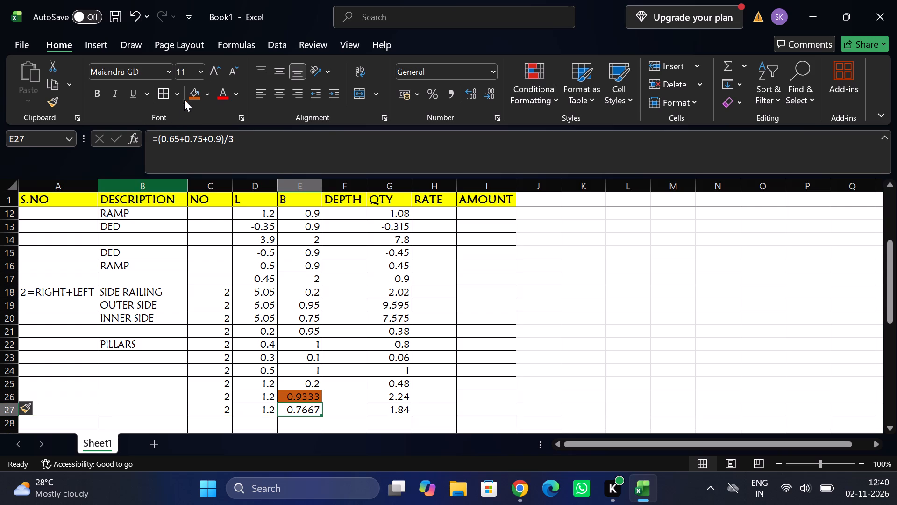
left_click(187, 97)
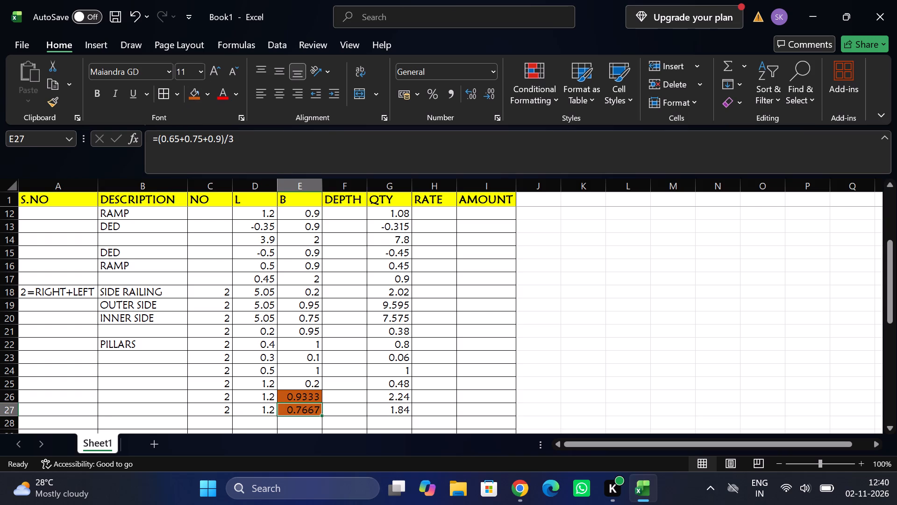
Enter the measurement in row 28 with NO 2, L 0.2 and B 0.125, and copy down the QTY formula from above.
scroll(213, 327, "down", 1)
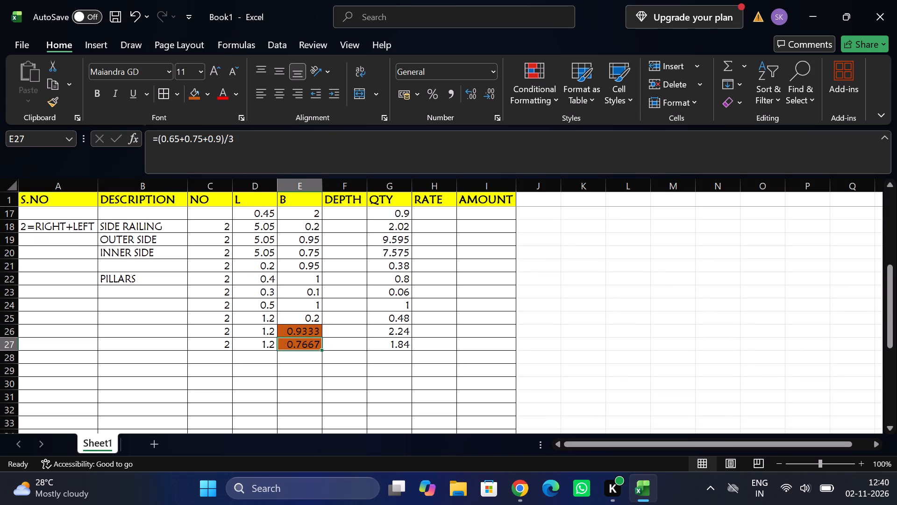
left_click(208, 353)
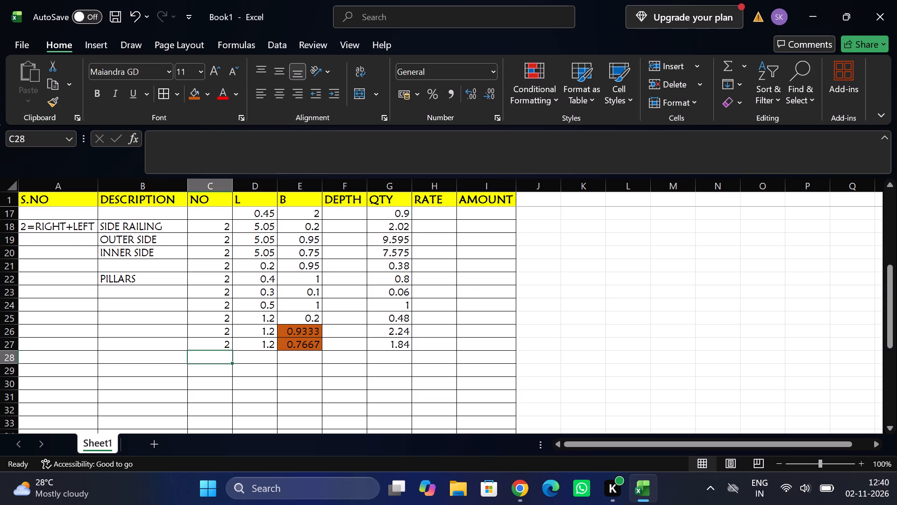
key("2")
key("Tab")
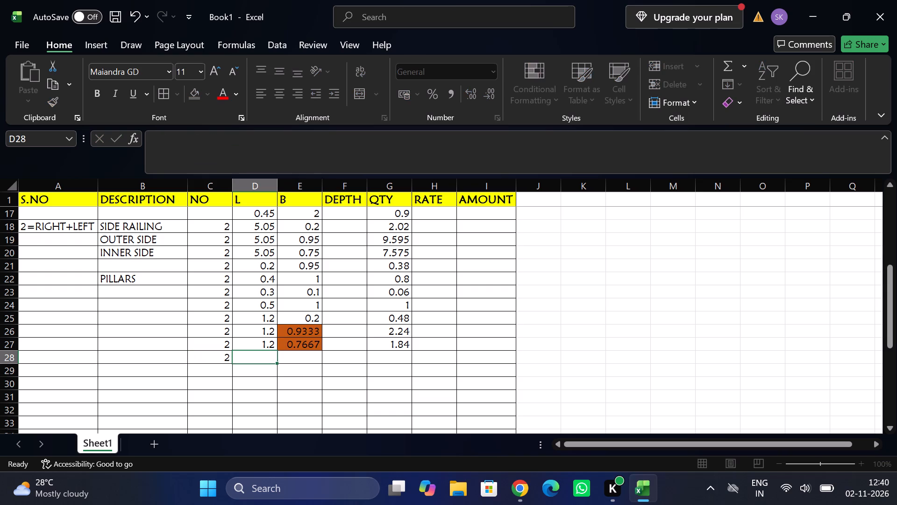
type("0.2")
key("Tab")
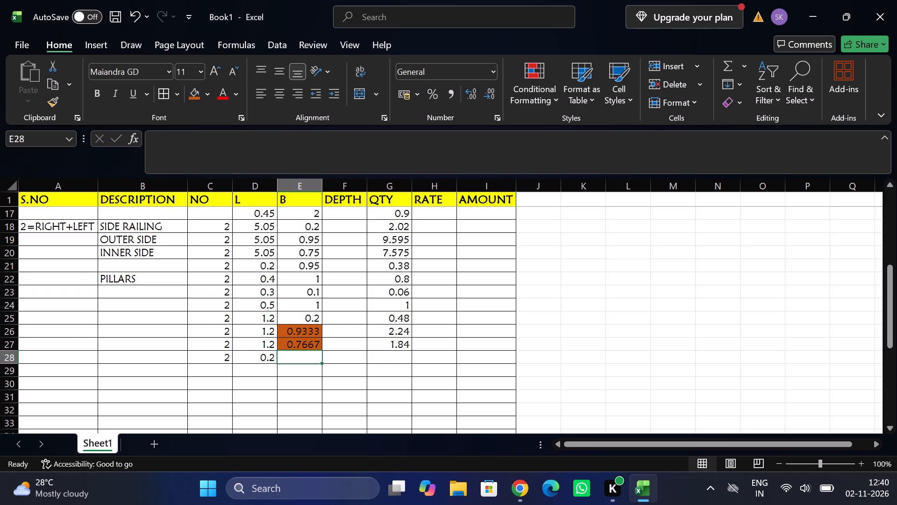
type("0.125")
key("Tab")
key("Tab")
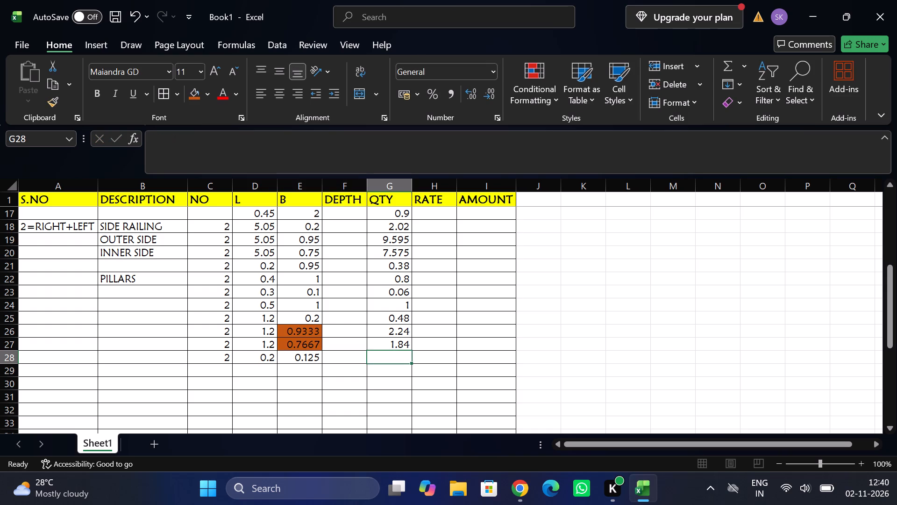
key("ctrl+d")
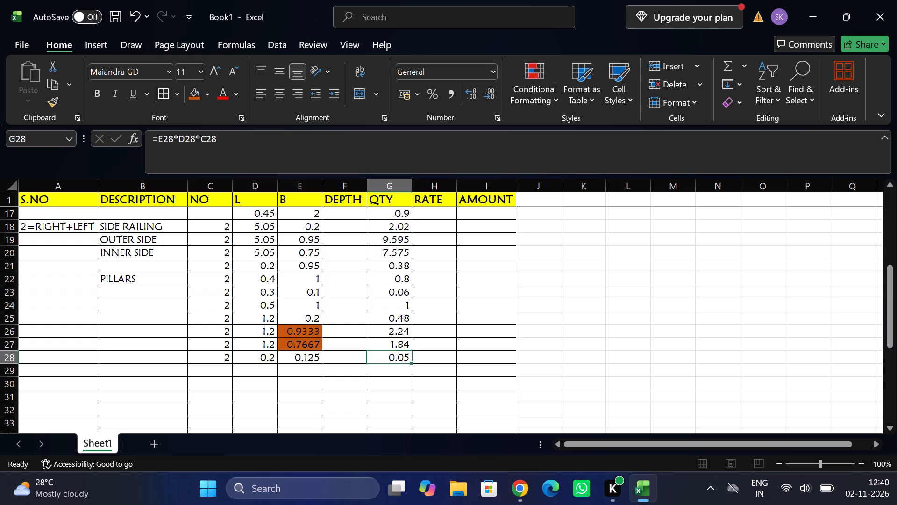
Enter the measurement in row 29 with NO 2, L 0.4 and B 1.1.
left_click(222, 373)
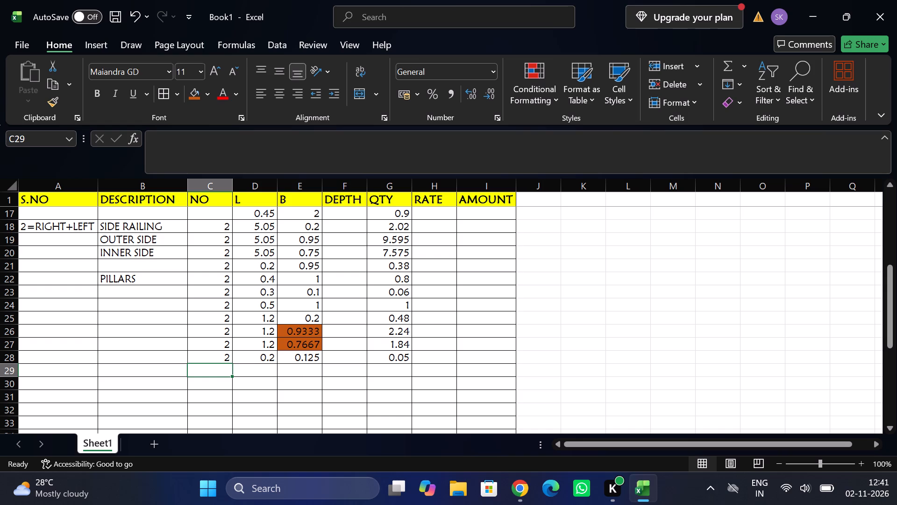
key("2")
key("Tab")
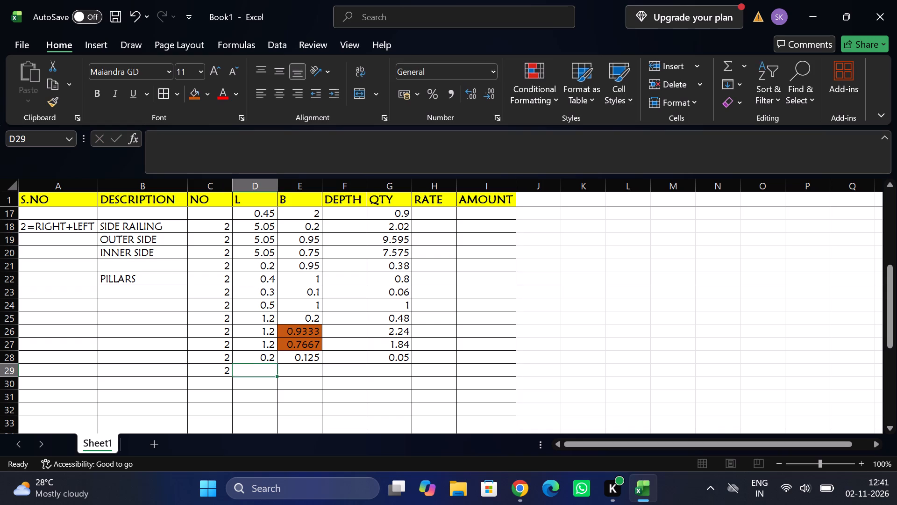
type("0.4")
key("Tab")
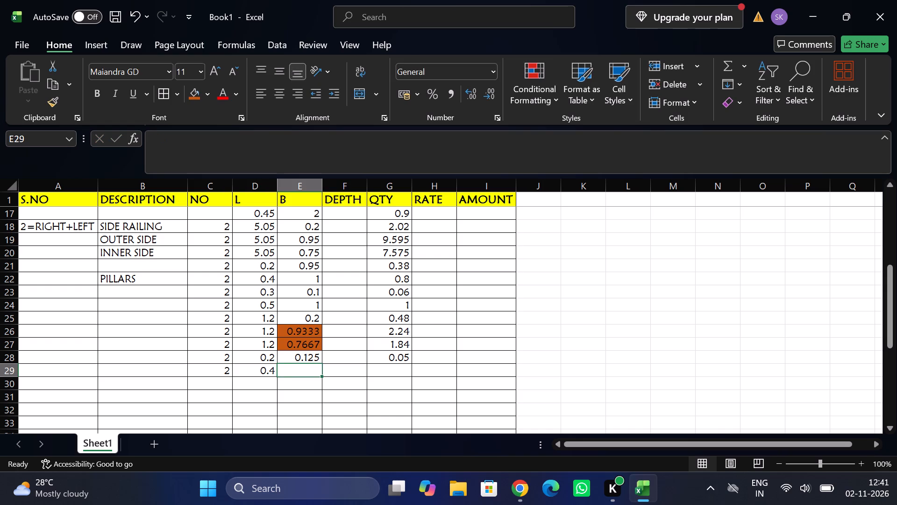
key("1")
type(".1")
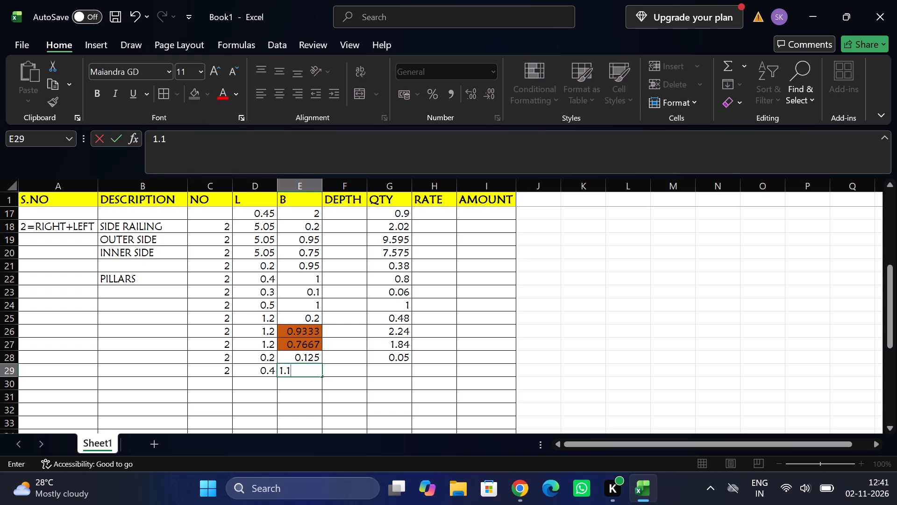
key("Tab")
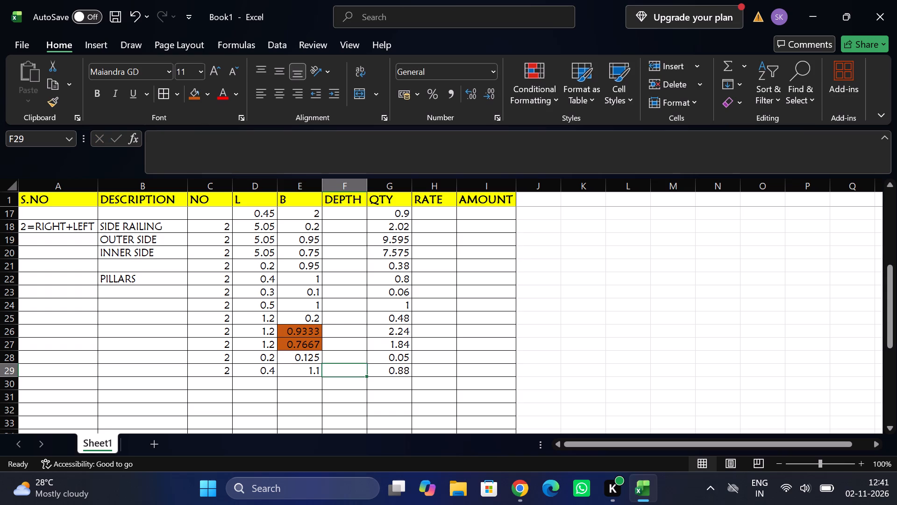
Enter the measurement in row 30 with NO 2, L 1.6 and B 0.2, and check its QTY formula.
scroll(274, 375, "down", 1)
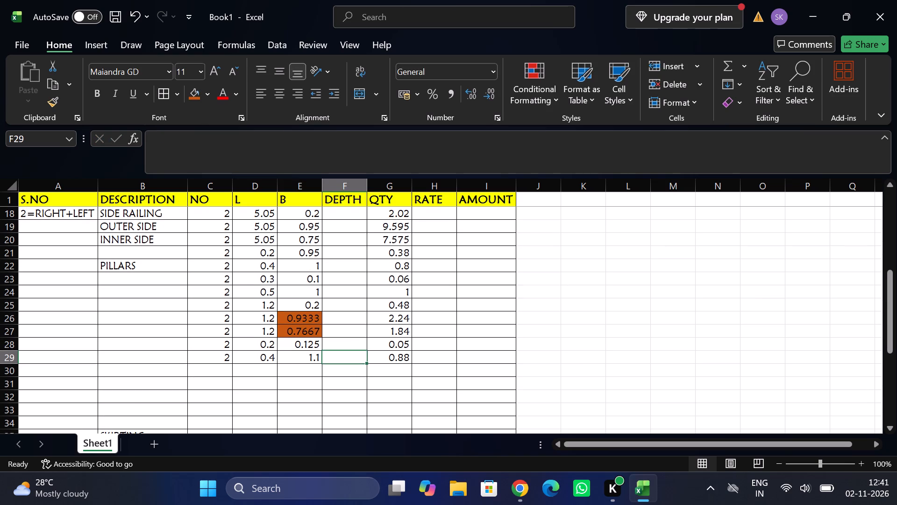
left_click(227, 368)
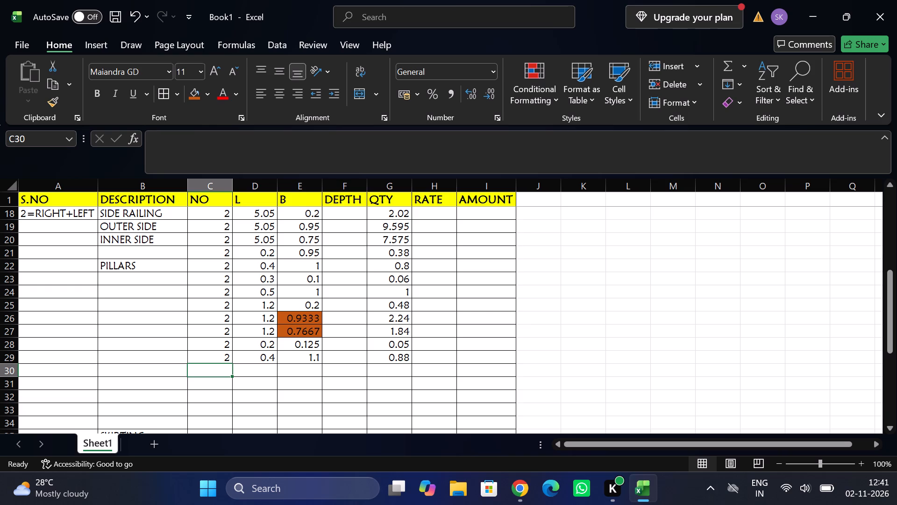
key("1")
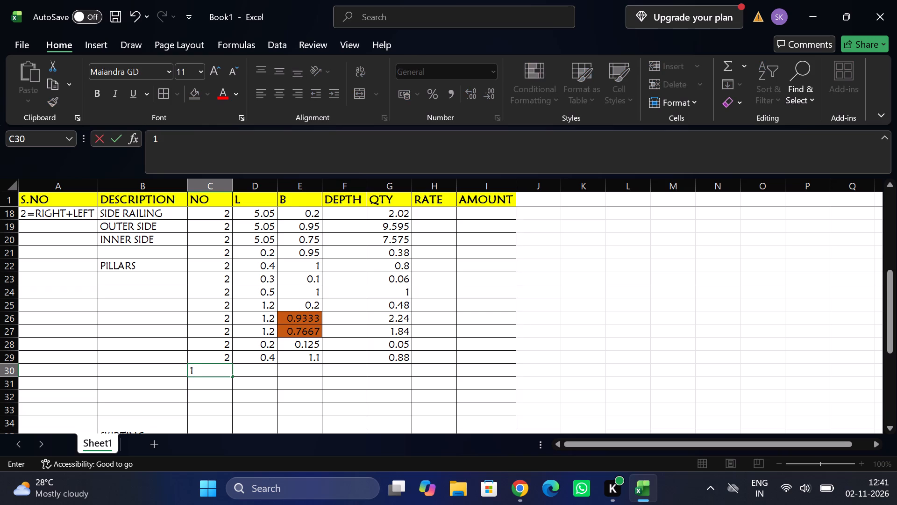
key("period")
key("BackSpace")
key("BackSpace")
key("2")
key("Tab")
key("1")
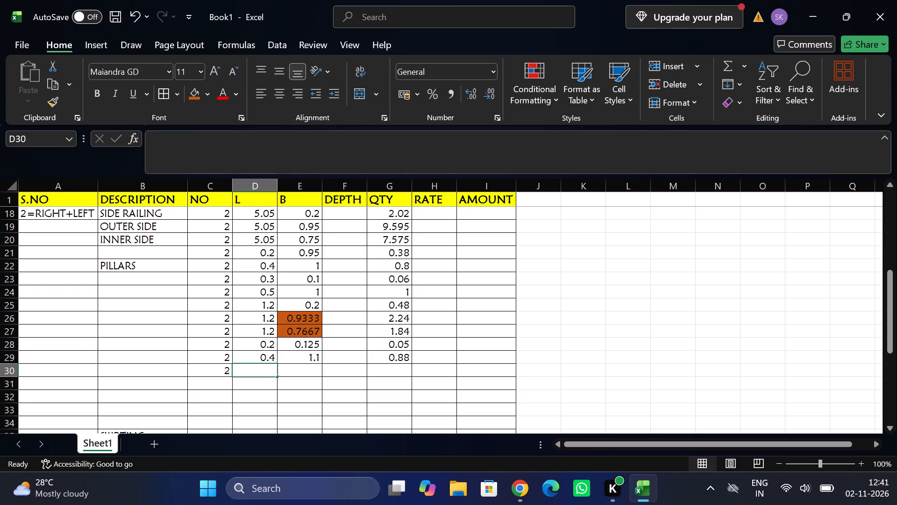
type(".6")
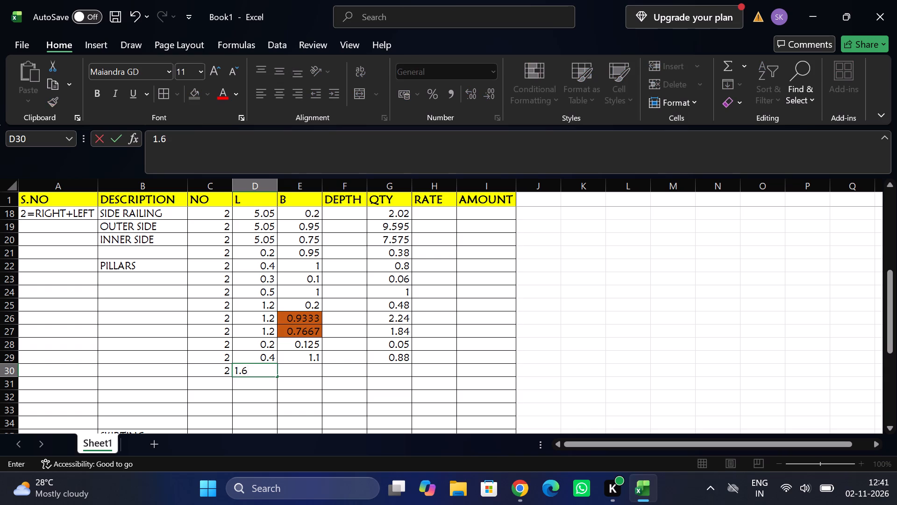
key("Tab")
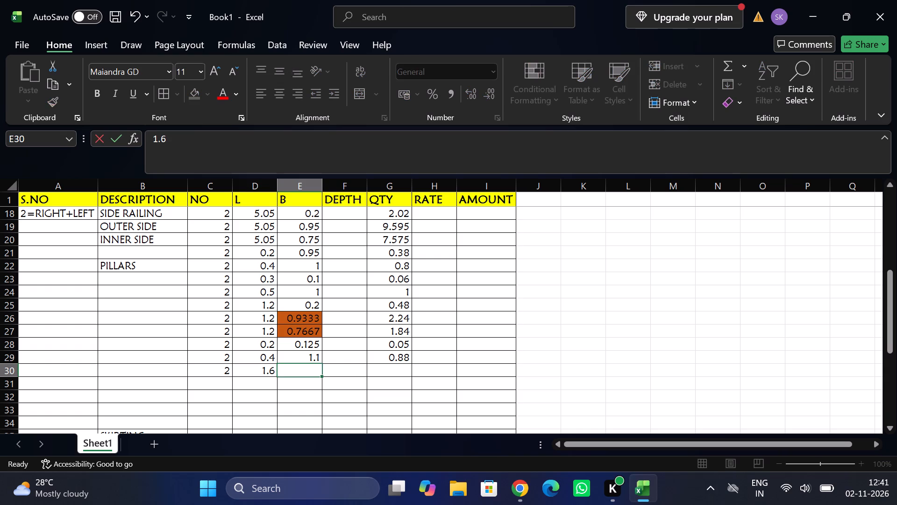
type("0.2")
key("Tab")
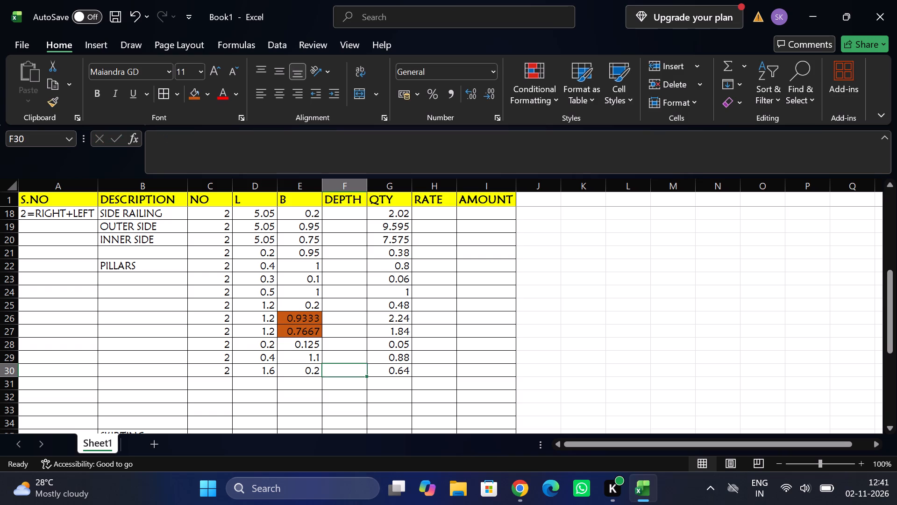
double_click(384, 370)
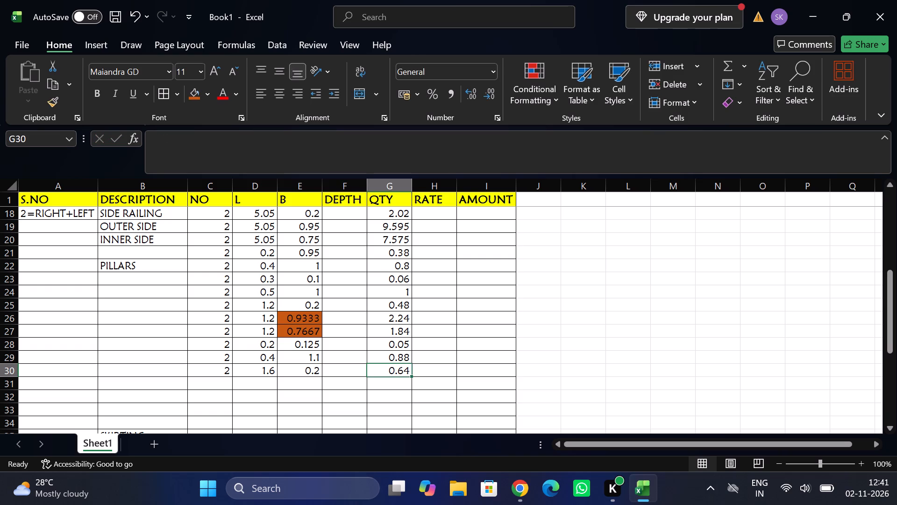
key("Return")
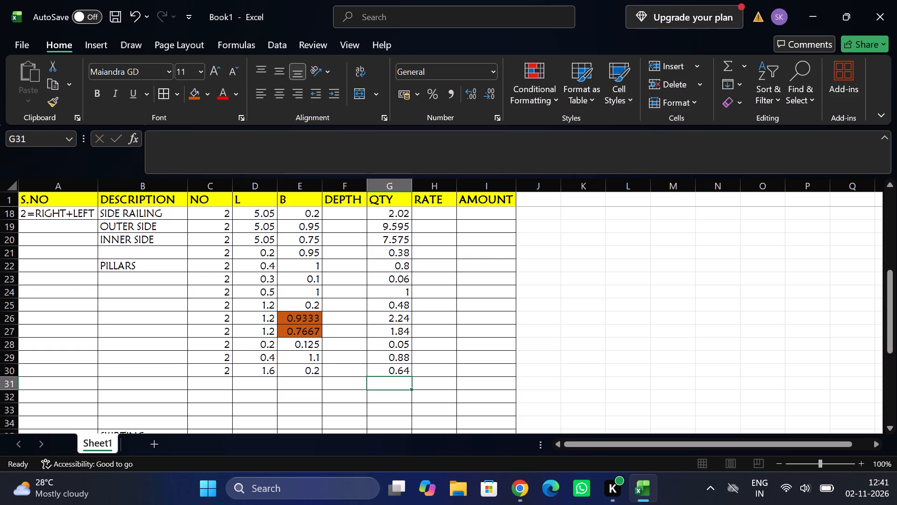
Enter the measurement in row 31 with NO 2, L 1.6 and B 1.
left_click(218, 385)
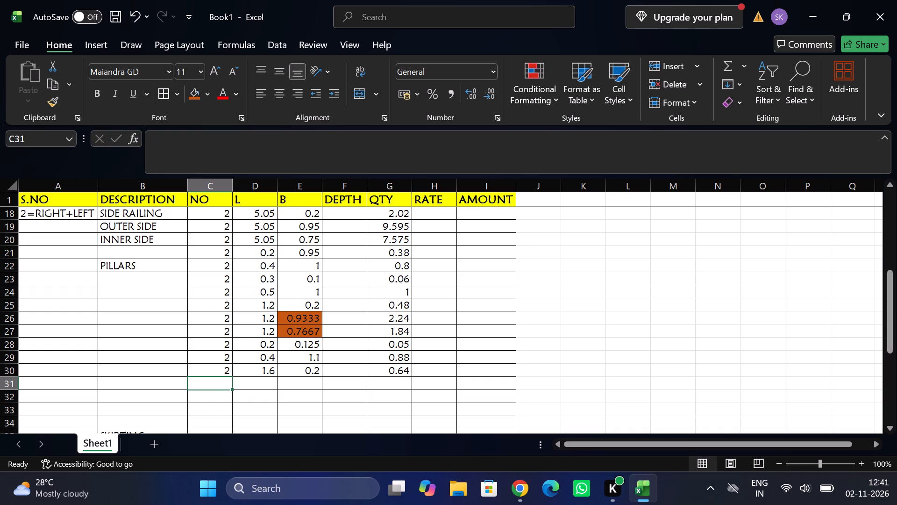
key("2")
key("Tab")
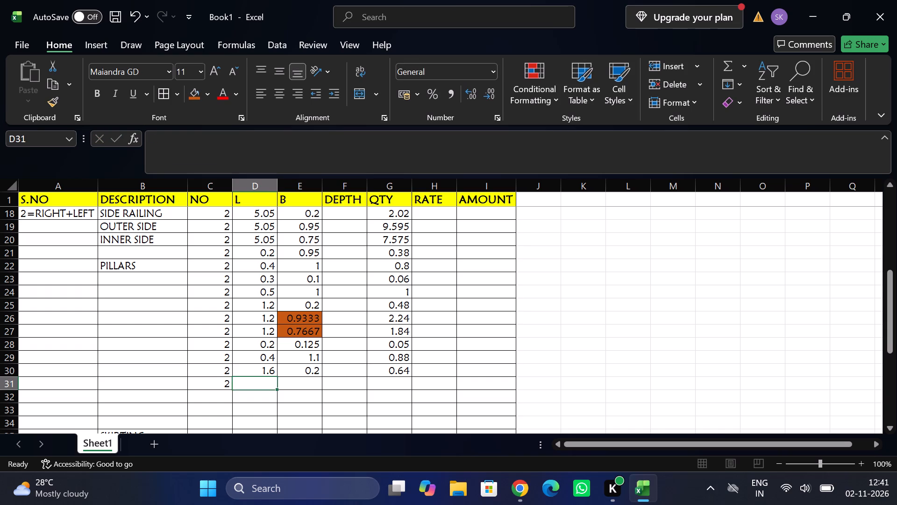
key("1")
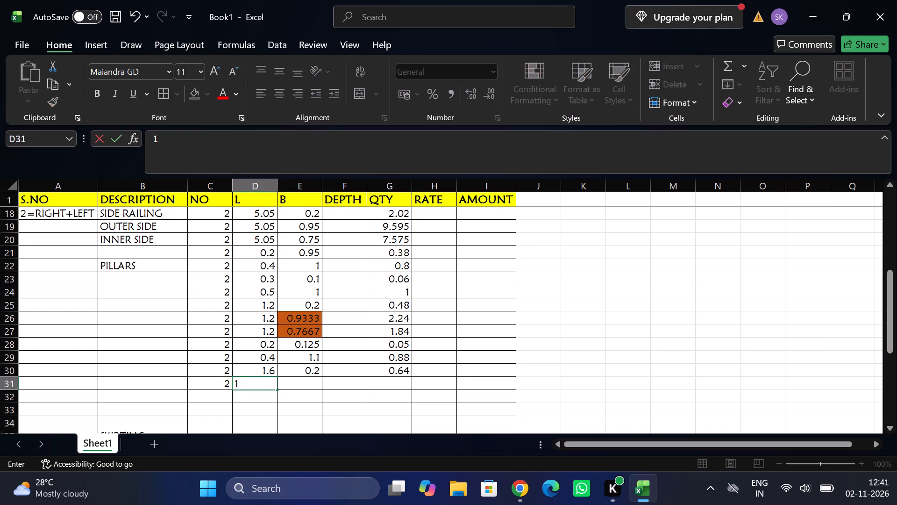
type(".6")
key("Right")
key("1")
key("Tab")
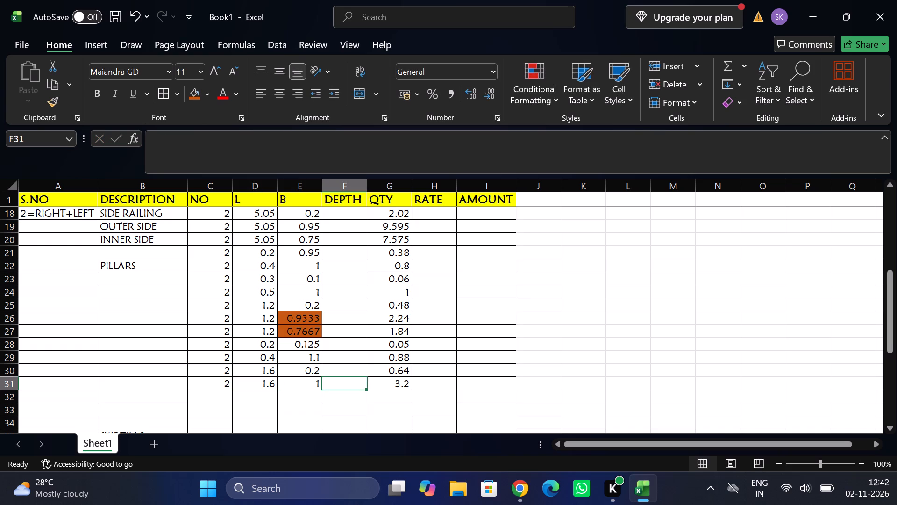
Insert five blank rows above the SKIRTING row, starting at row 35.
scroll(218, 385, "down", 1)
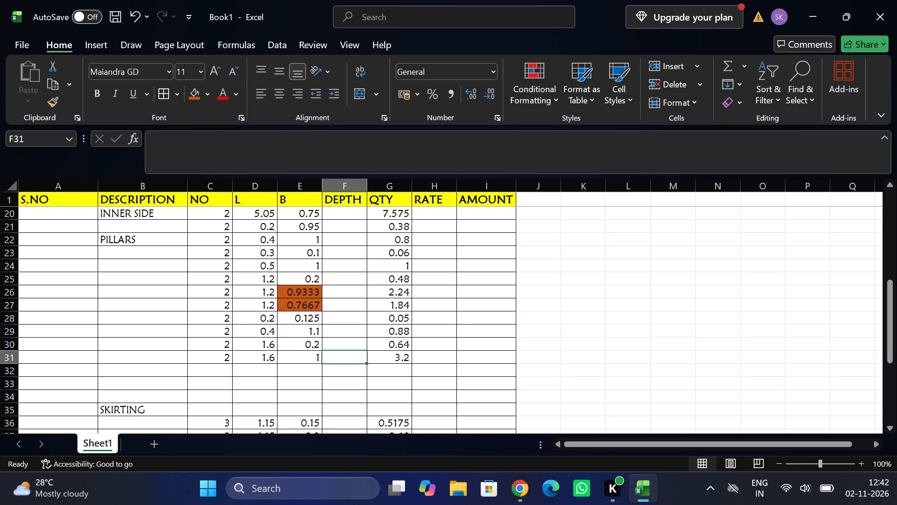
left_click(7, 411)
right_click(7, 411)
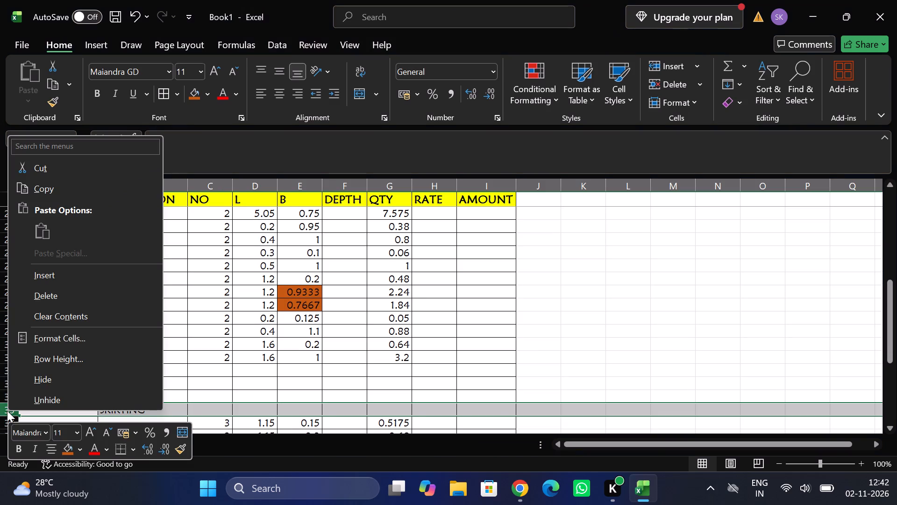
left_click(57, 284)
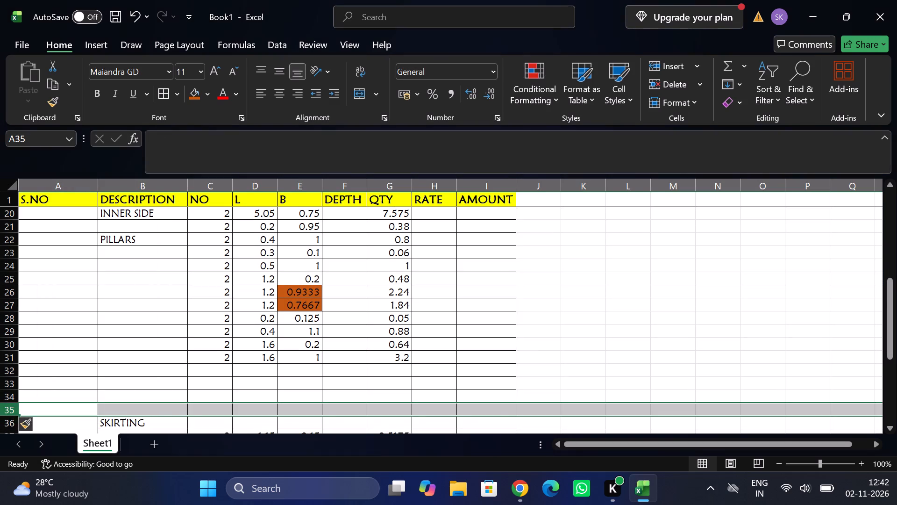
key("ctrl+y")
key("ctrl+y")
key("ctrl+y")
key("ctrl+y")
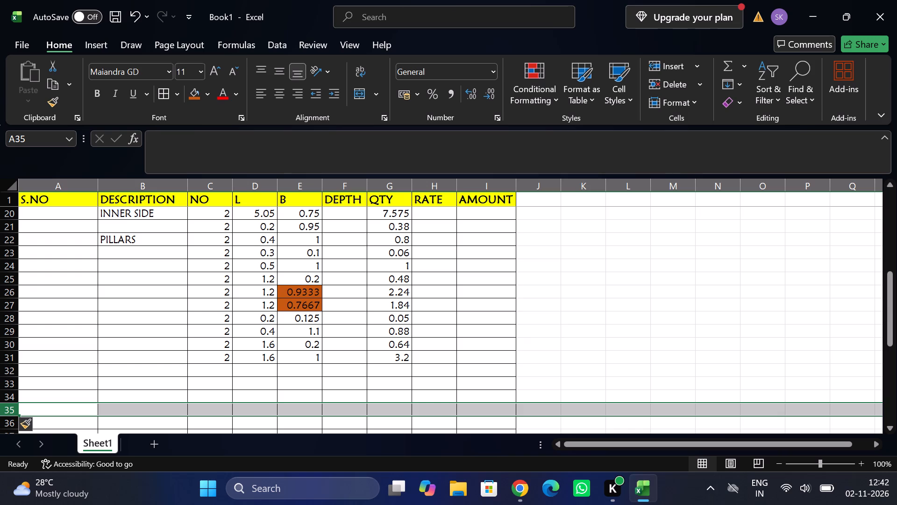
Check the QTY formula in row 31.
double_click(391, 357)
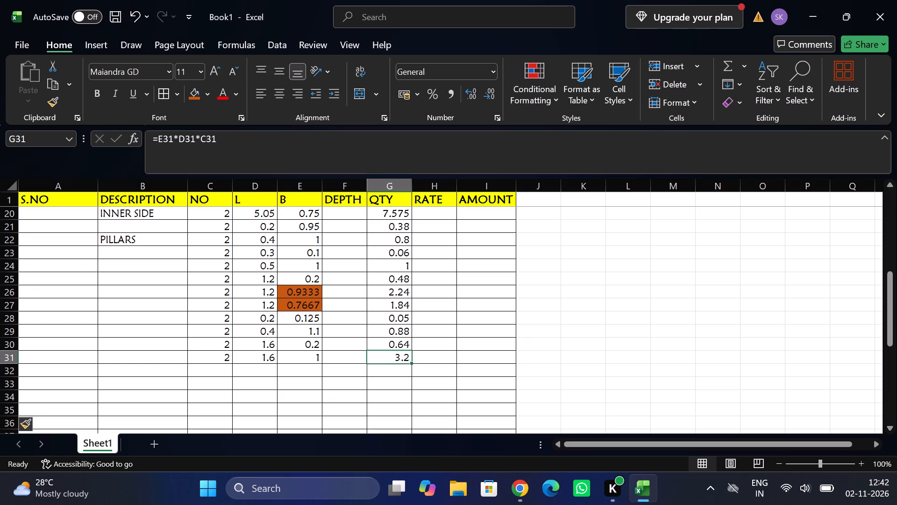
key("Return")
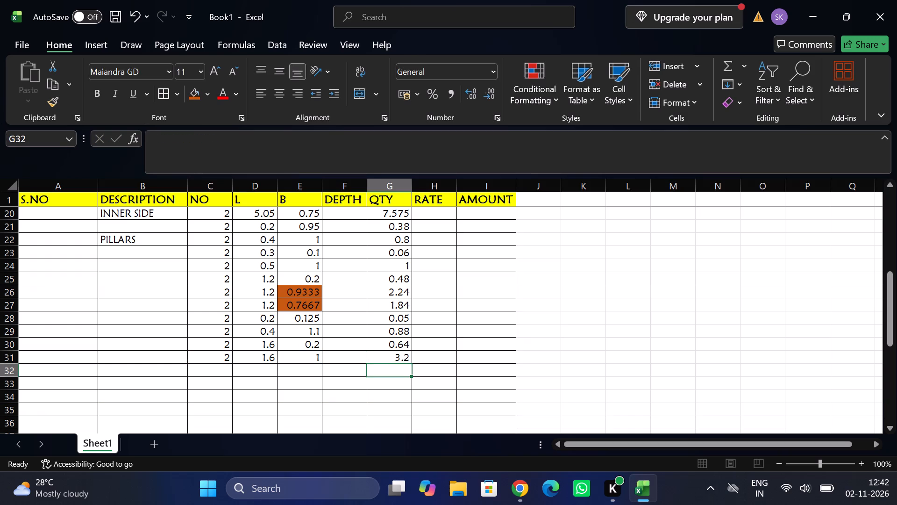
Enter the measurement in row 32 with NO 2, the L value 1.6 copied from the row above, and B 0.85.
left_click(221, 371)
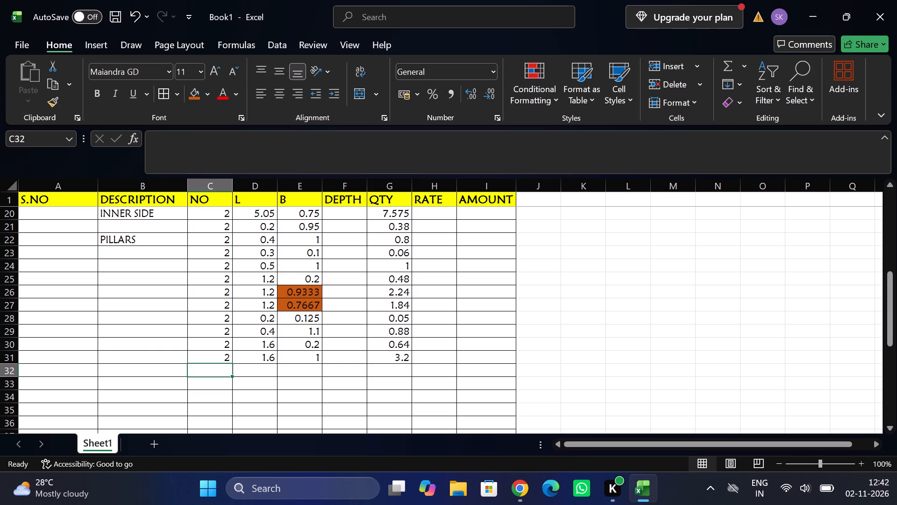
key("2")
key("Tab")
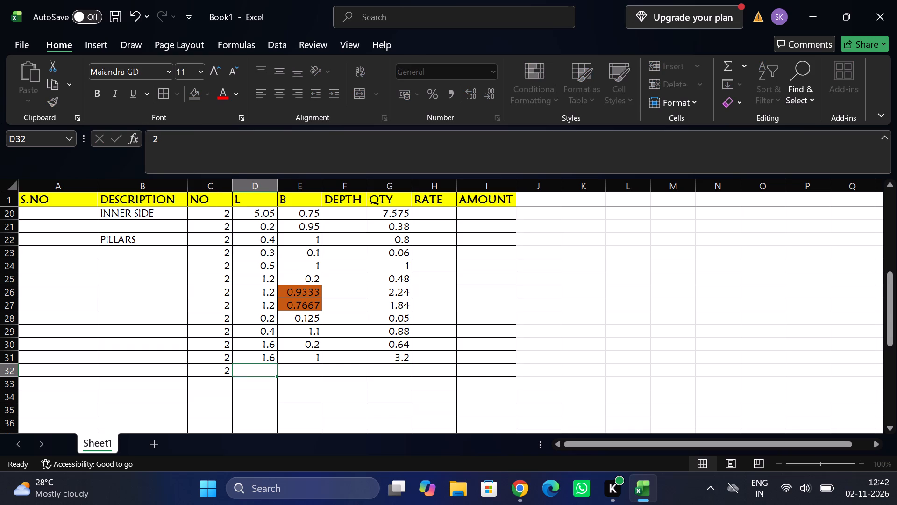
key("ctrl+d")
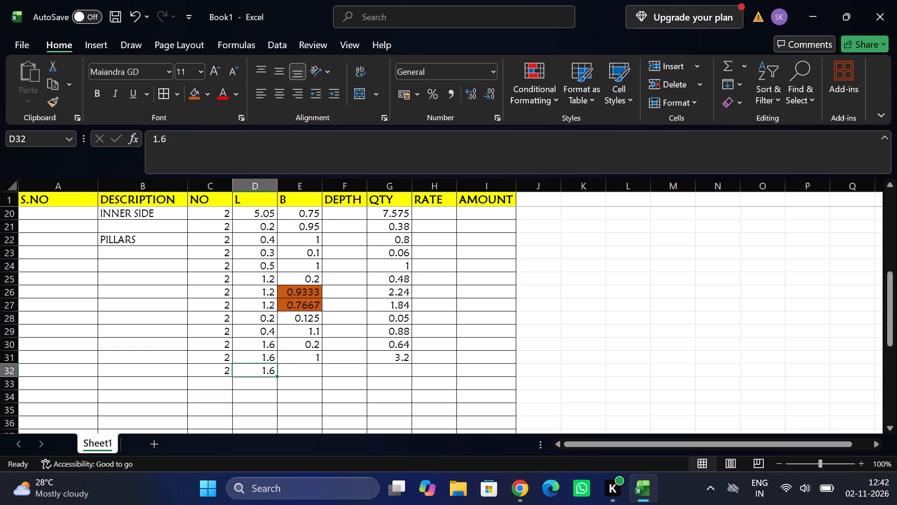
key("Tab")
type("0.85")
key("Tab")
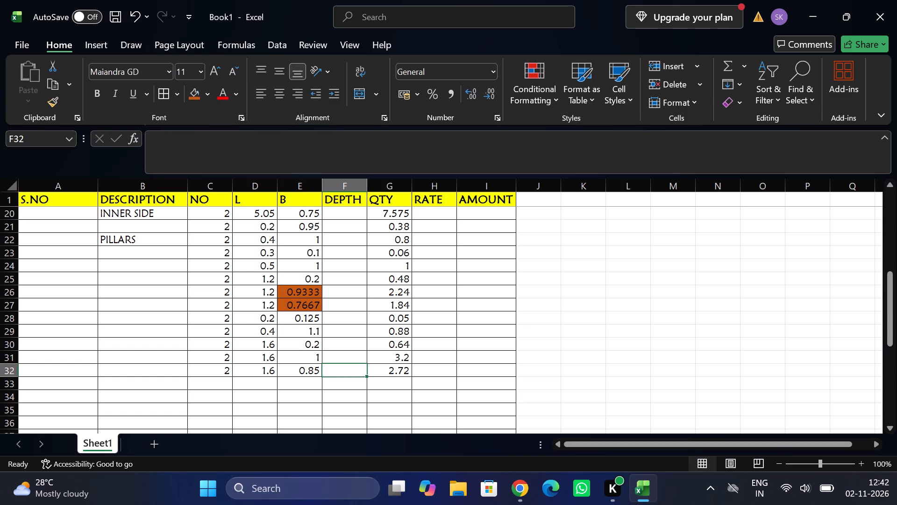
Enter the measurement in row 33 with NO 2, L 1.15 and B 0.85.
left_click(218, 384)
key("2")
key("Tab")
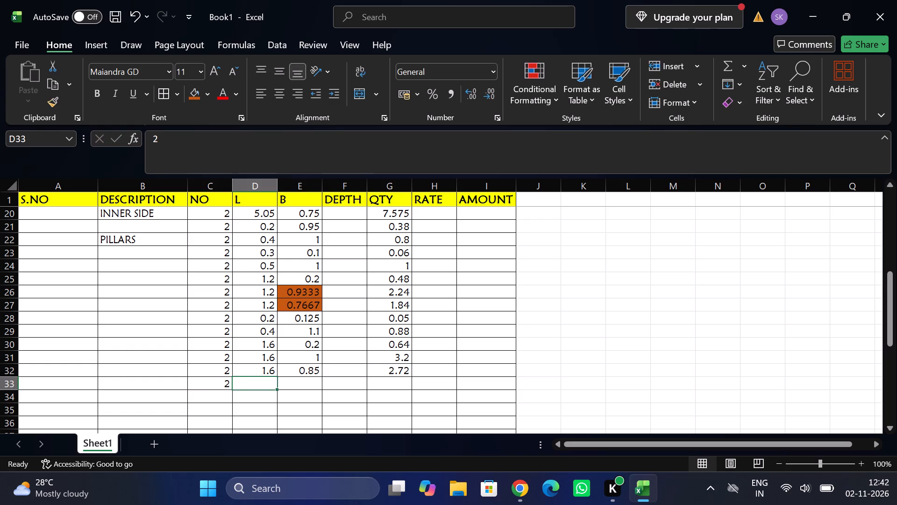
key("1")
type(".15")
key("Tab")
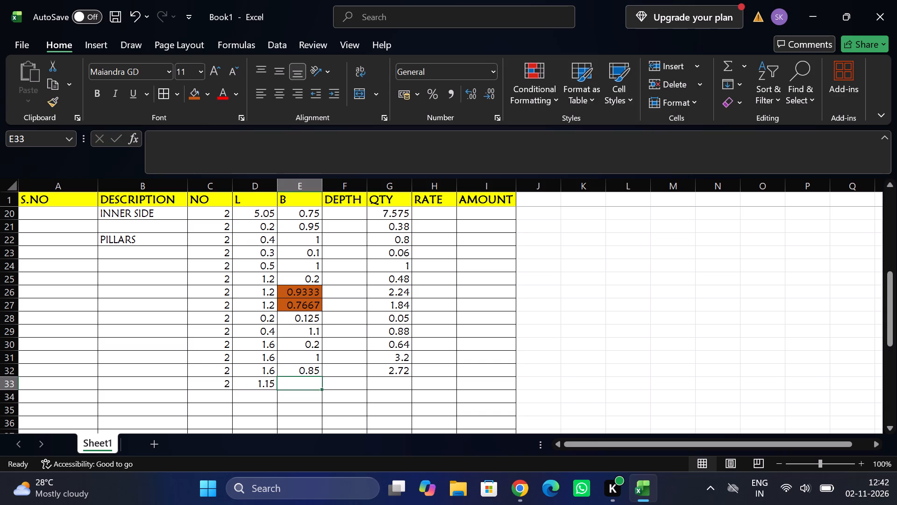
type("0.85")
key("Right")
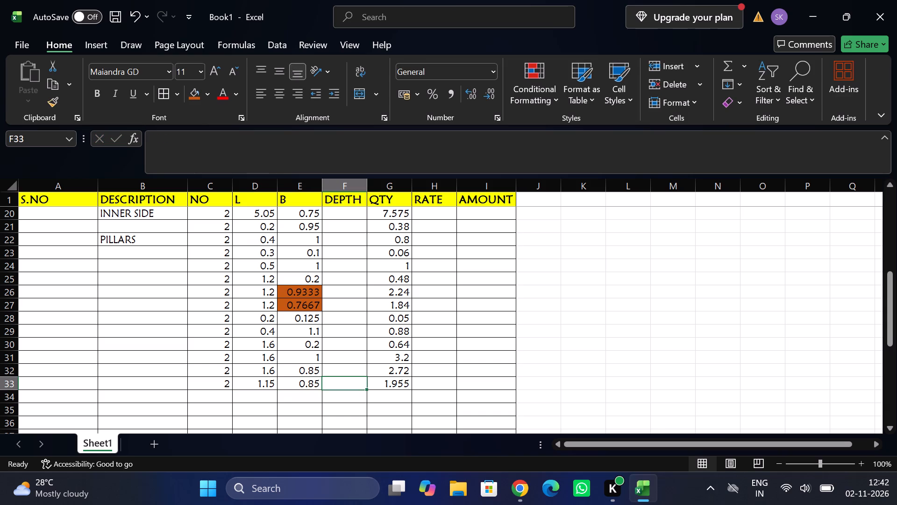
Insert one blank row above the 1.15 by 0.85 measurement in row 33.
scroll(218, 384, "down", 1)
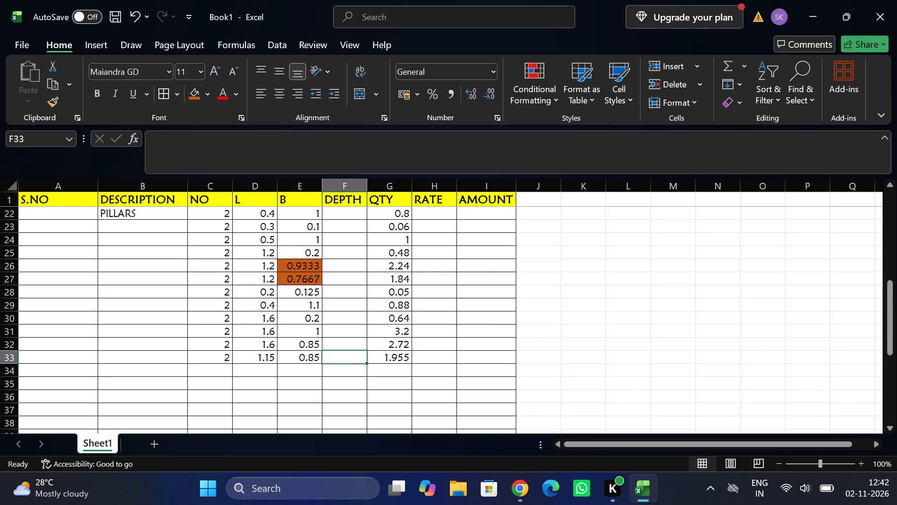
key("Down")
key("Left")
key("Left")
key("Left")
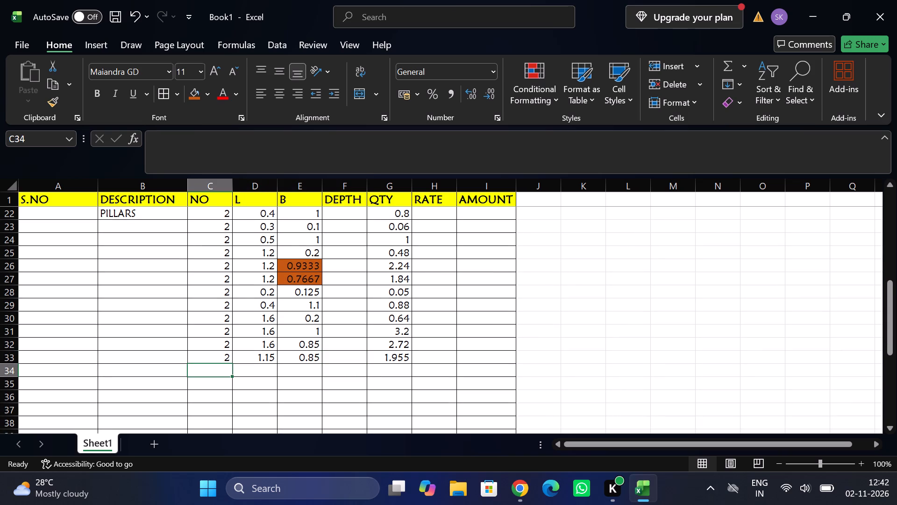
left_click(14, 358)
right_click(14, 358)
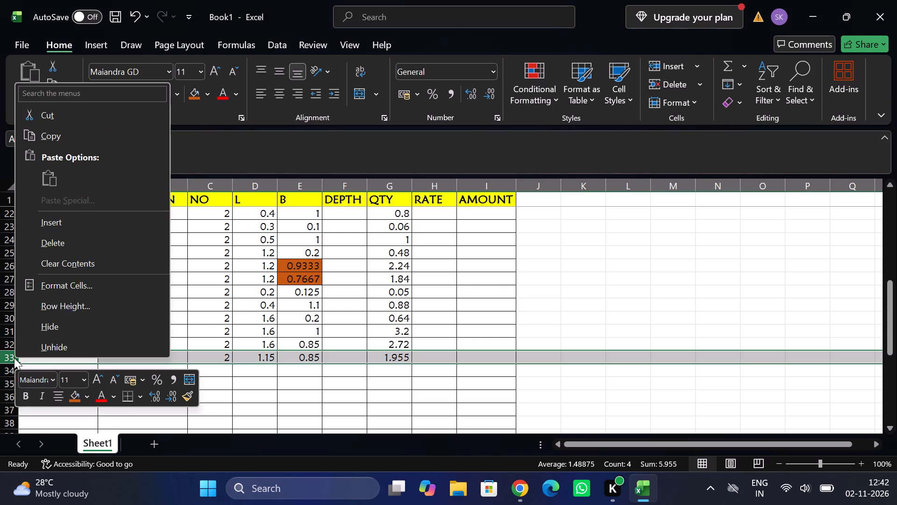
left_click(57, 230)
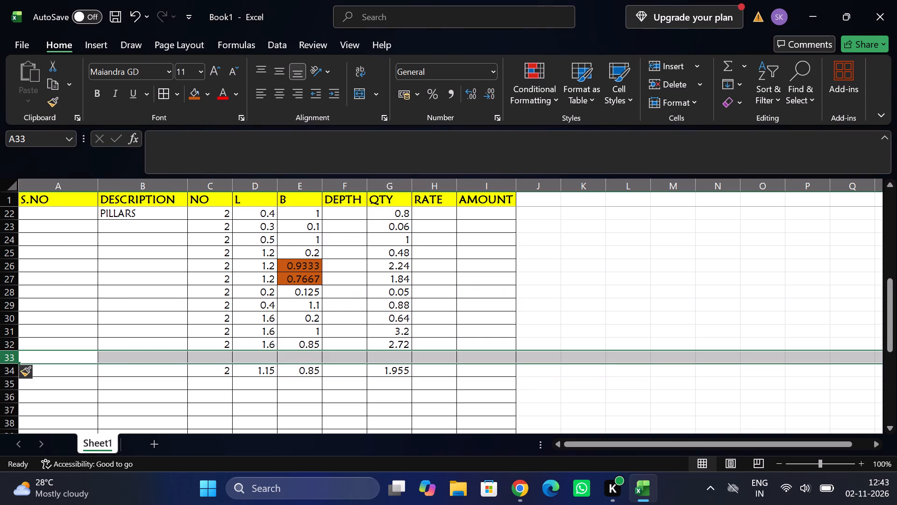
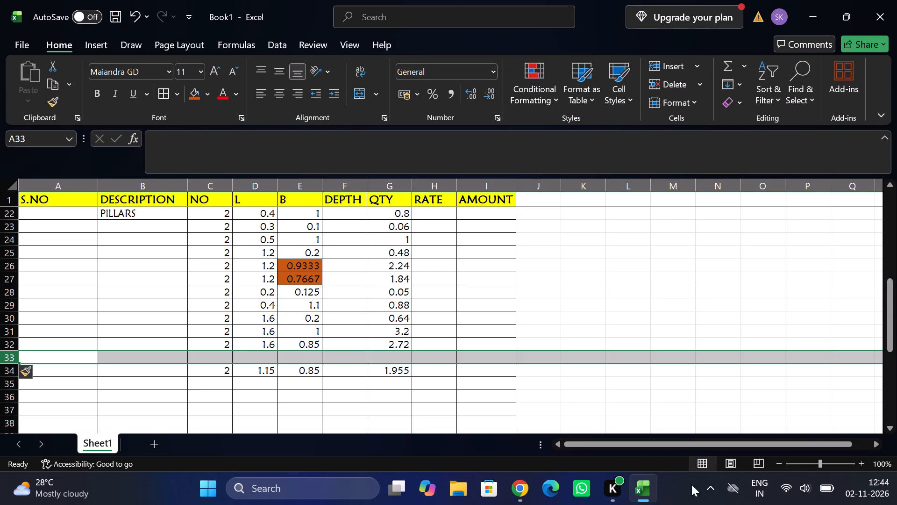
Enter the measurement in the blank row 33 with NO 2, L 1.15 and B 0.2.
left_click(220, 354)
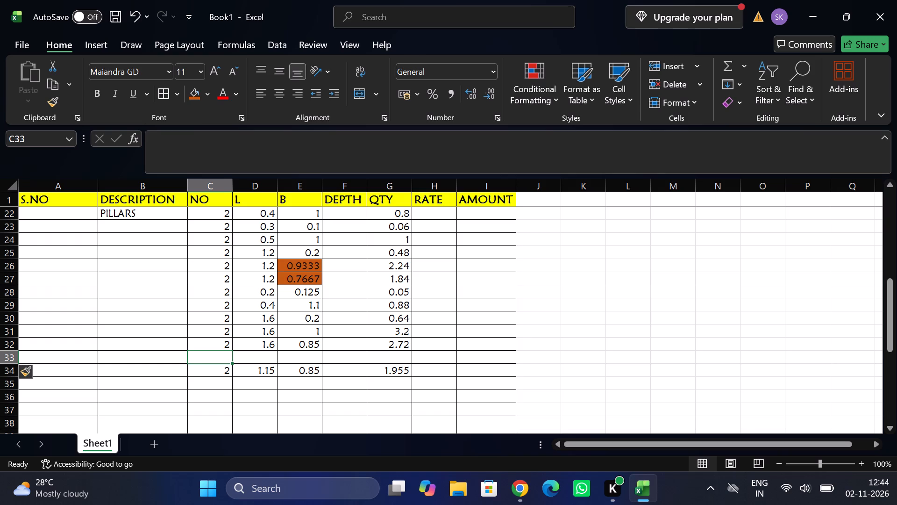
key("2")
key("Tab")
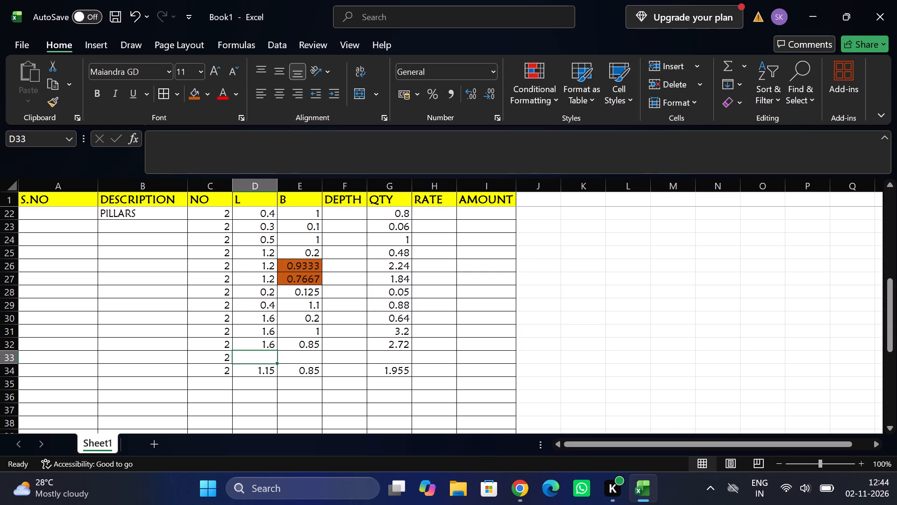
type("1.1")
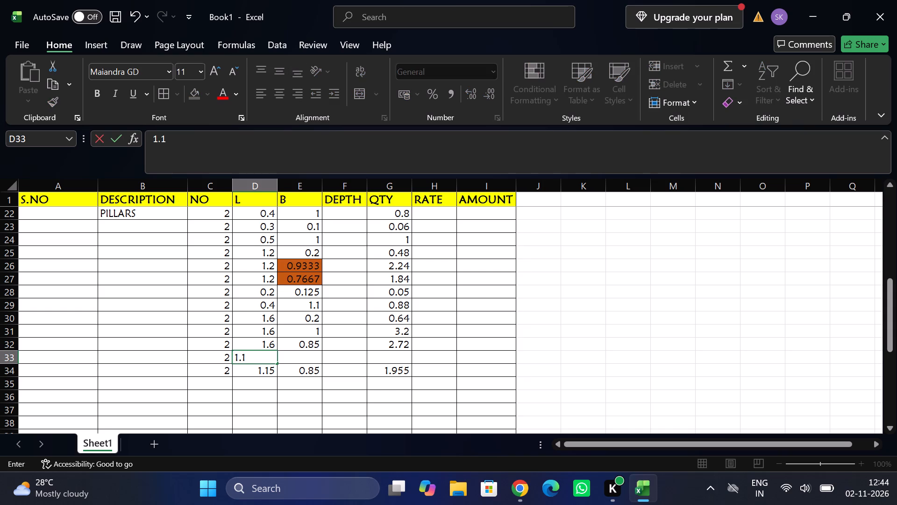
key("5")
key("Tab")
type("0.2")
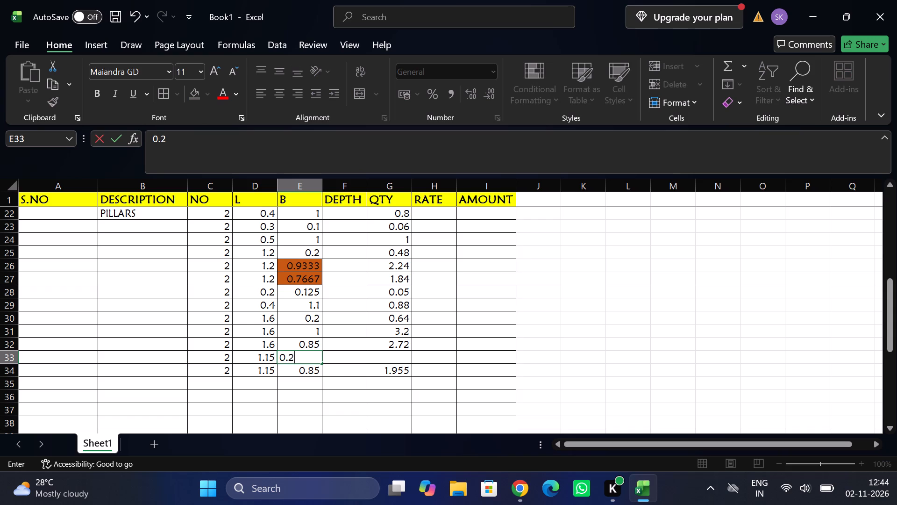
key("Tab")
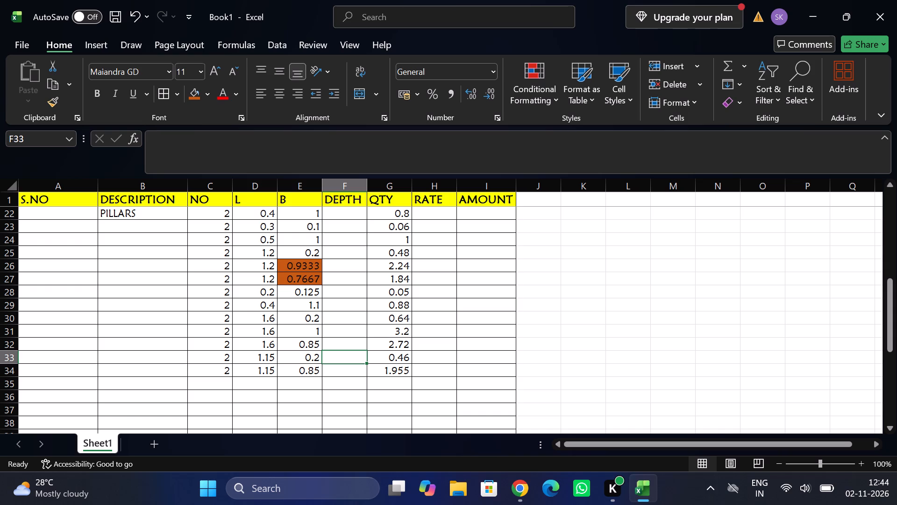
Enter the measurement in row 35 with NO 2, L 1.15 and B 1.
left_click(221, 384)
key("2")
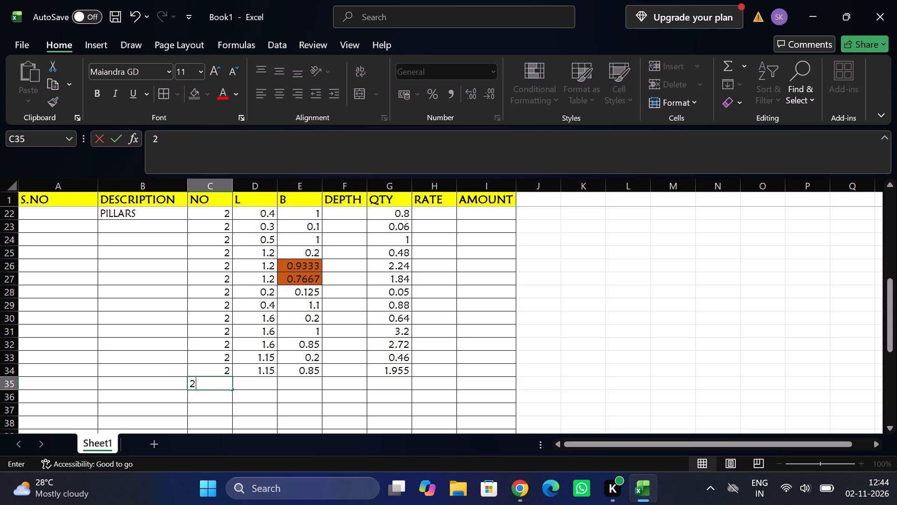
key("Tab")
type("1.15")
key("Tab")
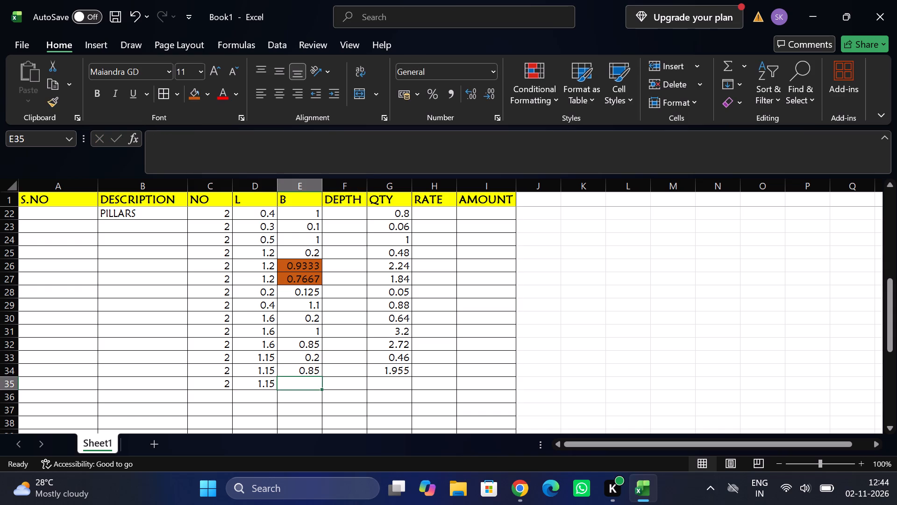
key("1")
key("Tab")
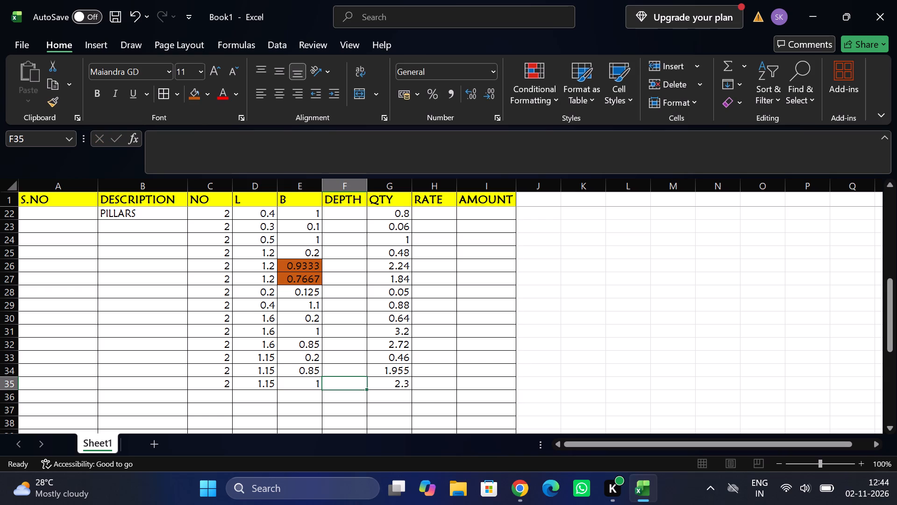
key("Tab")
Review the NO and L entries of the pillar measurements in rows 30 to 33.
left_click(216, 395)
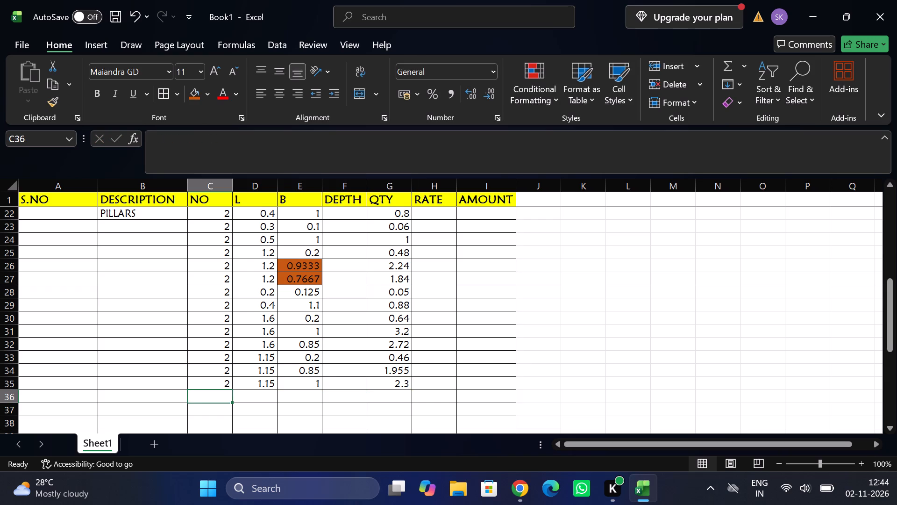
left_click(221, 361)
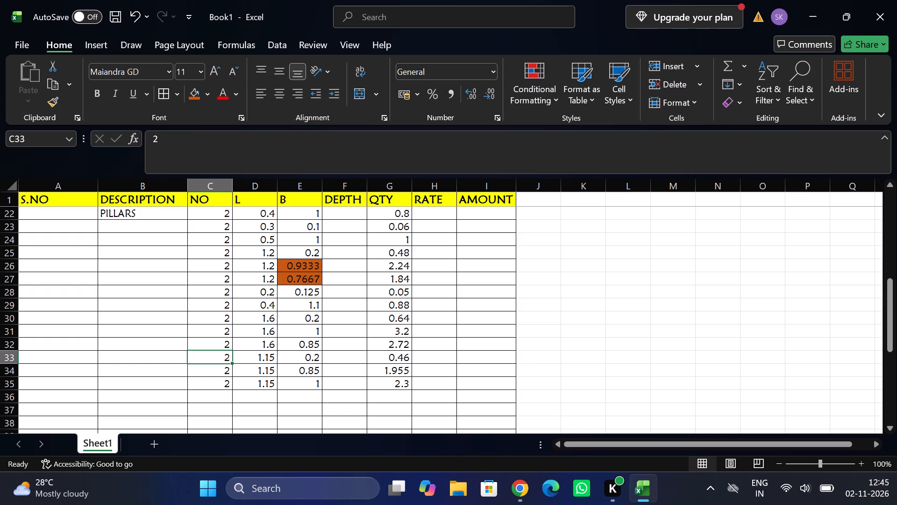
left_click(225, 395)
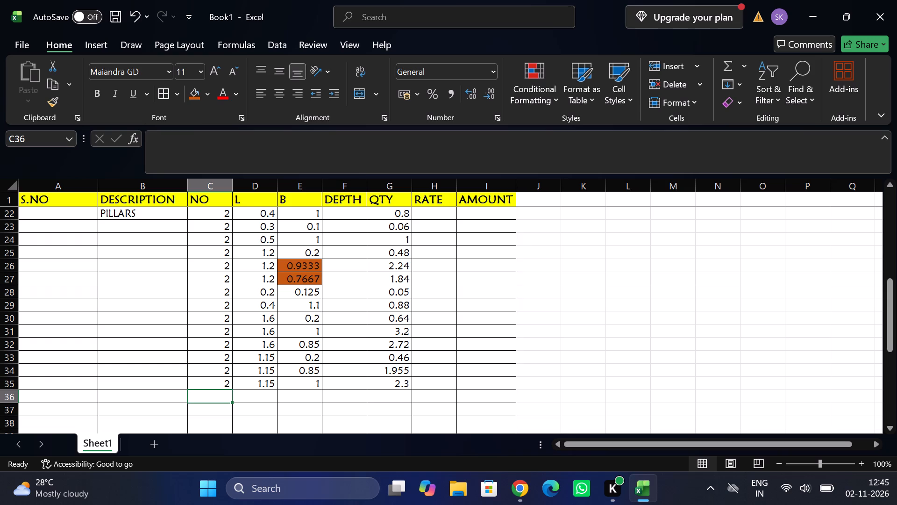
left_click(258, 319)
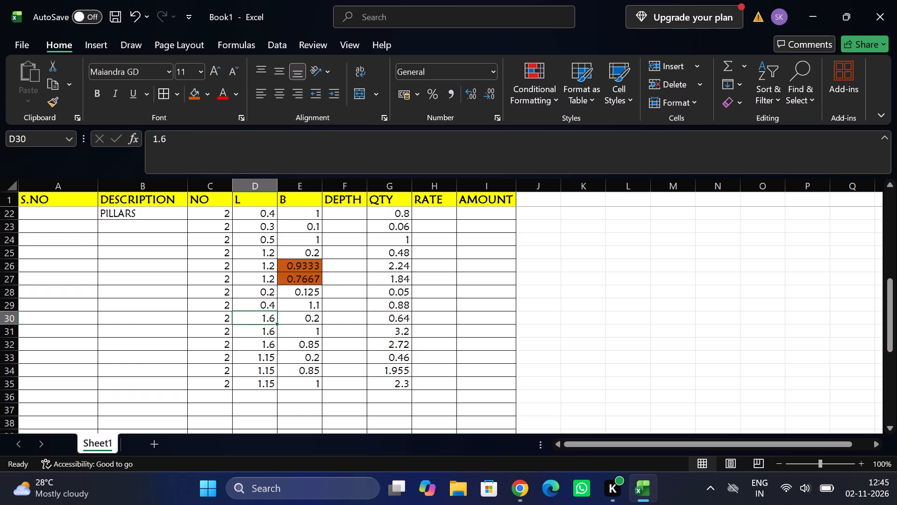
left_click(258, 330)
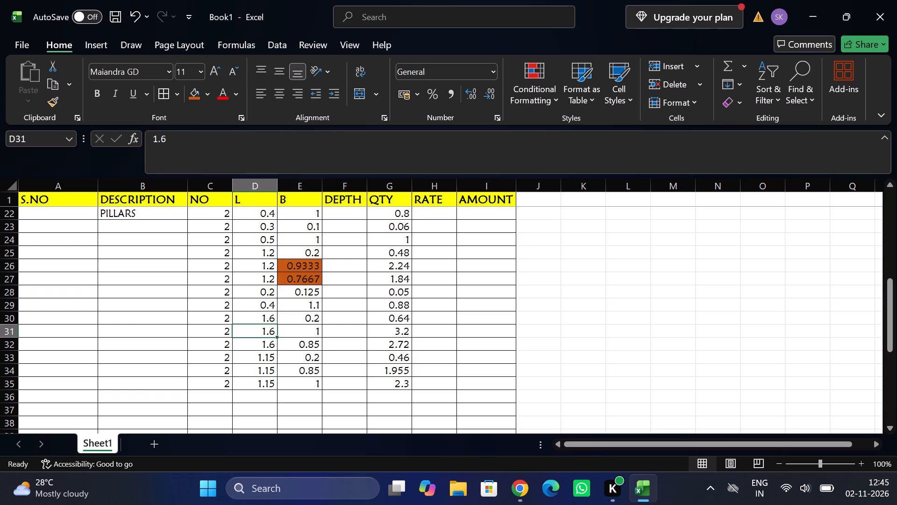
left_click(271, 317)
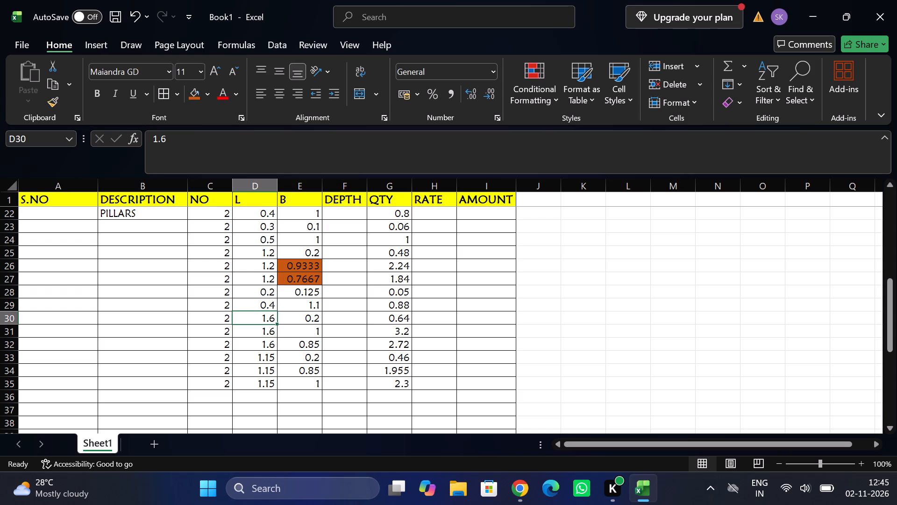
left_click(270, 344)
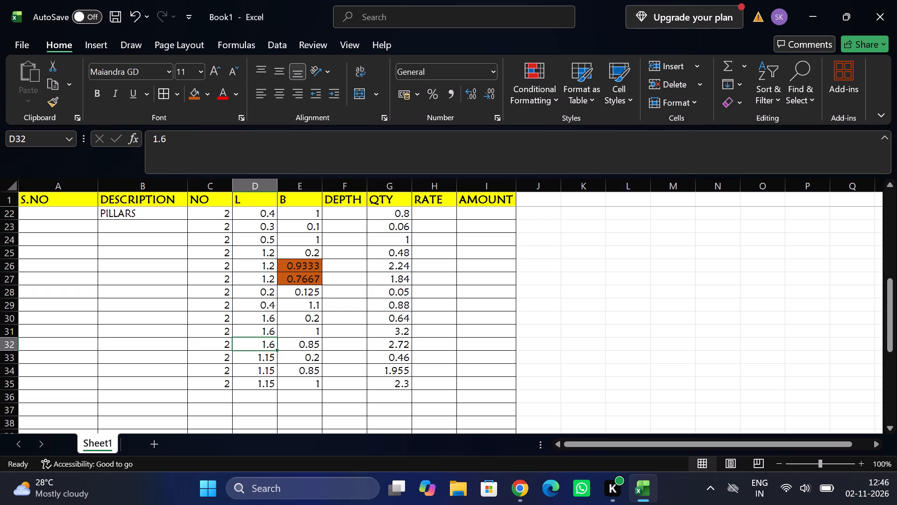
Start a new PILLARS entry in row 36 with NO 2, L 0.2 and B 0.1.
left_click(141, 395)
type("PILLAR")
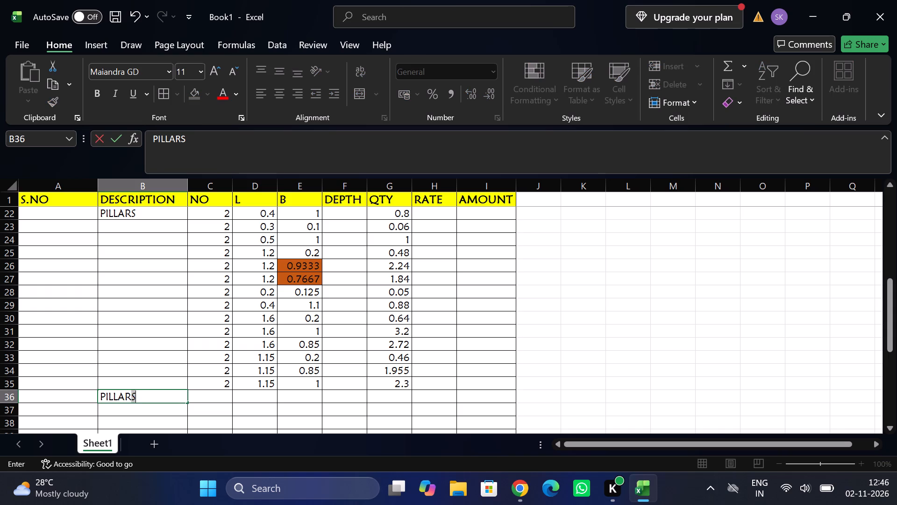
key("Tab")
key("2")
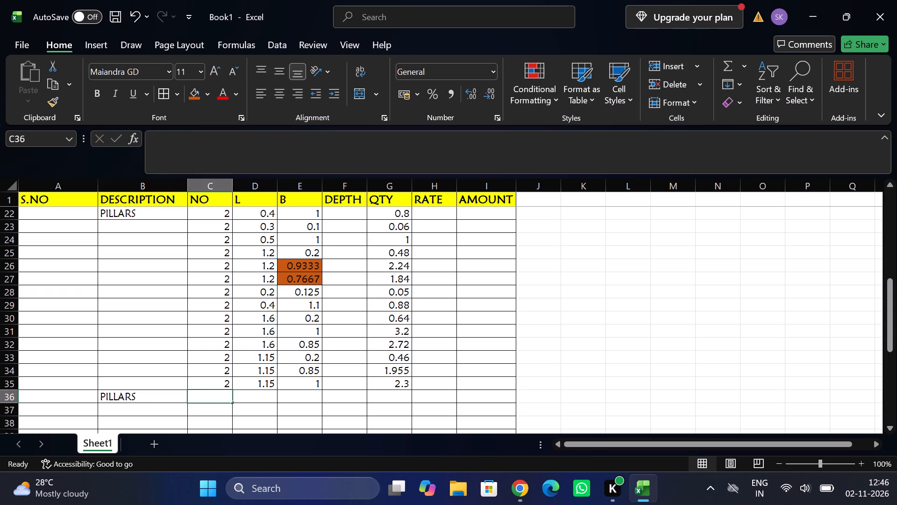
key("Tab")
type("0.2")
key("Tab")
type("0.1")
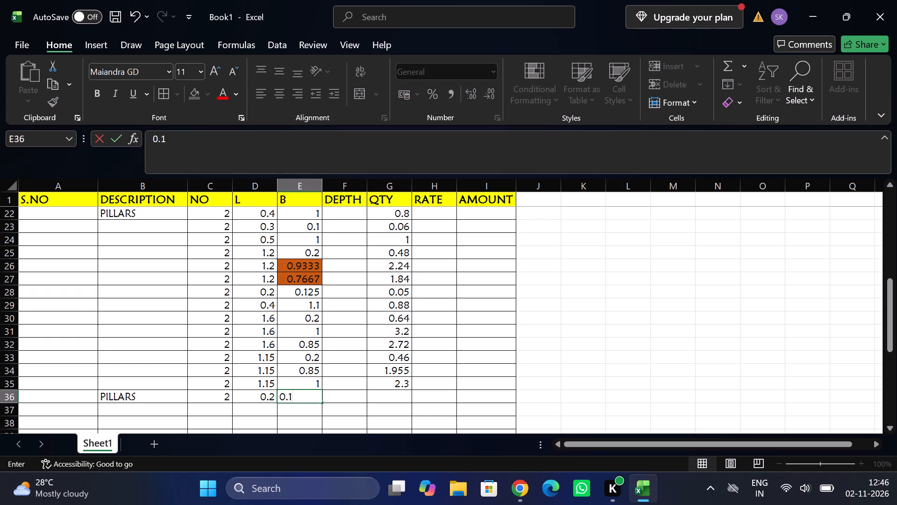
key("Tab")
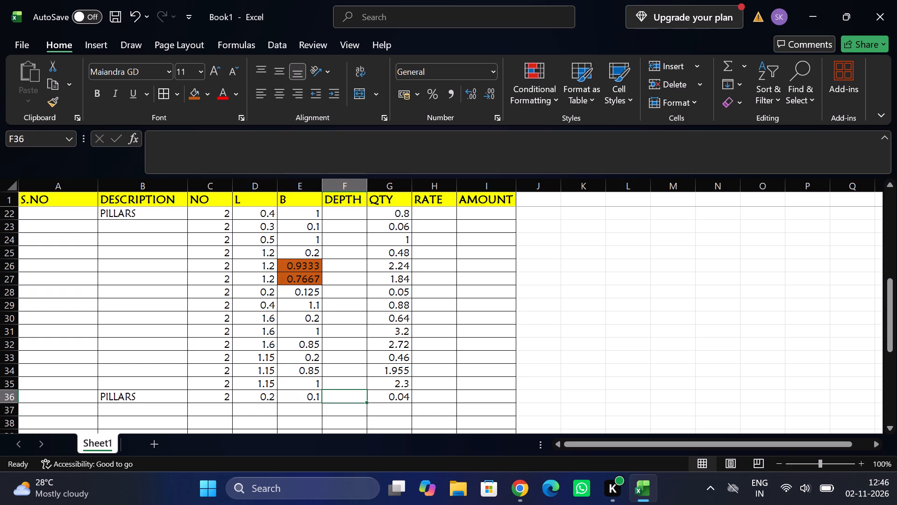
Enter the measurement in row 37 with NO 2, L 0.4 and B 1.
left_click(217, 409)
key("2")
key("Tab")
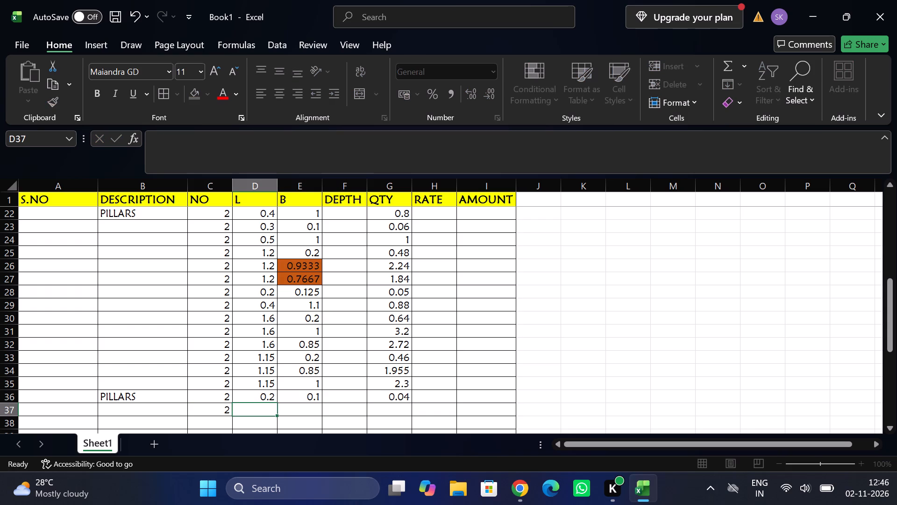
type("0.4")
key("Tab")
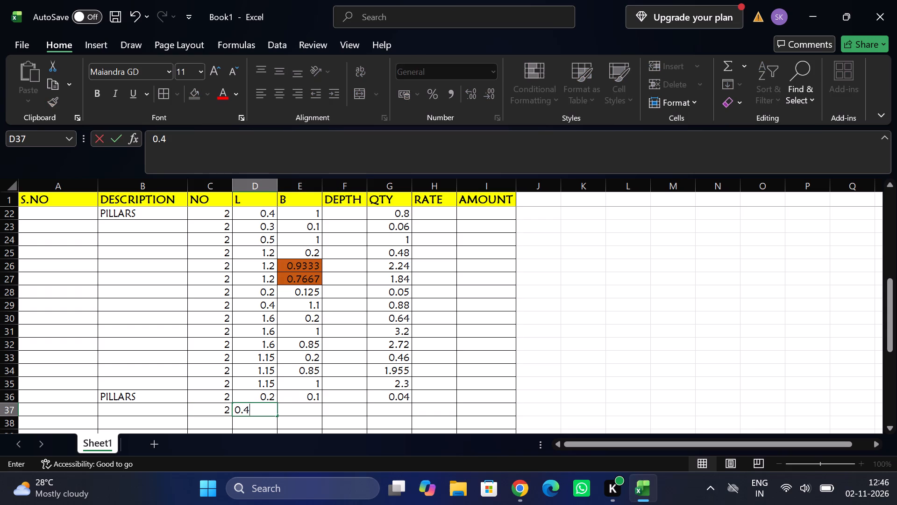
key("1")
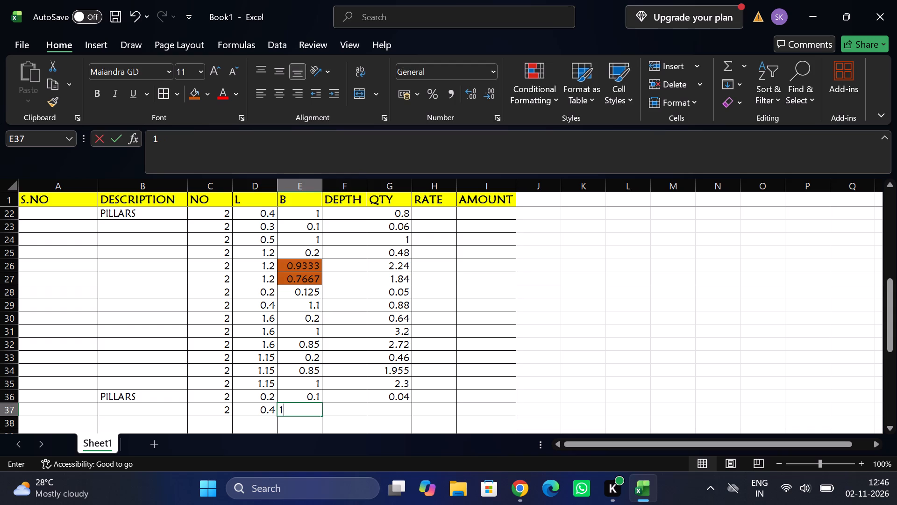
key("Tab")
Insert three blank rows above the SKIRTING heading in row 41.
scroll(217, 409, "down", 1)
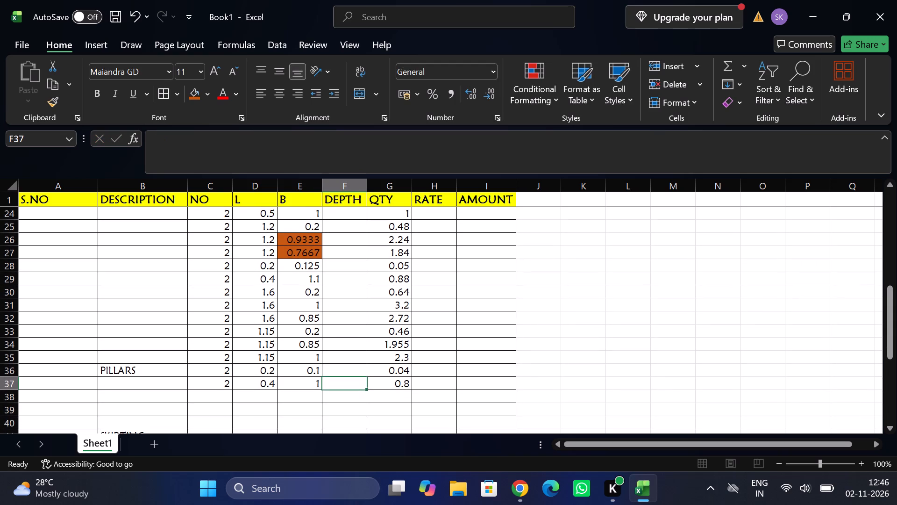
scroll(217, 409, "down", 1)
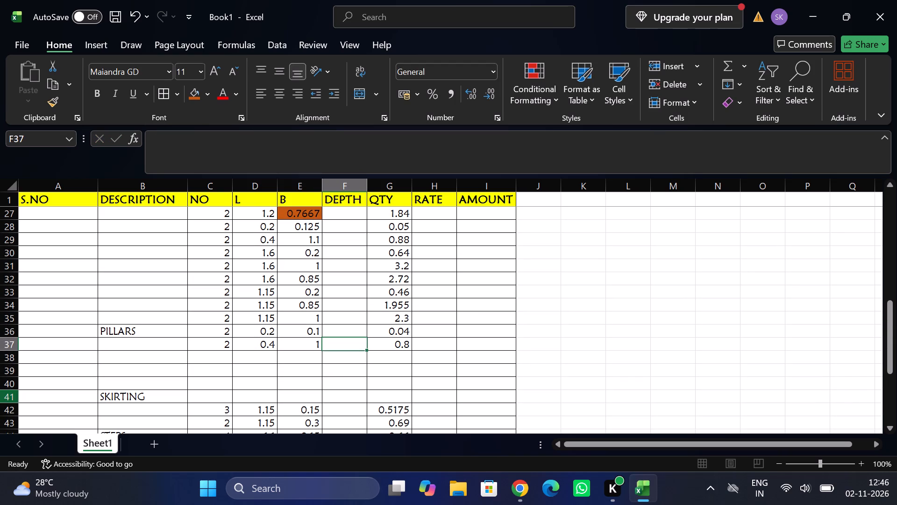
left_click(8, 394)
right_click(8, 394)
left_click(53, 262)
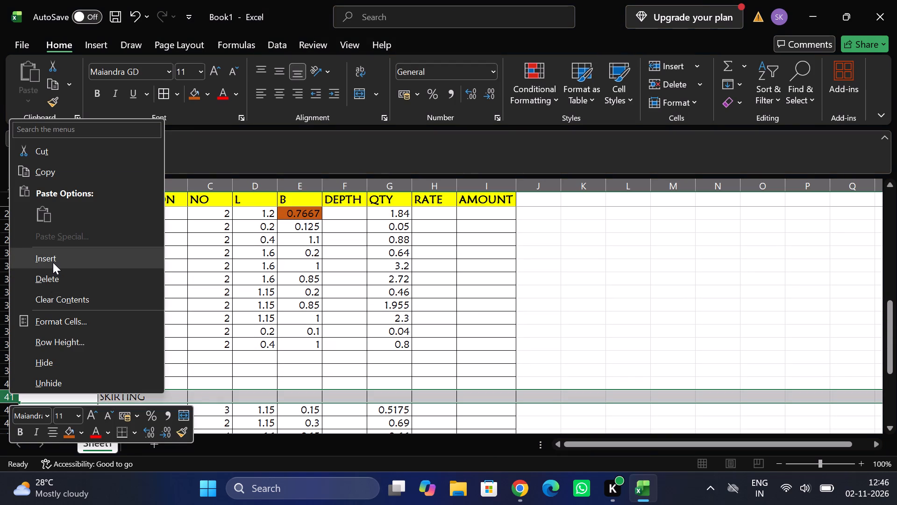
key("ctrl+y")
key("ctrl+y")
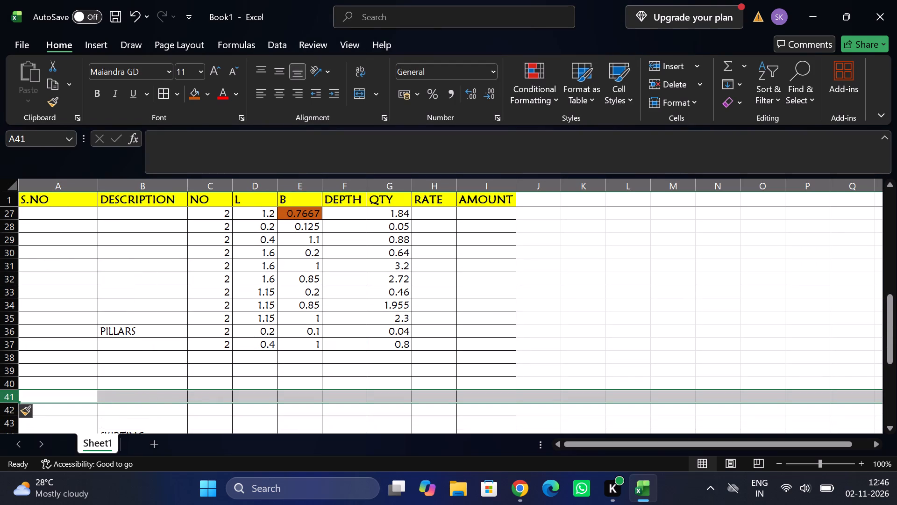
Start the next pillar measurement in row 38 with NO 2 and L 1.9.
left_click(217, 358)
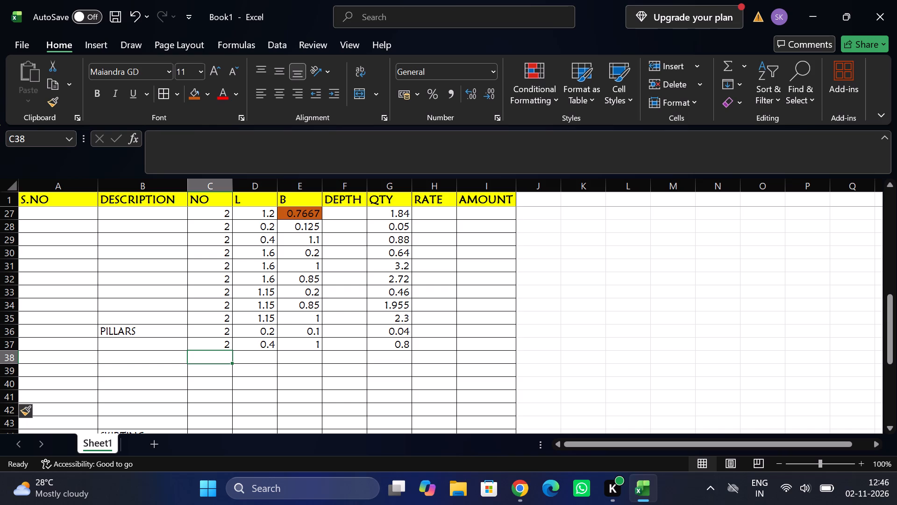
key("2")
key("Tab")
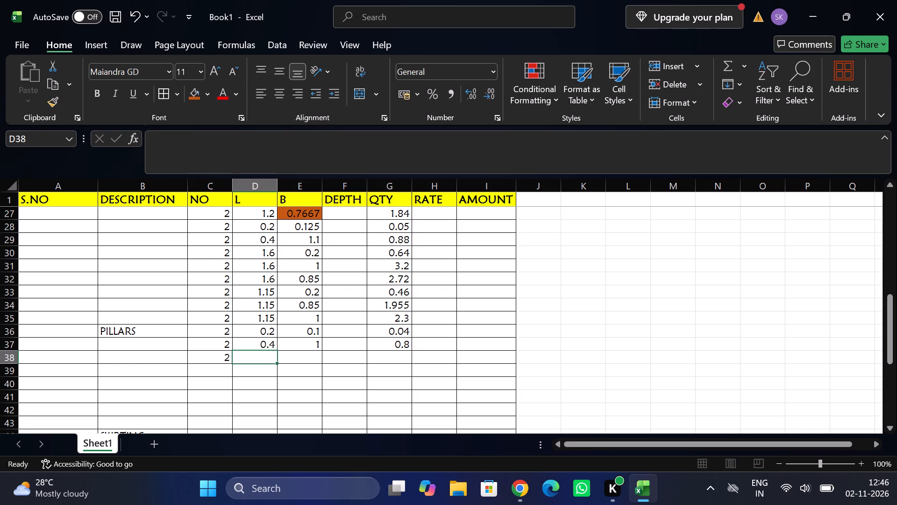
type("1.")
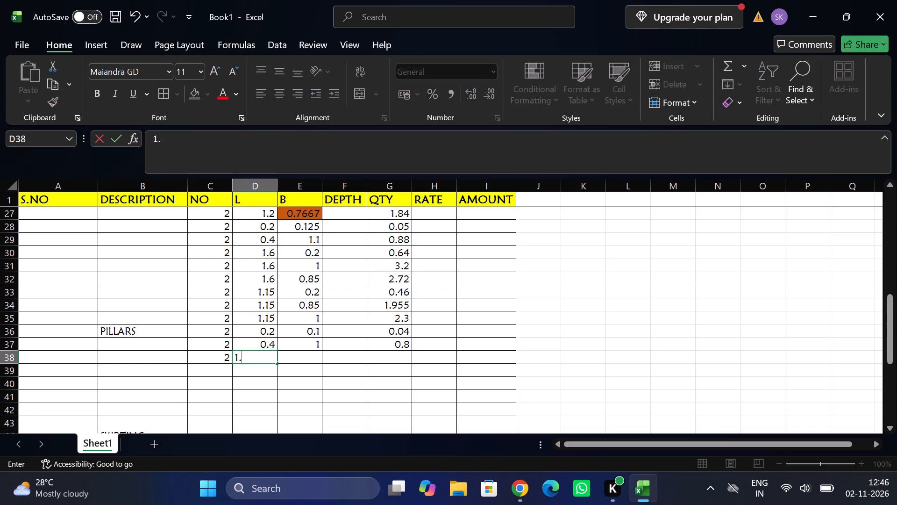
key("9")
key("Tab")
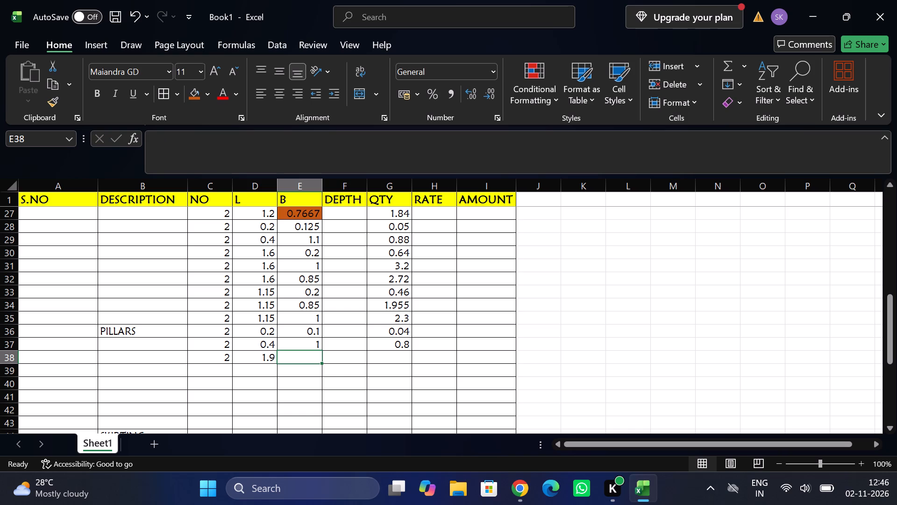
Set B in row 38 with the averaging formula =(0.9+1)/2.
key("equal")
key("shift+parenleft")
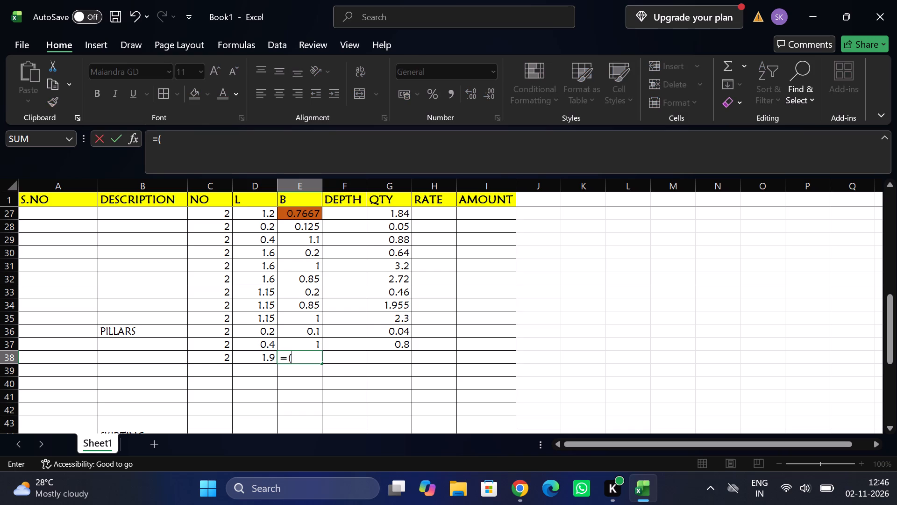
type("-/")
key("BackSpace")
key("BackSpace")
type("0.9")
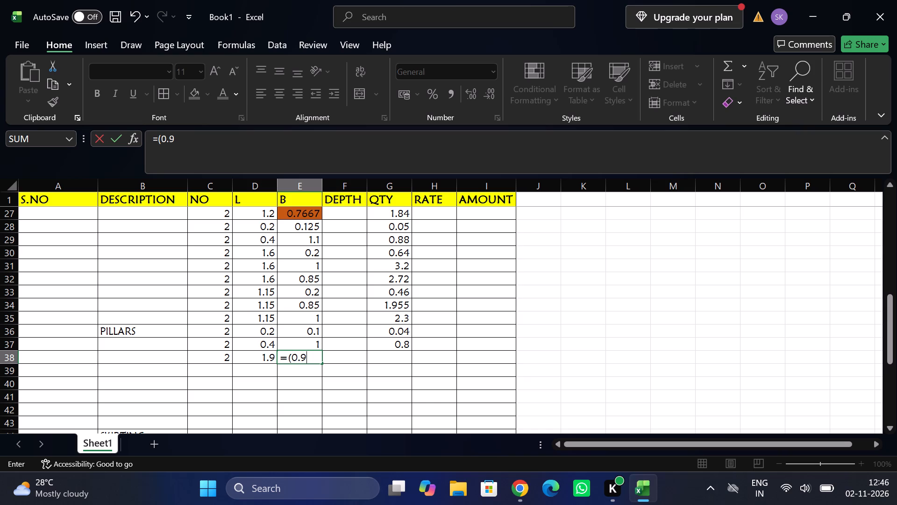
type("+1")
key("shift+parenright")
type("/2")
key("Return")
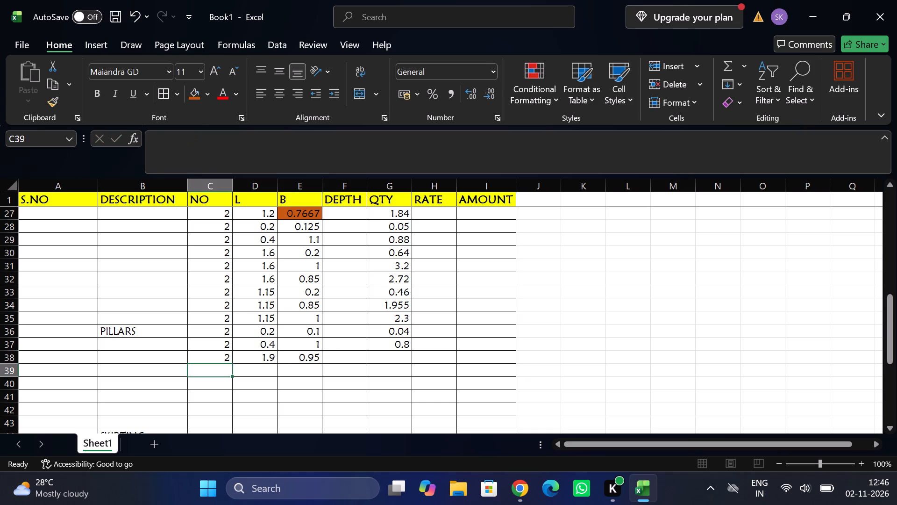
Fill the QTY formula from row 37 down into row 38.
left_click(377, 359)
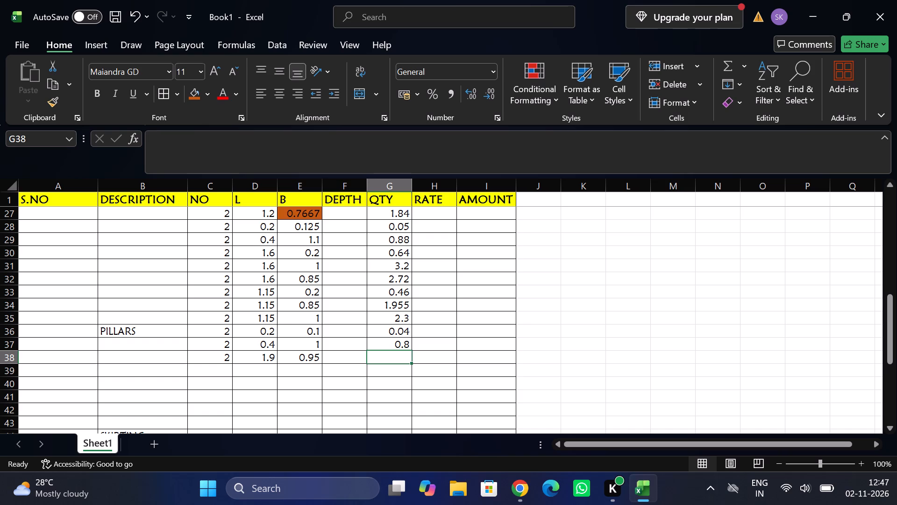
key("ctrl+d")
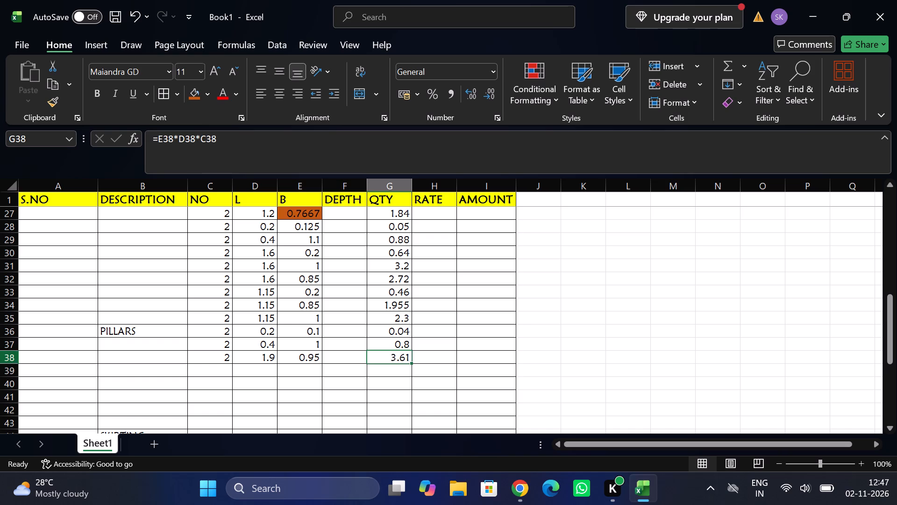
Insert a row above row 38, fill it from row 37, and set its L to 1.9 and B to 0.2.
left_click(13, 358)
right_click(13, 358)
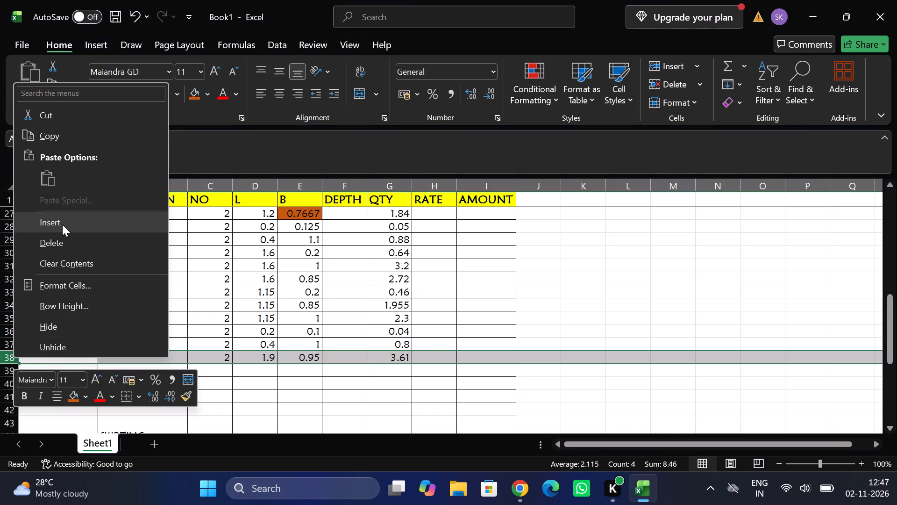
left_click(62, 224)
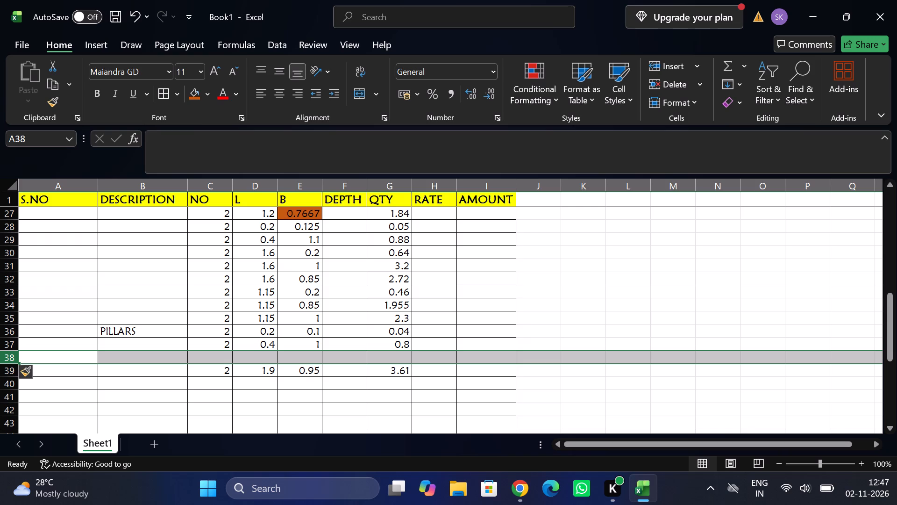
key("ctrl+d")
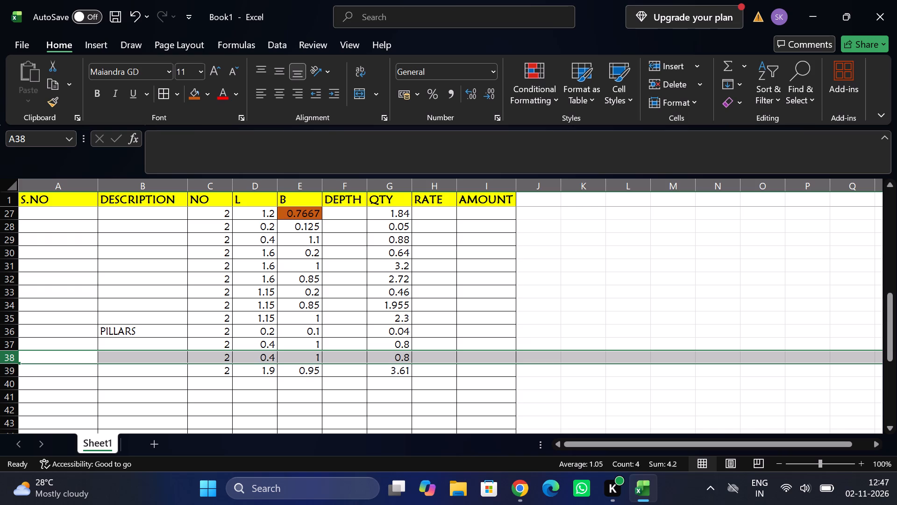
left_click(257, 357)
type("1.9")
key("Tab")
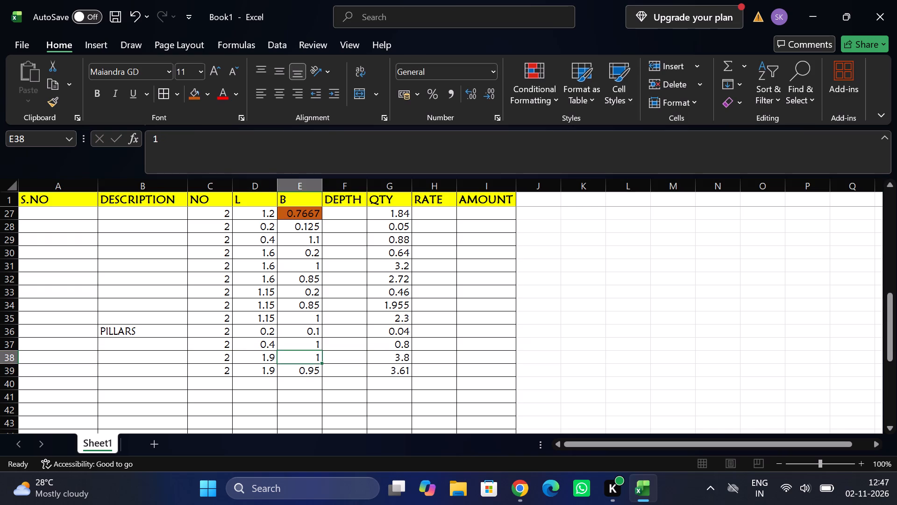
type("0.2")
key("Tab")
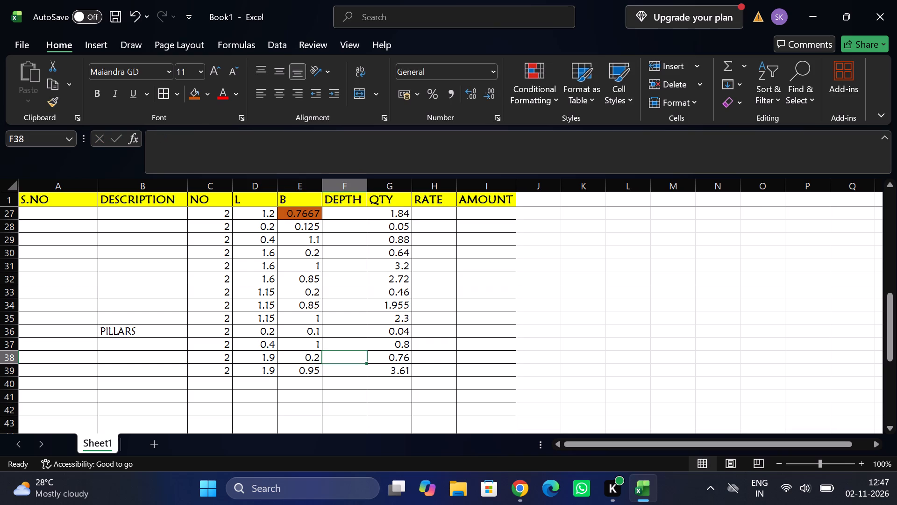
Enter the pillar measurement in row 40 with NO 2, L 1.9 and B 1.1, filling down the QTY formula.
left_click(224, 383)
key("2")
key("Tab")
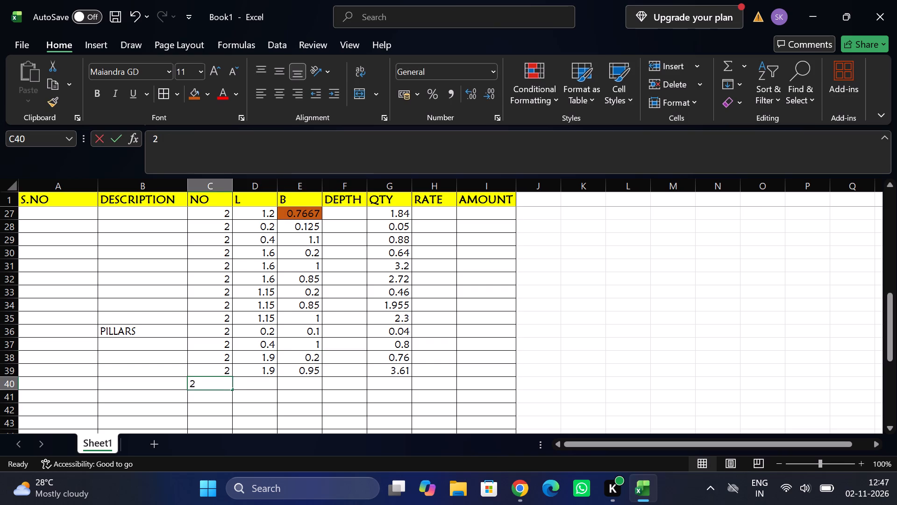
type("1.9")
key("Tab")
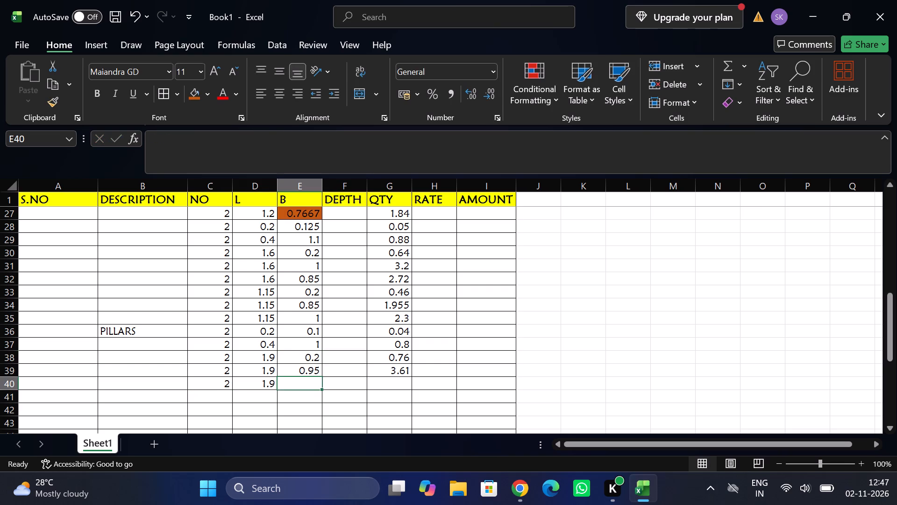
type("1.1")
key("Tab")
key("Tab")
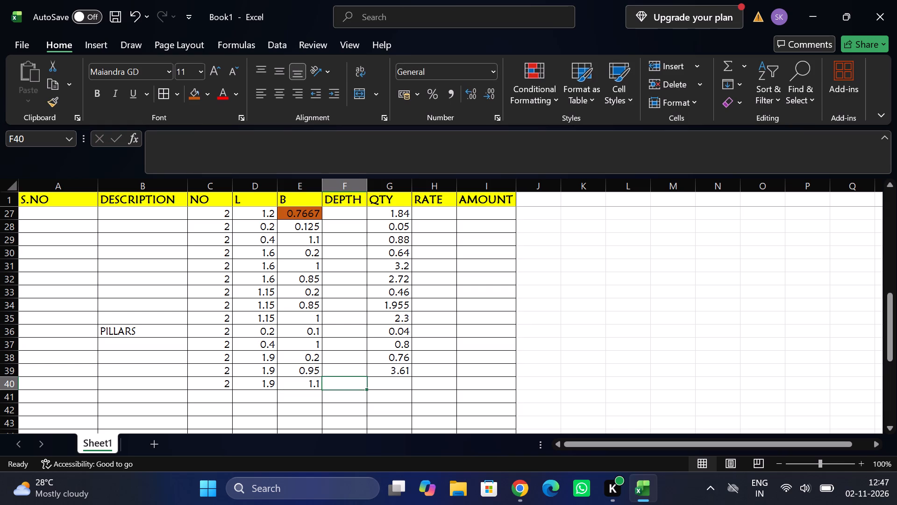
key("ctrl+d")
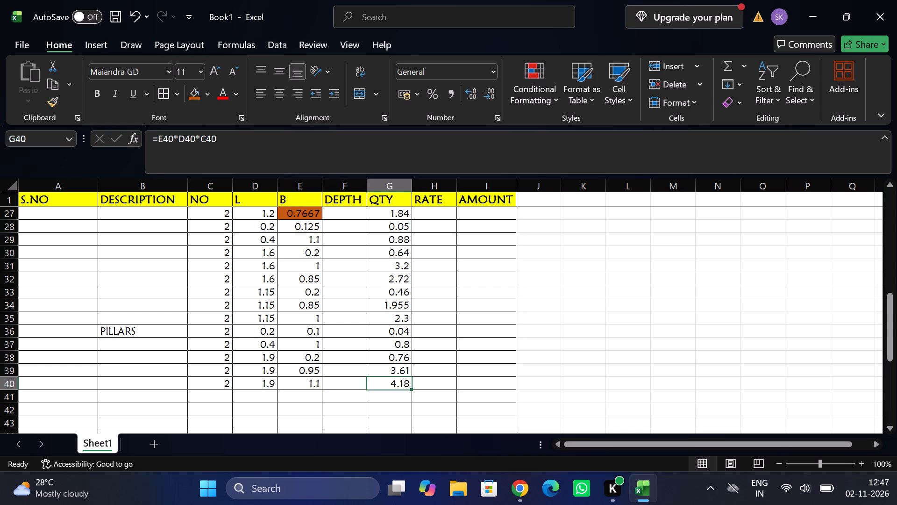
Enter the pillar measurement in row 41 with NO 2, L 0.93 and B 0.2.
left_click(221, 393)
key("2")
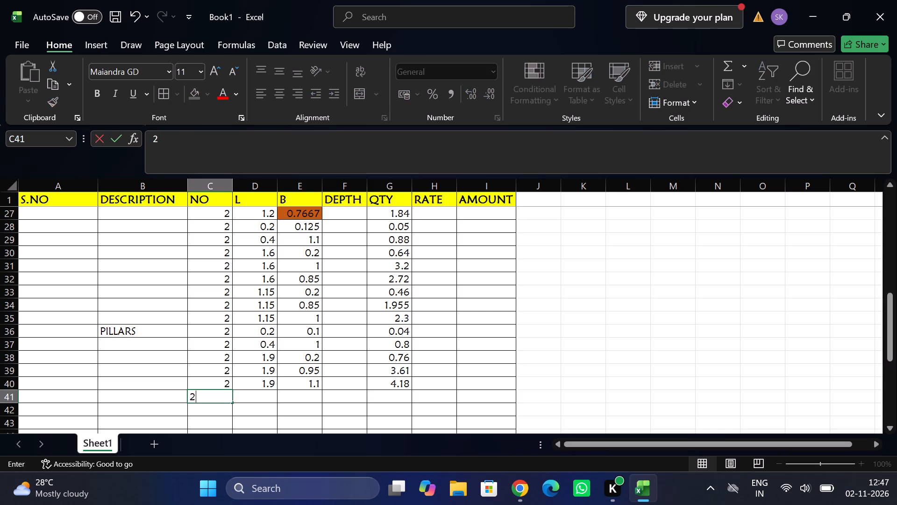
key("Tab")
type("0.93")
key("Tab")
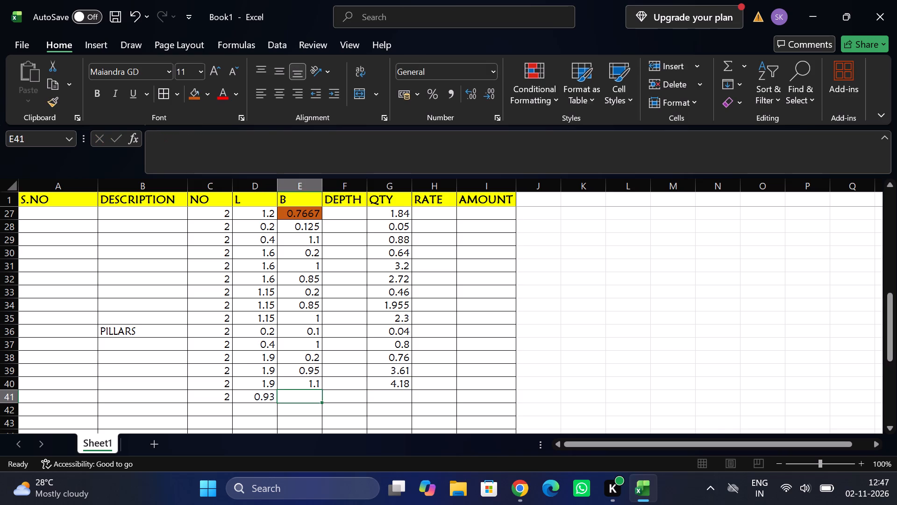
type("0.2")
key("Tab")
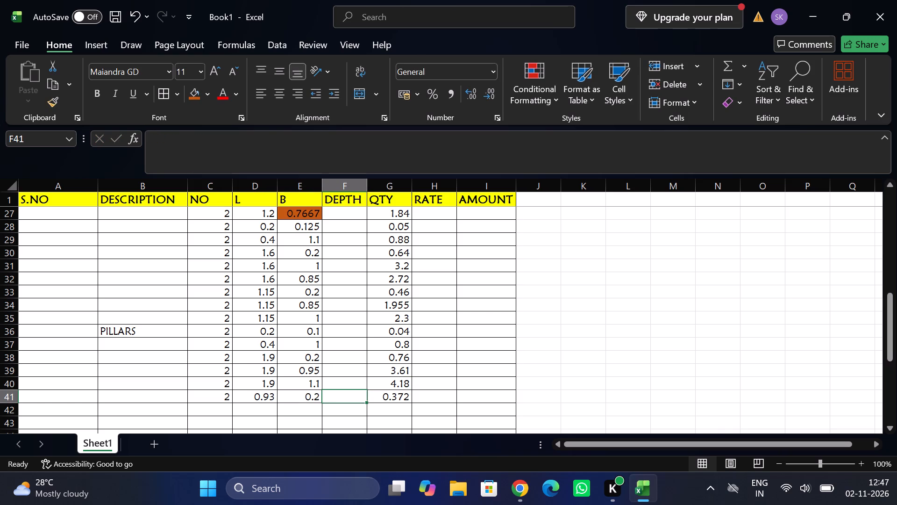
Enter the pillar measurement in row 42 with NO 2, L 0.93 copied from the row above, and B 0.88.
scroll(221, 393, "down", 1)
left_click(221, 393)
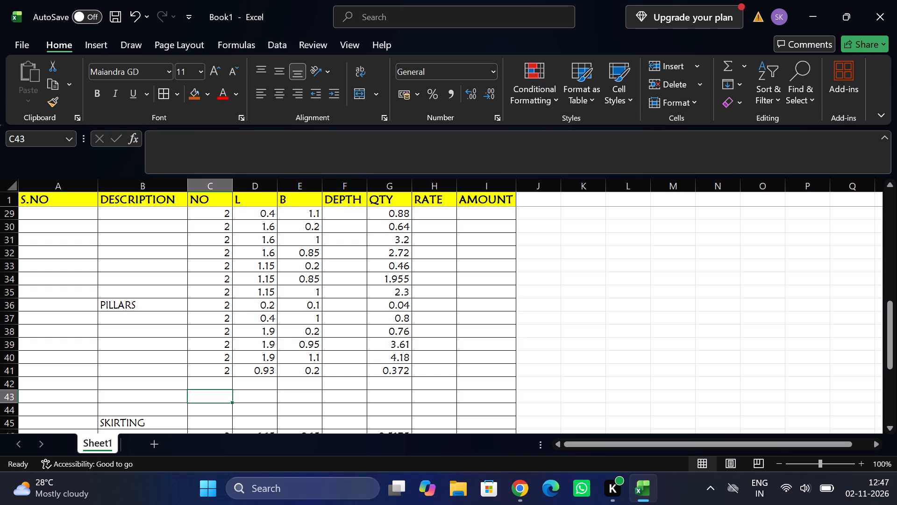
left_click(217, 385)
key("2")
key("Tab")
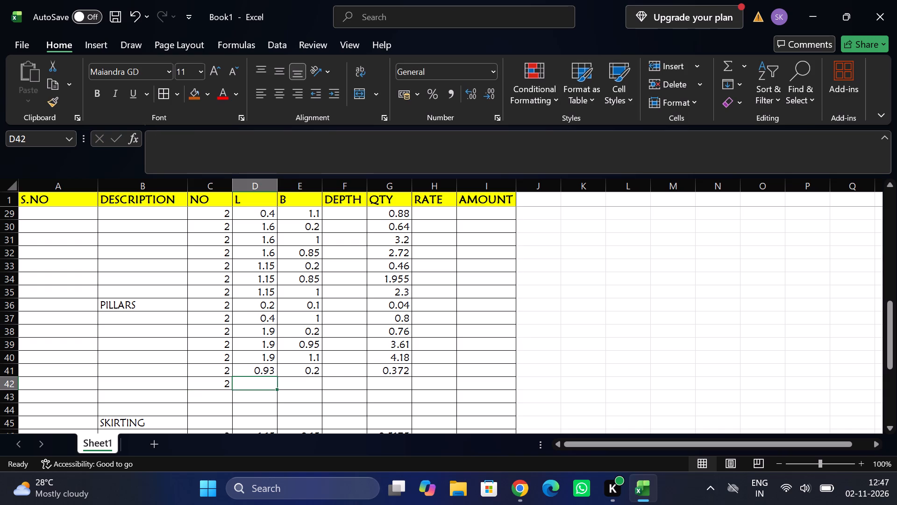
key("ctrl+d")
key("Tab")
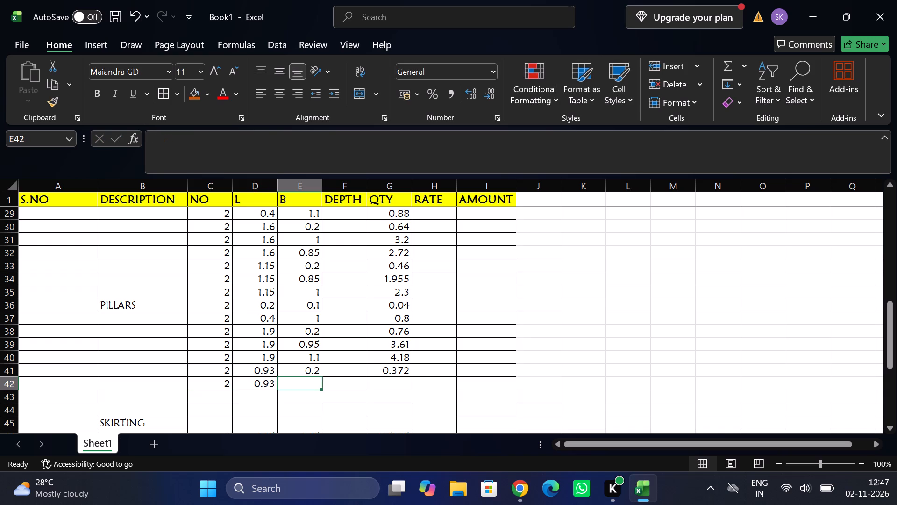
type("0.88")
key("Tab")
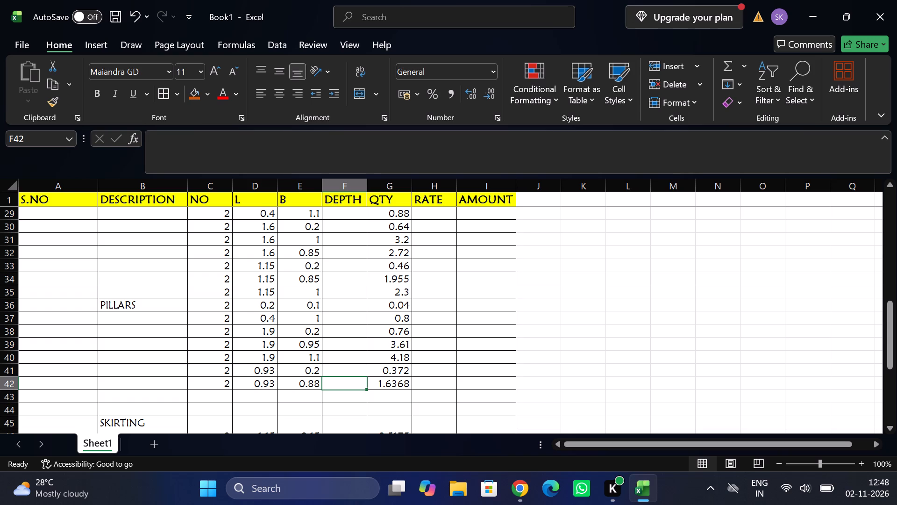
Enter the pillar measurement in row 43 with NO 2, L 0.93 copied from the row above, and B 0.9.
left_click(223, 397)
key("2")
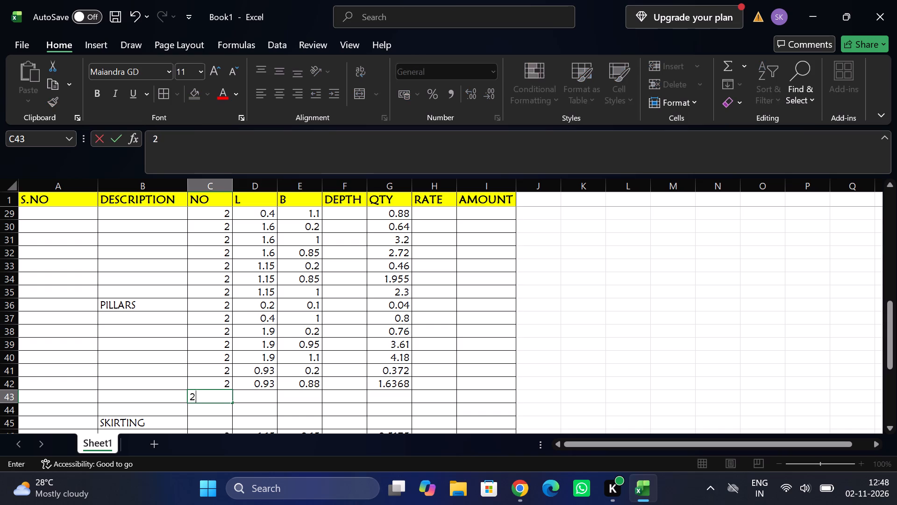
key("Tab")
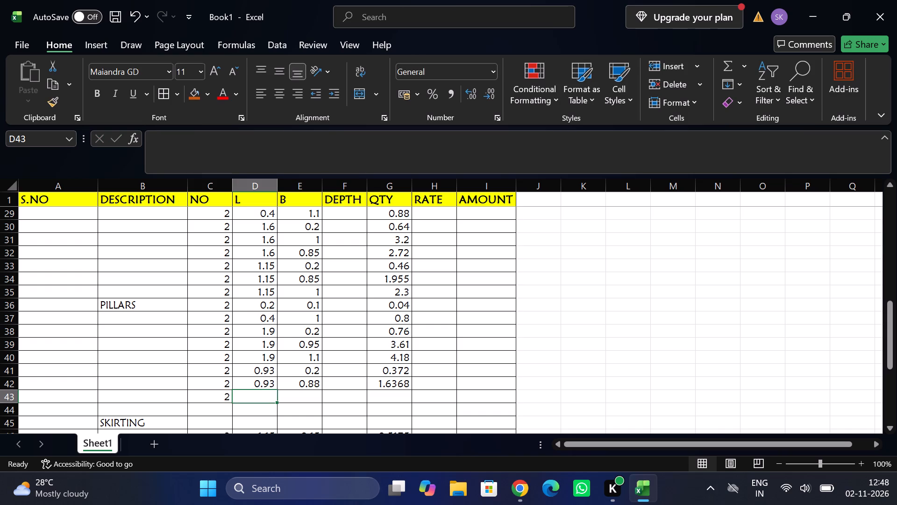
key("ctrl+d")
key("Tab")
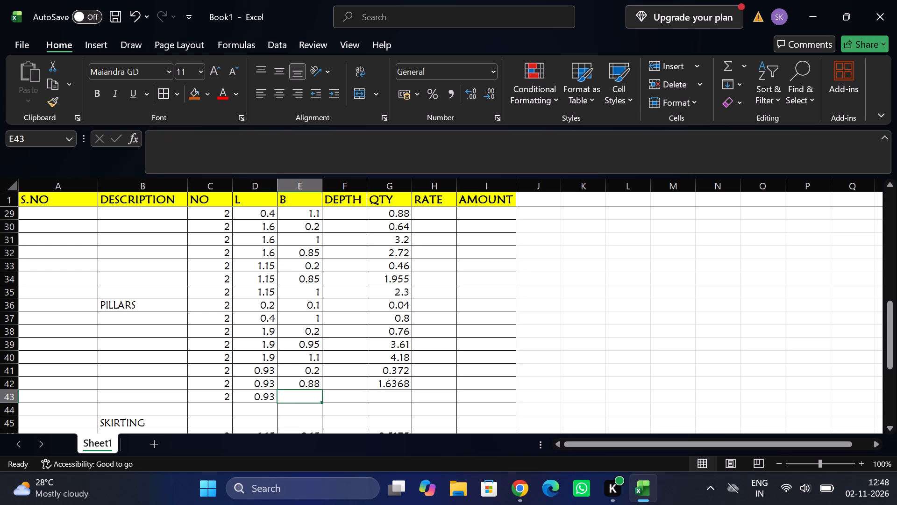
type("0.9")
key("Tab")
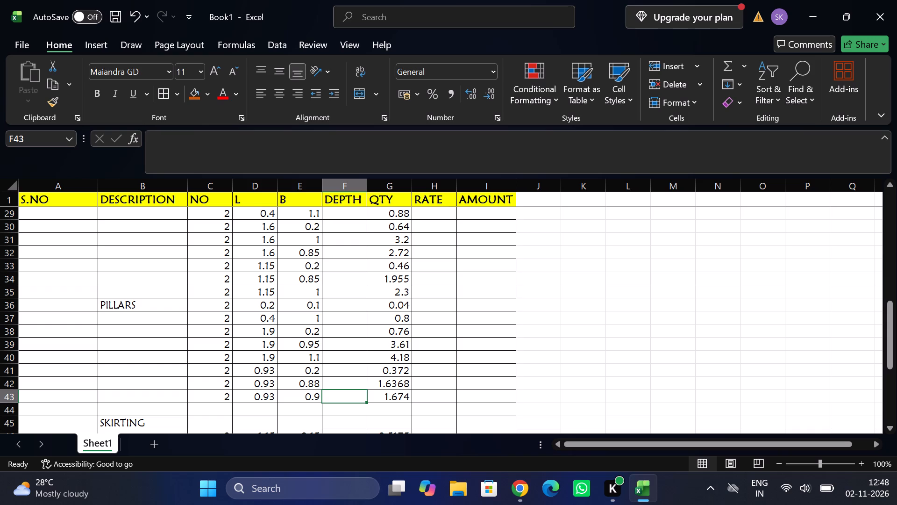
double_click(388, 394)
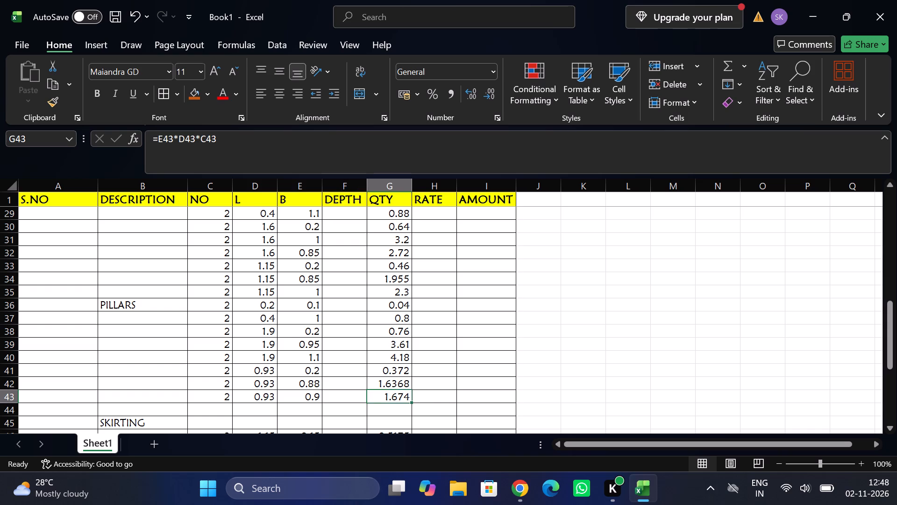
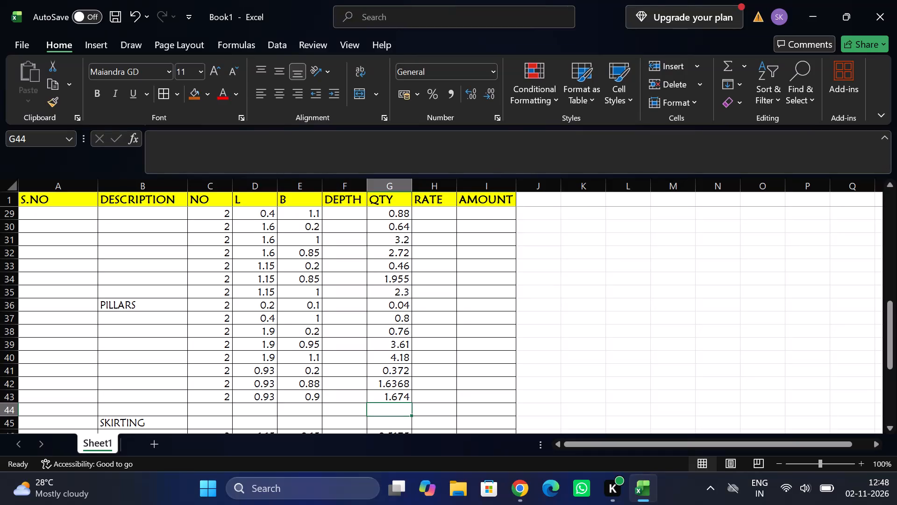
Insert four blank rows above the SKIRTING row for more pillar measurements.
scroll(388, 394, "down", 1)
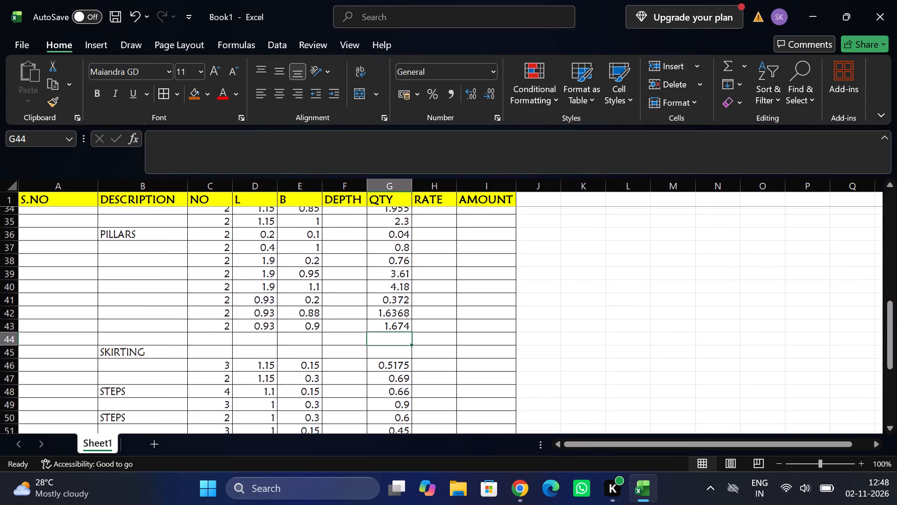
scroll(388, 394, "down", 1)
left_click(9, 343)
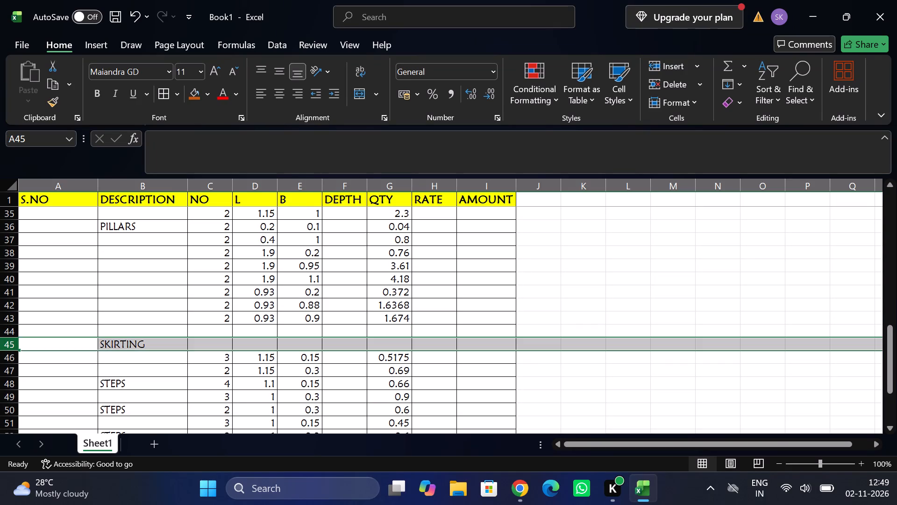
right_click(9, 343)
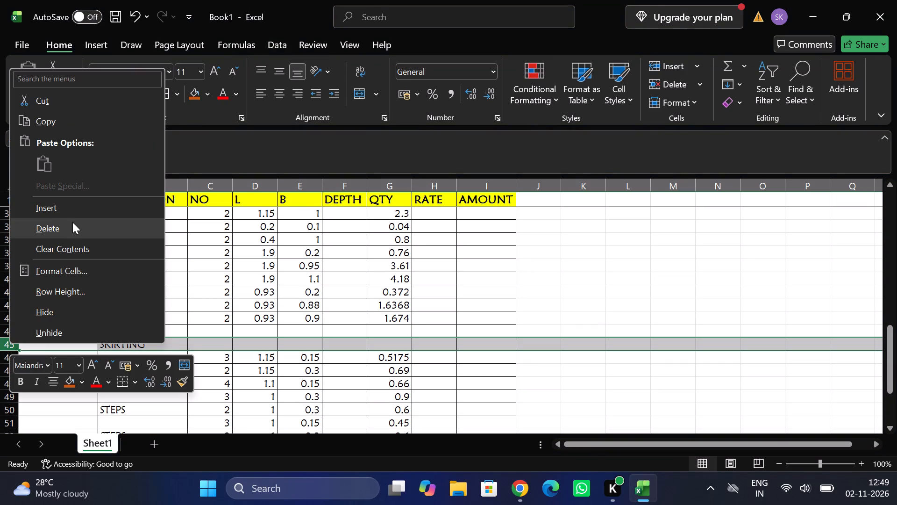
left_click(74, 209)
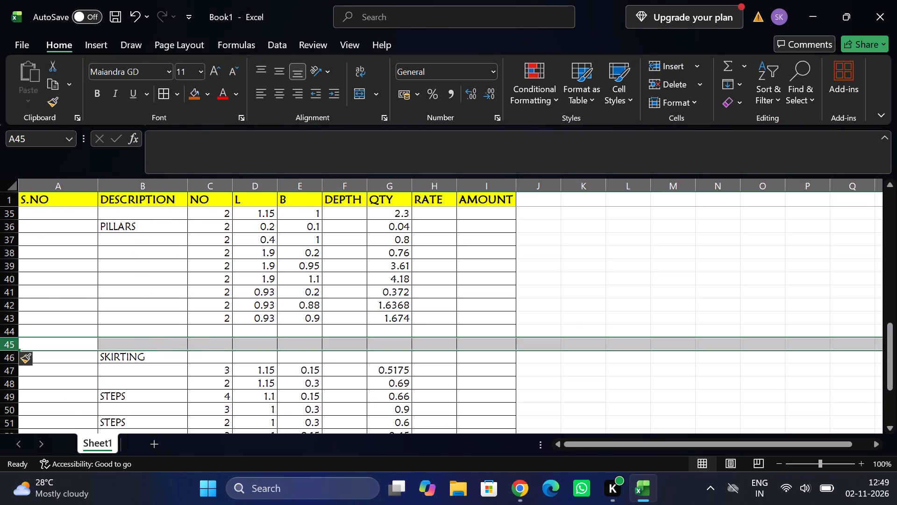
key("ctrl+y")
key("ctrl+y")
key("ctrl+y")
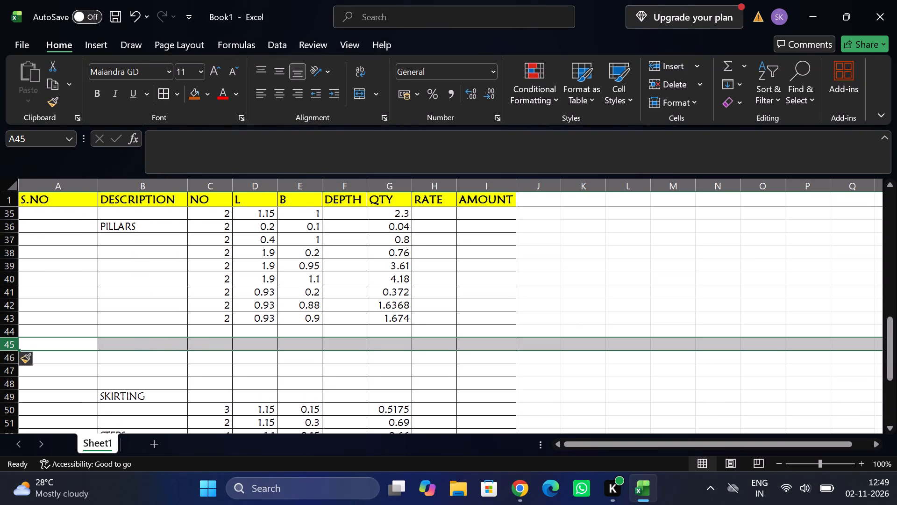
Label row 44 PILLARS and enter its measurement with NO 2, L 0.4 and B 1.
left_click(143, 331)
type("PILL")
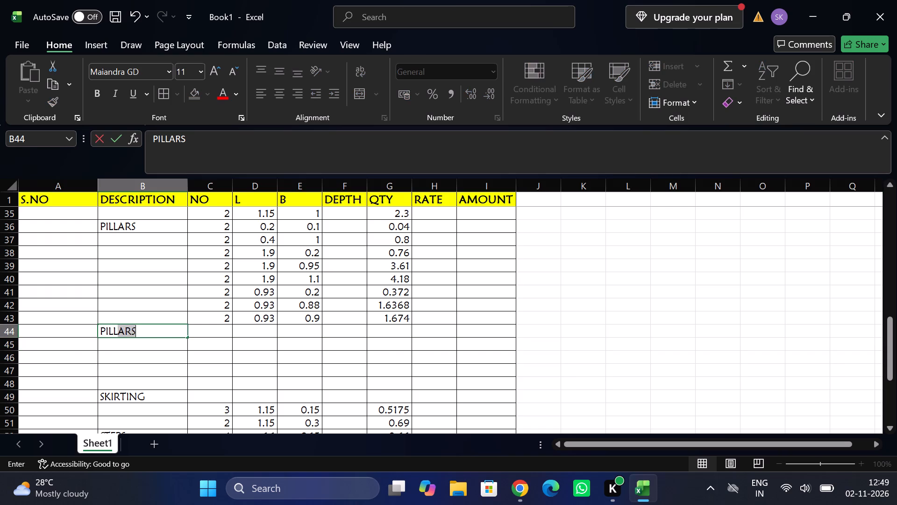
key("Tab")
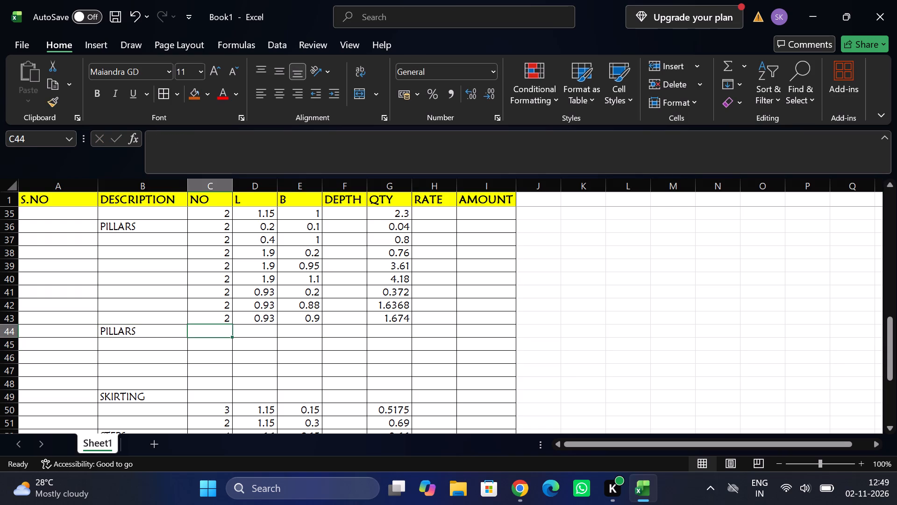
key("2")
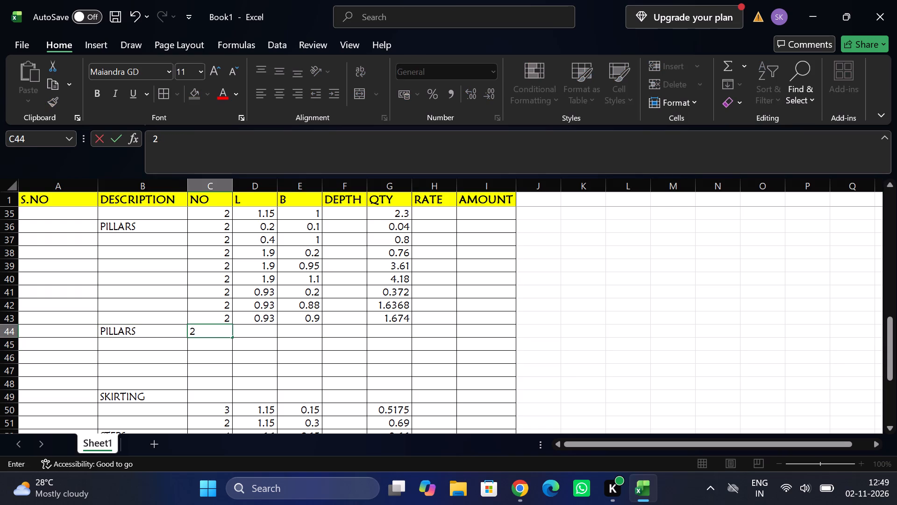
type("0.4")
key("Tab")
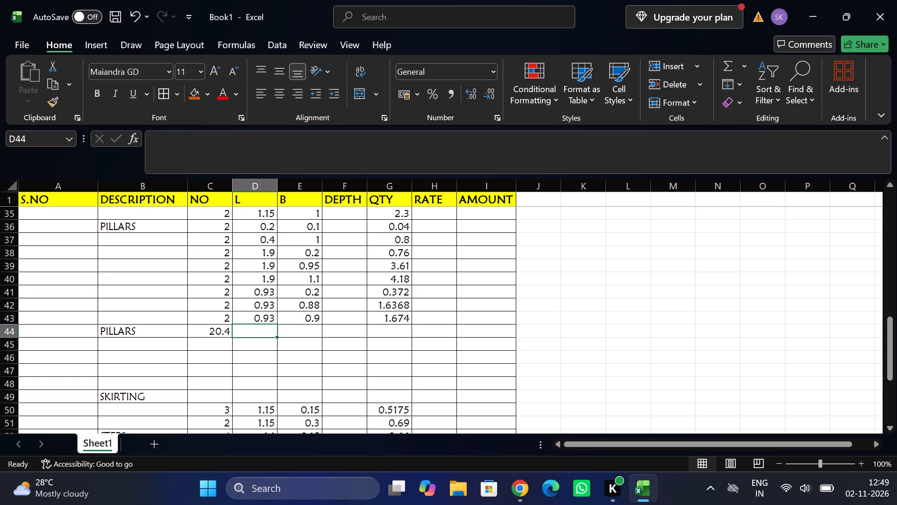
key("shift+Tab")
key("2")
key("Tab")
type("0.4")
key("Tab")
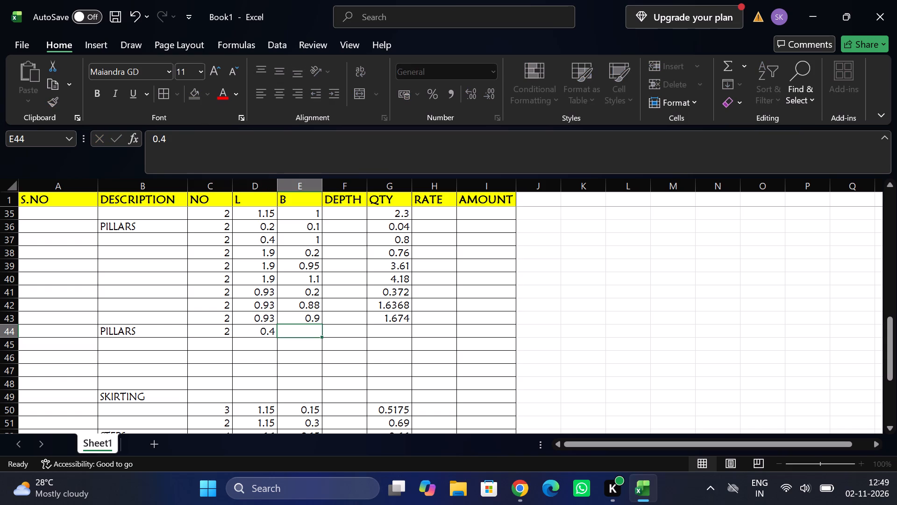
key("1")
key("Tab")
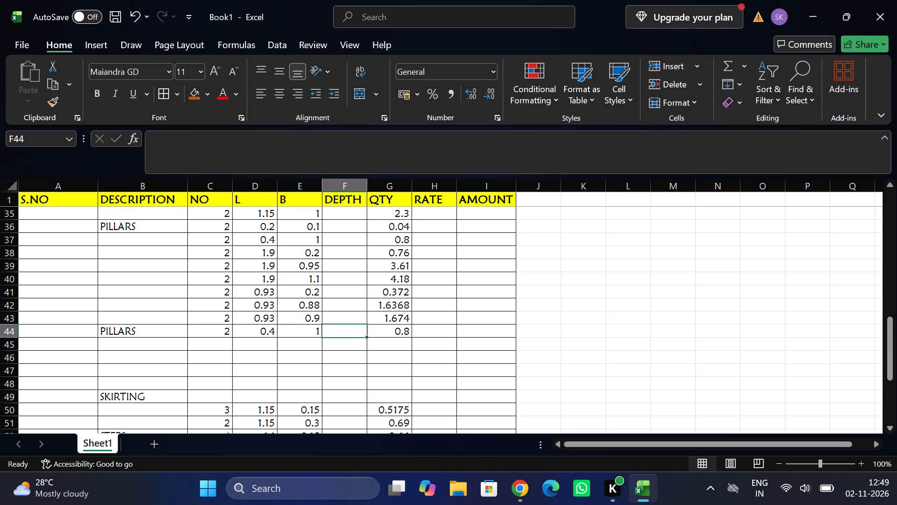
Enter the pillar measurement in row 45 with NO 2, L 0.2 and B 0.1.
key("Down")
key("Left")
key("Left")
key("Left")
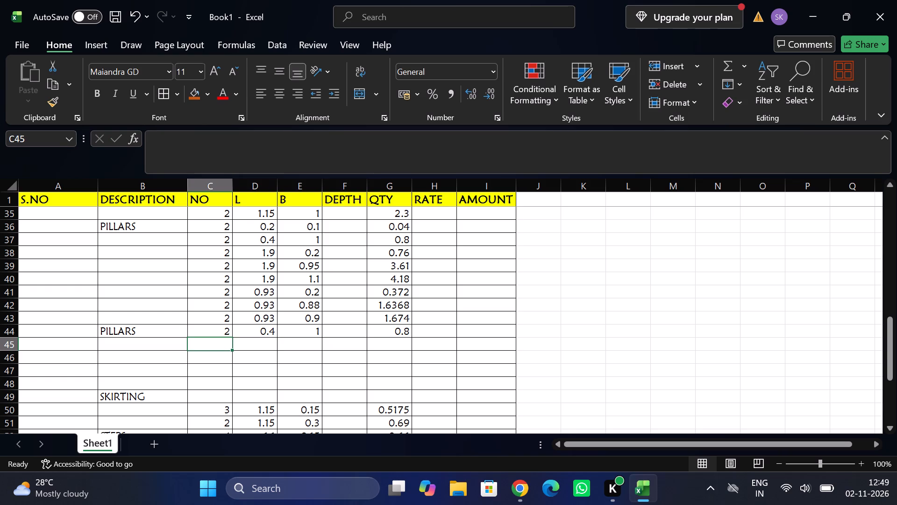
key("2")
key("Tab")
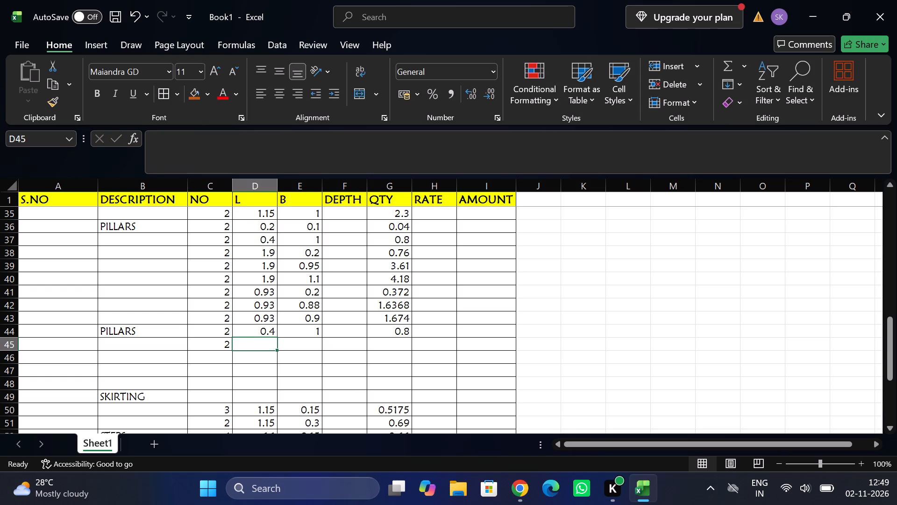
type("0.2")
key("Tab")
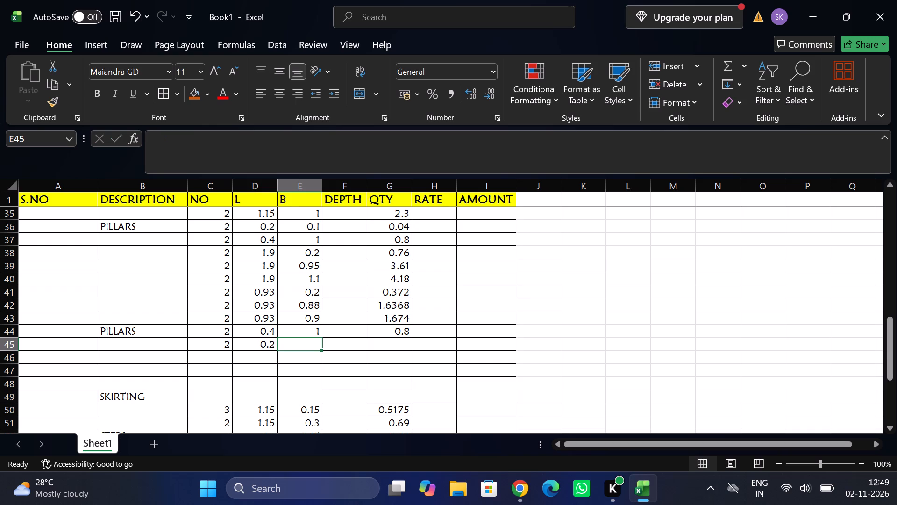
type("0.1")
key("Tab")
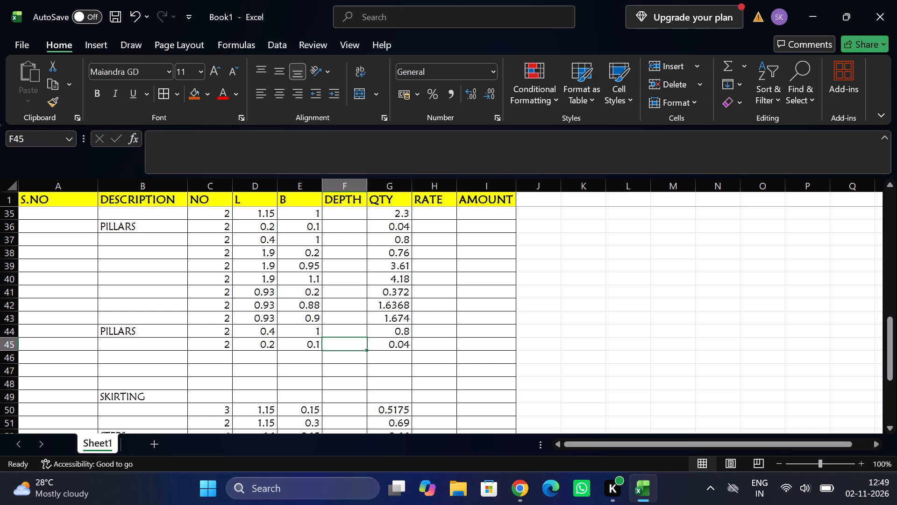
Enter the pillar measurement in row 46 with NO 2, L 2.9 and B 0.2.
left_click(129, 356)
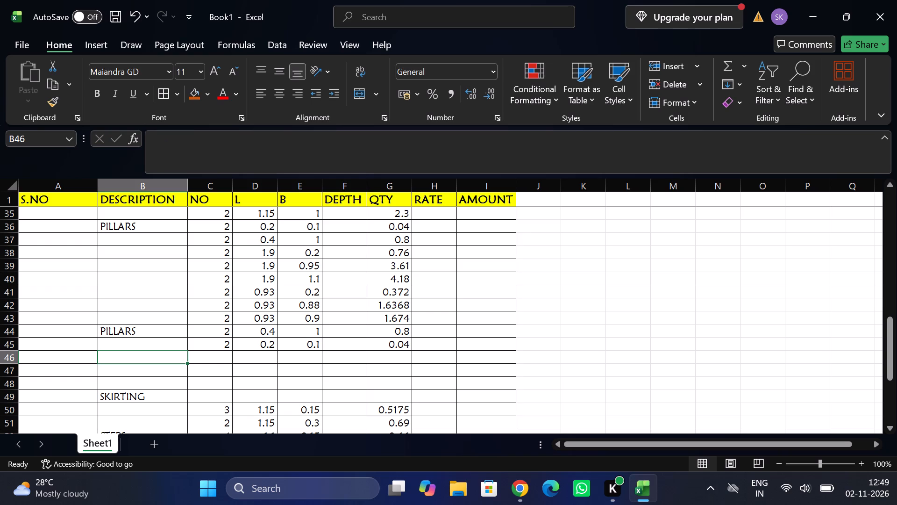
key("Tab")
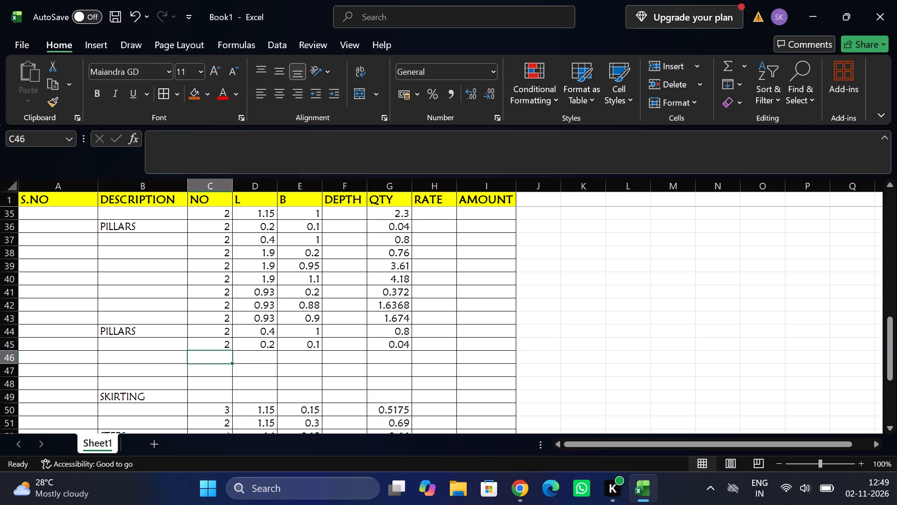
key("2")
key("Tab")
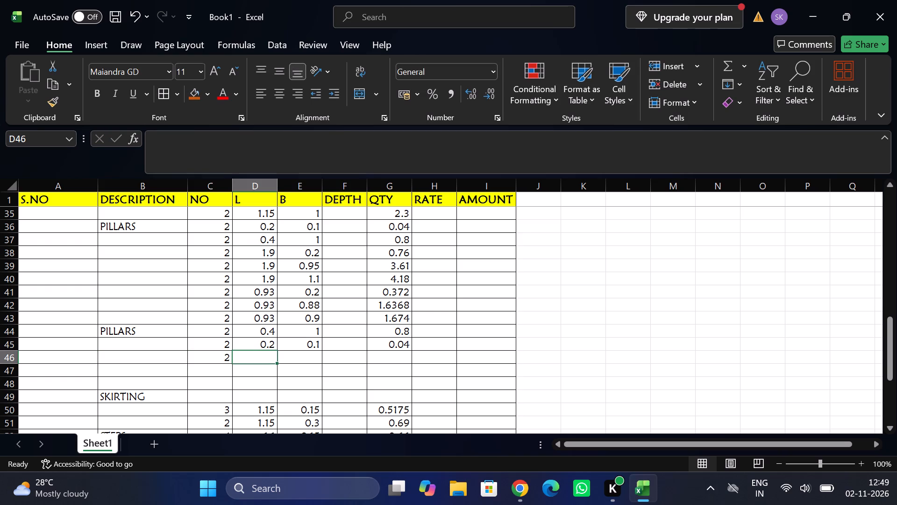
type("2.9")
key("Tab")
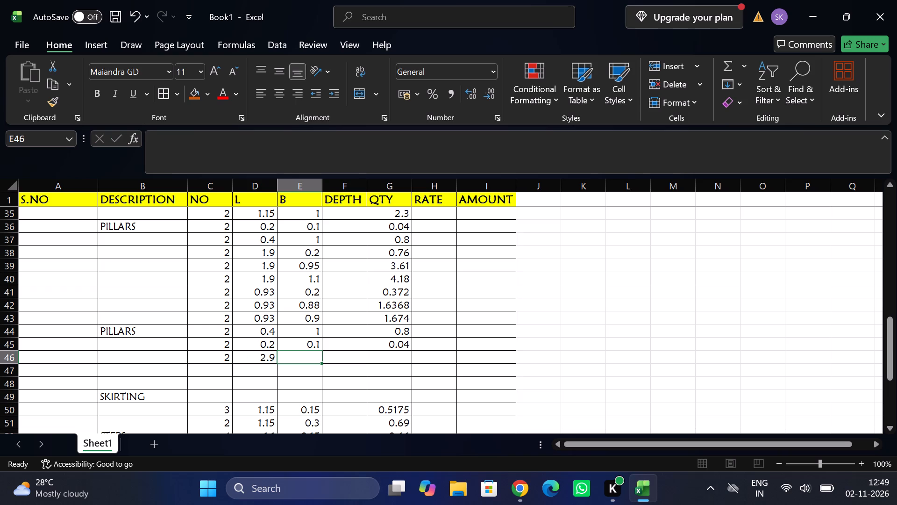
type("0.2")
key("Tab")
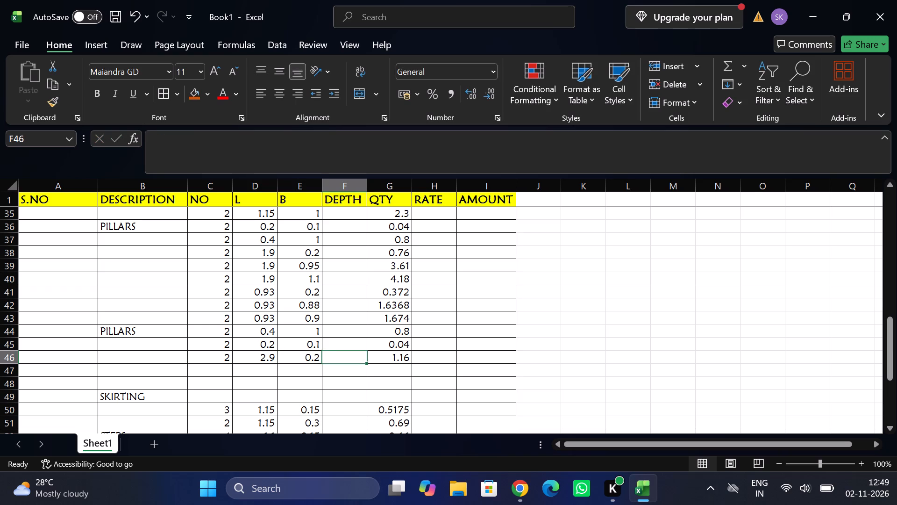
Enter the pillar measurement in row 47 with NO 2 and L 2.9 copied from the row above, and B 0.9.
left_click(211, 368)
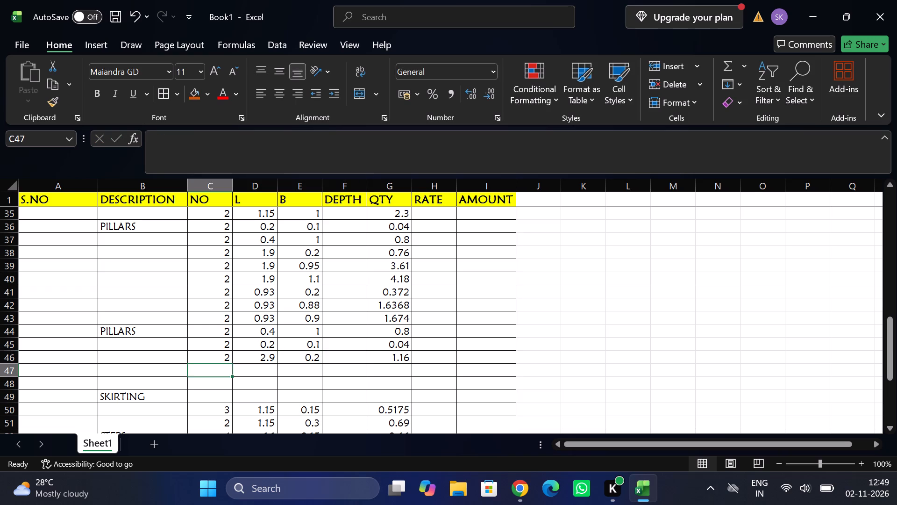
key("ctrl+d")
key("Tab")
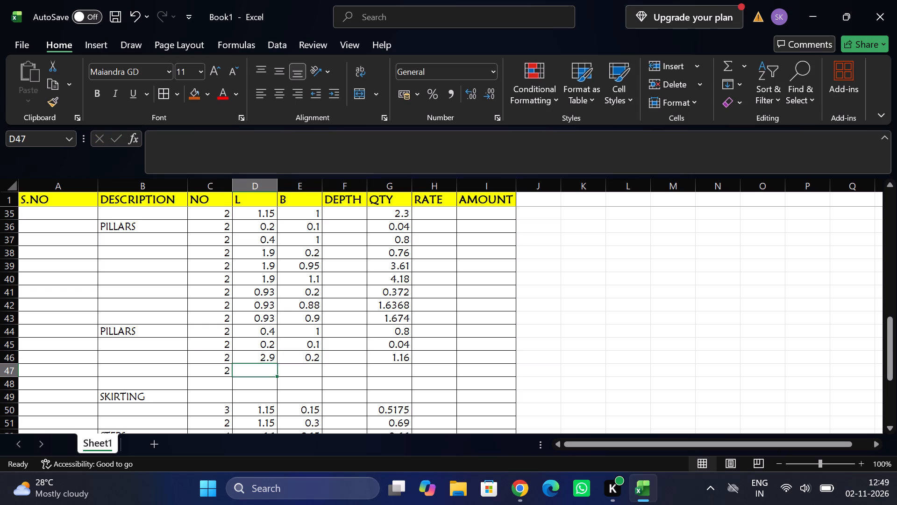
key("ctrl+d")
key("Tab")
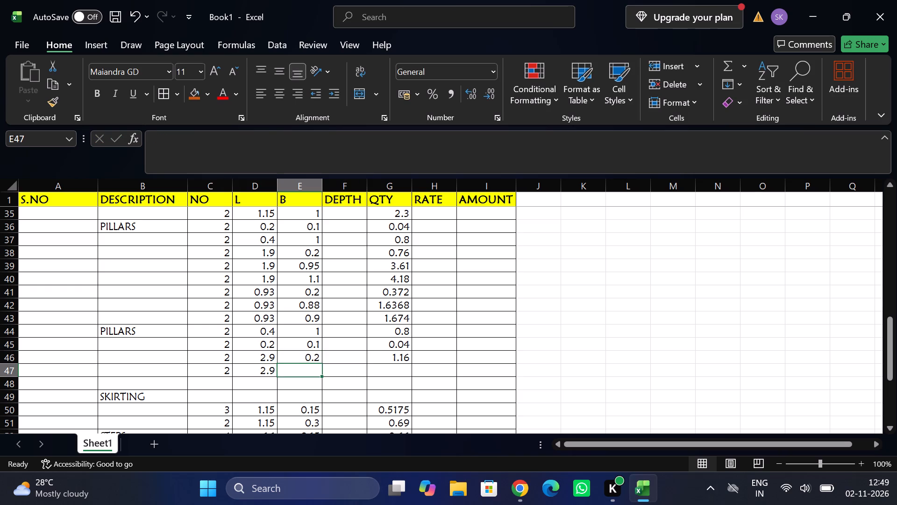
type("0.9")
key("Tab")
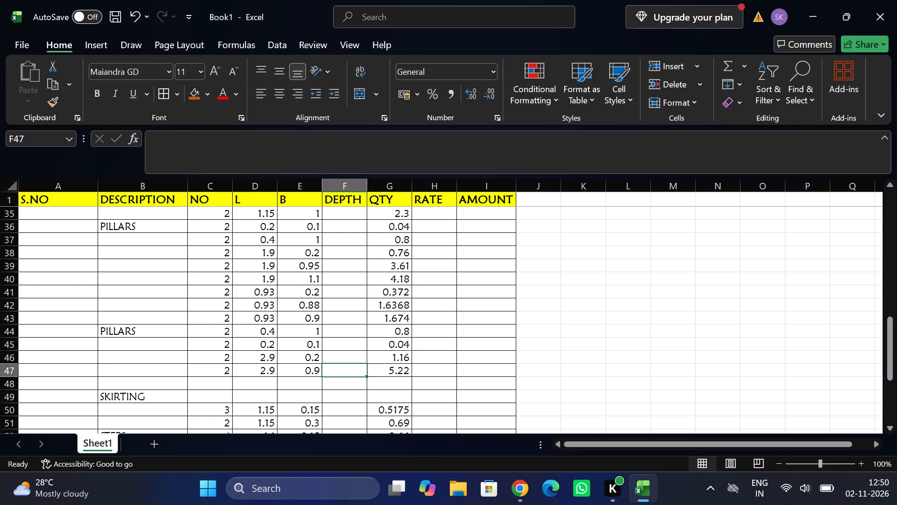
Enter the pillar measurement in row 48 with NO 2, L 2.9 copied from the row above, and B 1.
left_click(215, 385)
key("2")
key("Tab")
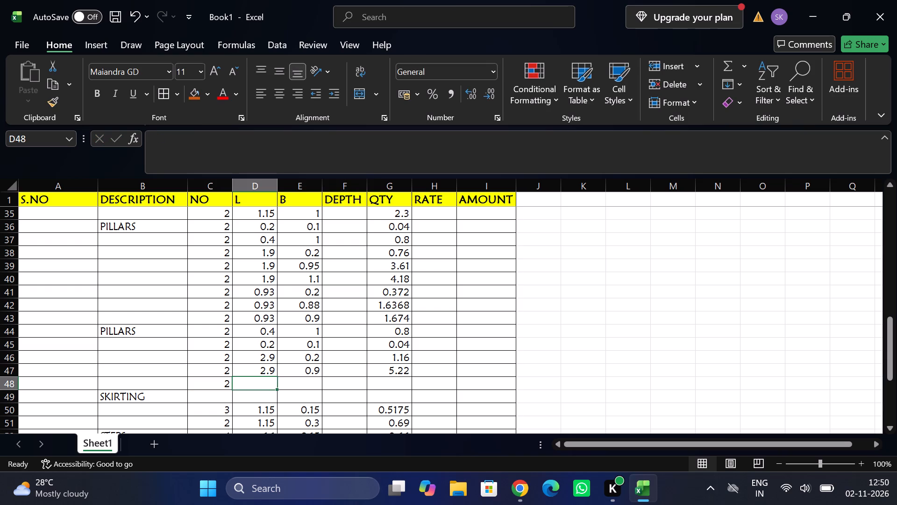
key("ctrl+d")
key("Tab")
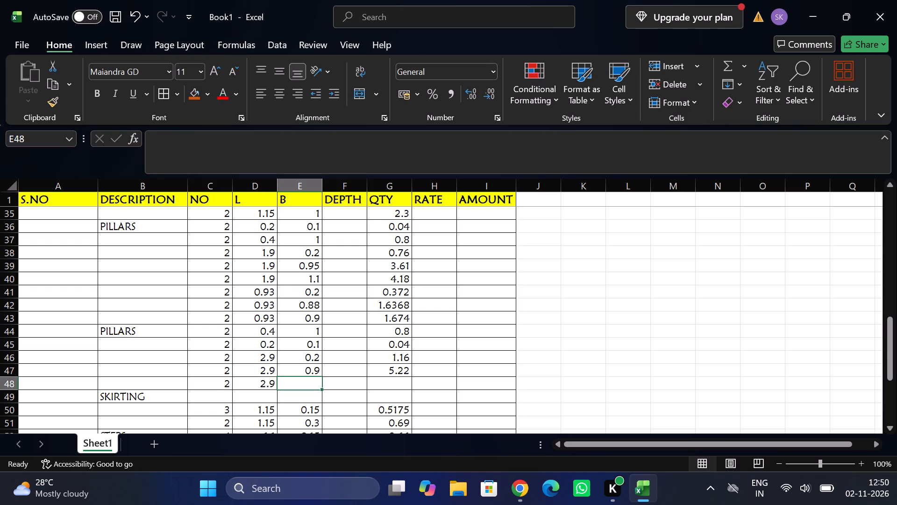
key("1")
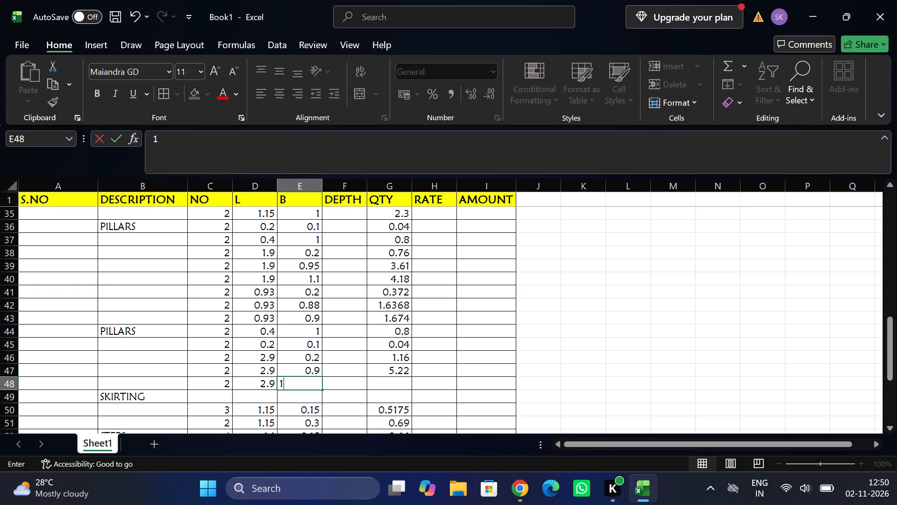
key("Tab")
key("Tab")
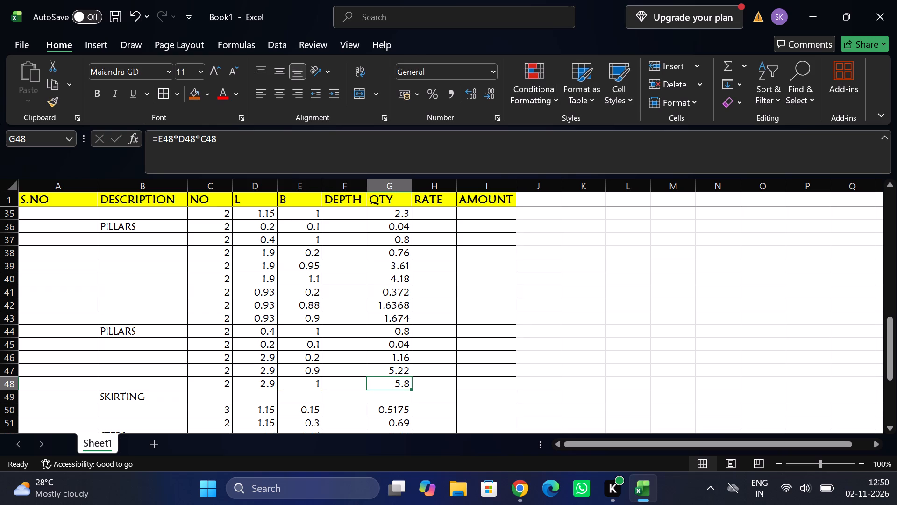
Insert four more blank rows above the SKIRTING row.
left_click(11, 396)
right_click(11, 396)
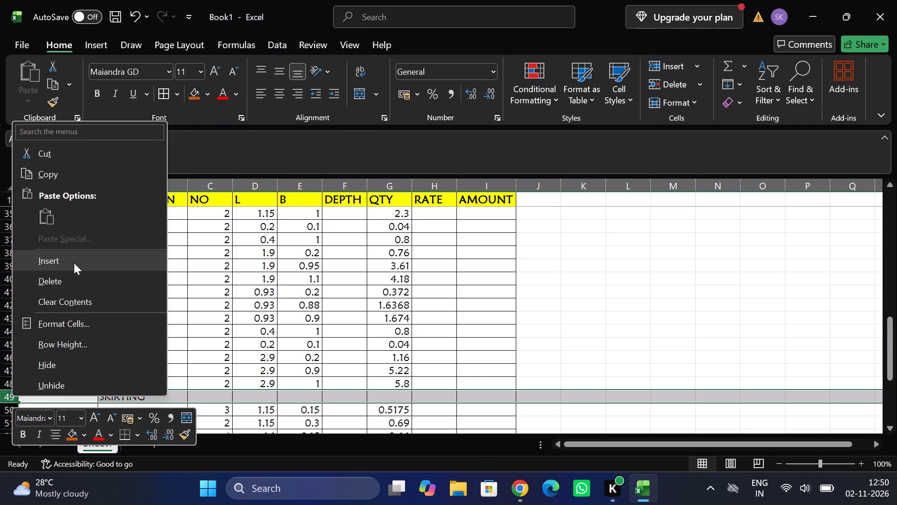
left_click(74, 263)
key("ctrl+y")
key("ctrl+y")
key("ctrl+y")
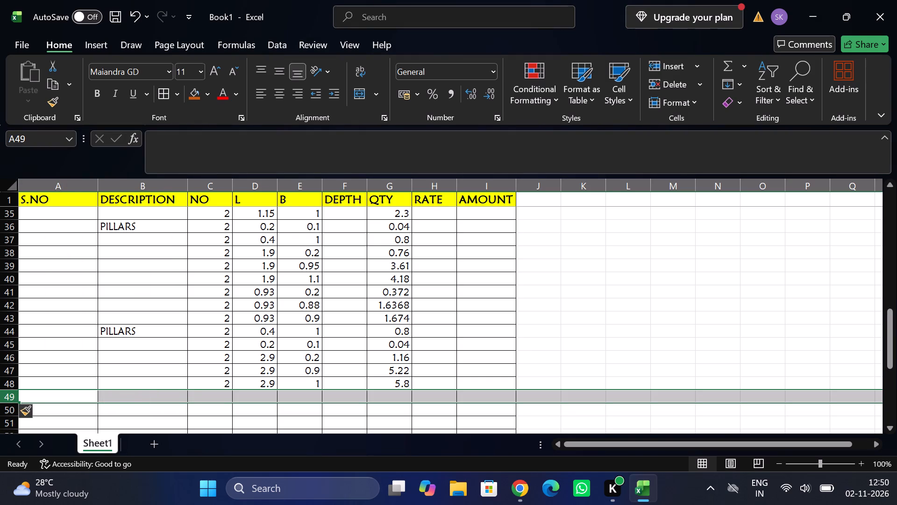
Enter the pillar measurement in row 49 with NO 2, L 0.2 and B 0.3.
left_click(212, 393)
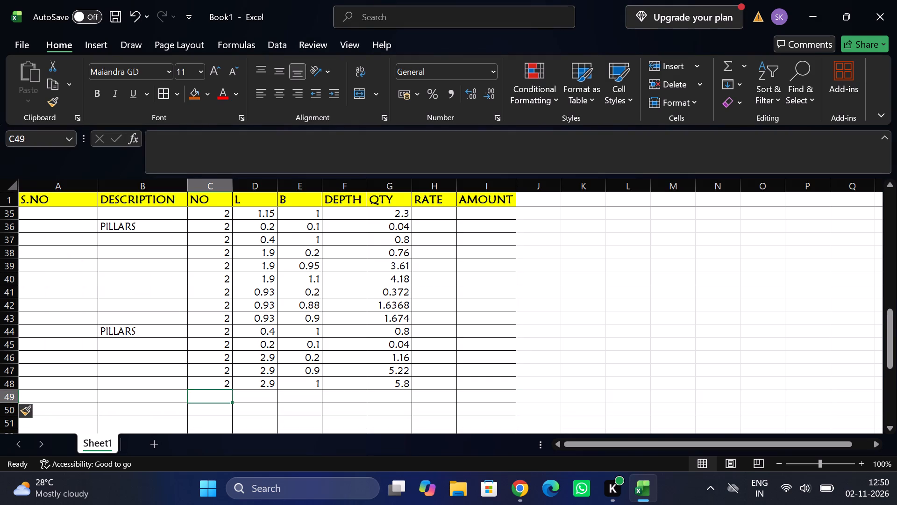
key("2")
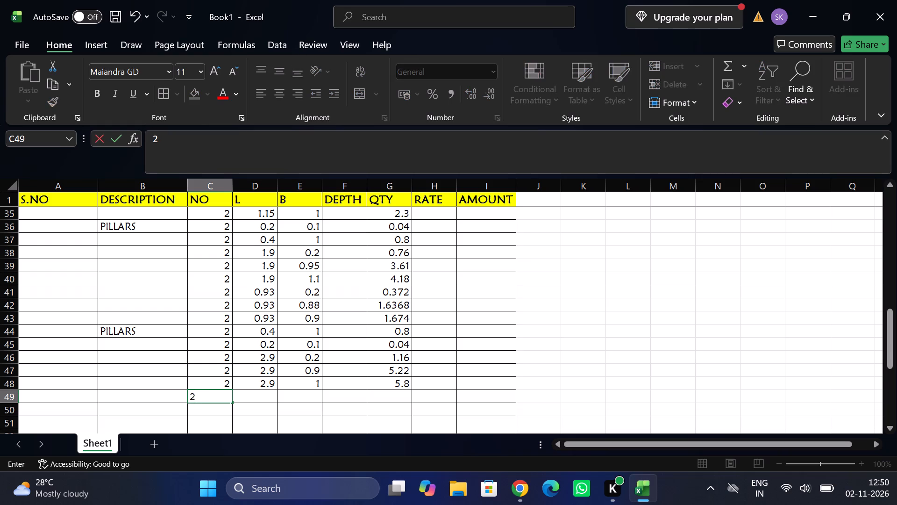
key("Tab")
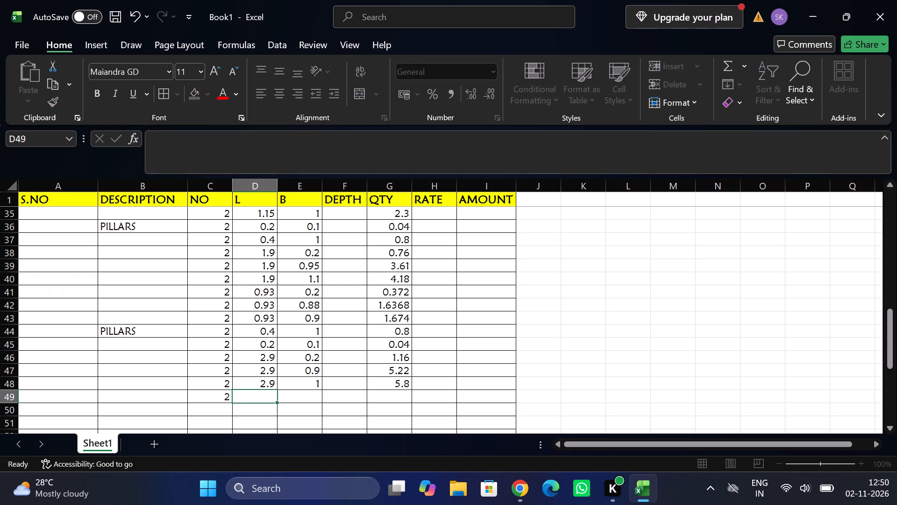
type("0.2")
key("Tab")
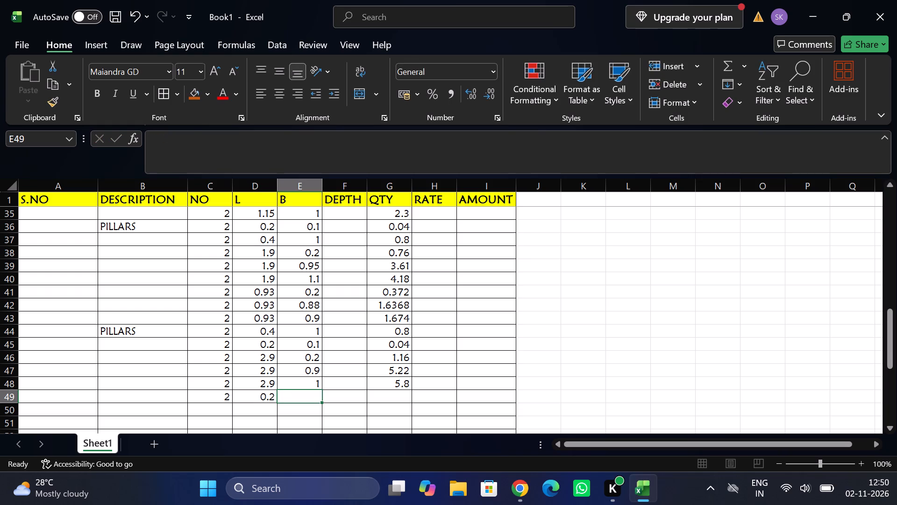
type("0.3")
key("Tab")
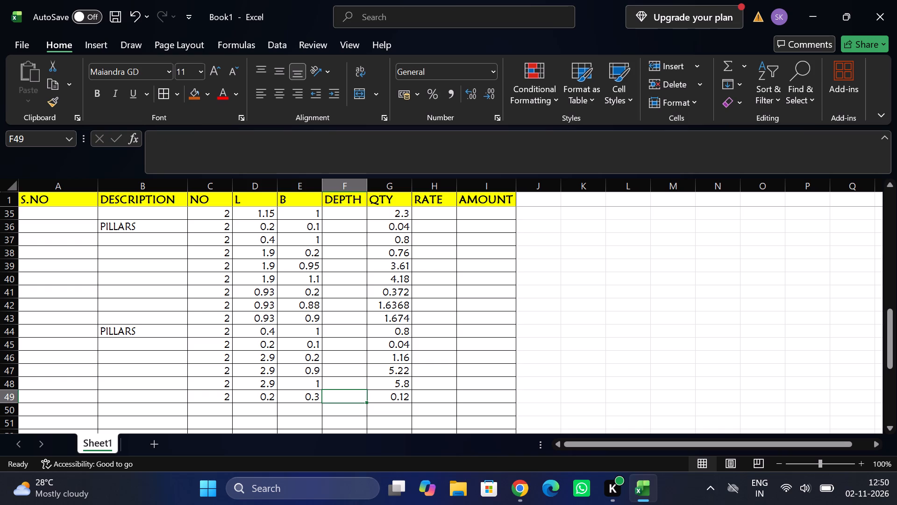
Enter the pillar measurement in row 50 with NO 2, L 0.2 and B 0.95.
left_click(220, 412)
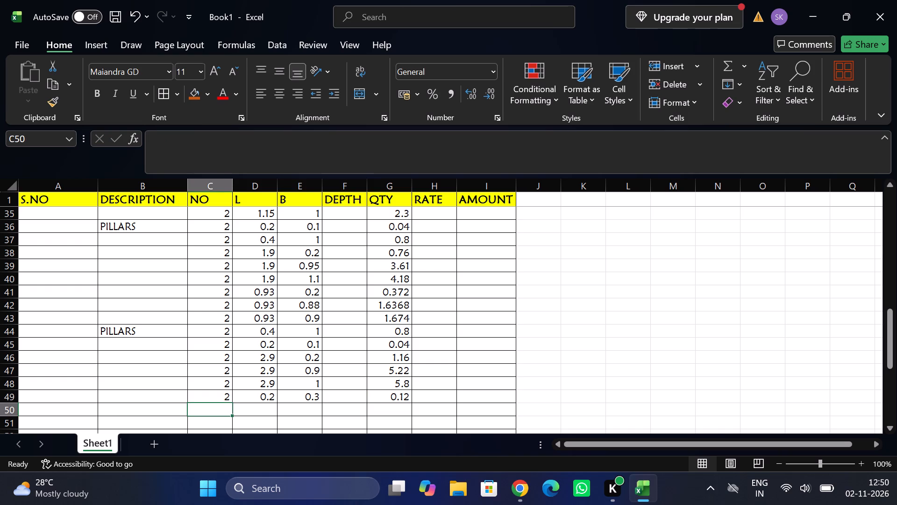
key("2")
key("Tab")
key("minus")
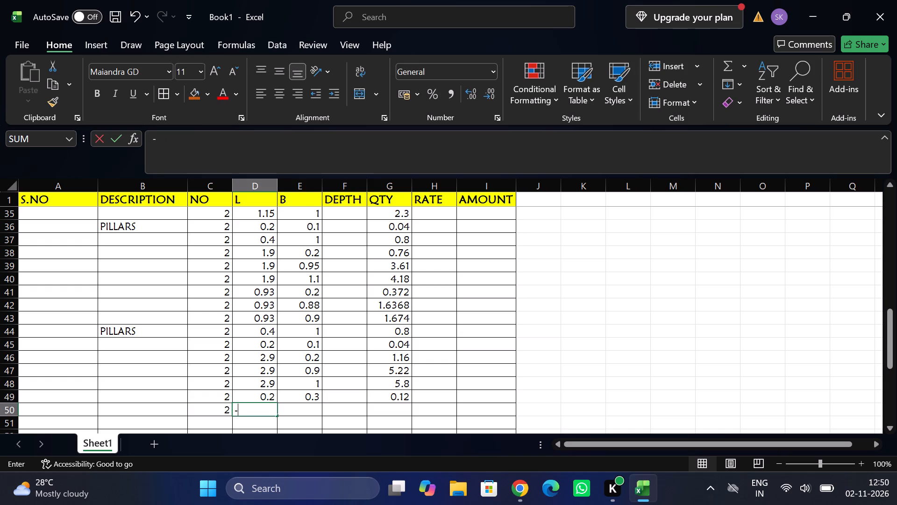
key("BackSpace")
type("0.2")
key("Tab")
type("0.95")
key("Tab")
Enter row 51 with NO 2 and L 0.2, copying B 0.95 and the QTY formula from the row above.
scroll(220, 412, "down", 1)
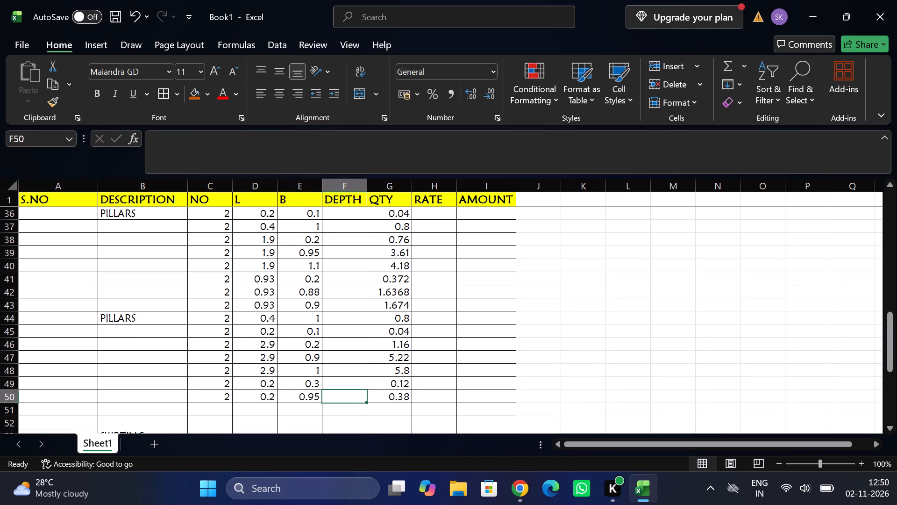
left_click(220, 412)
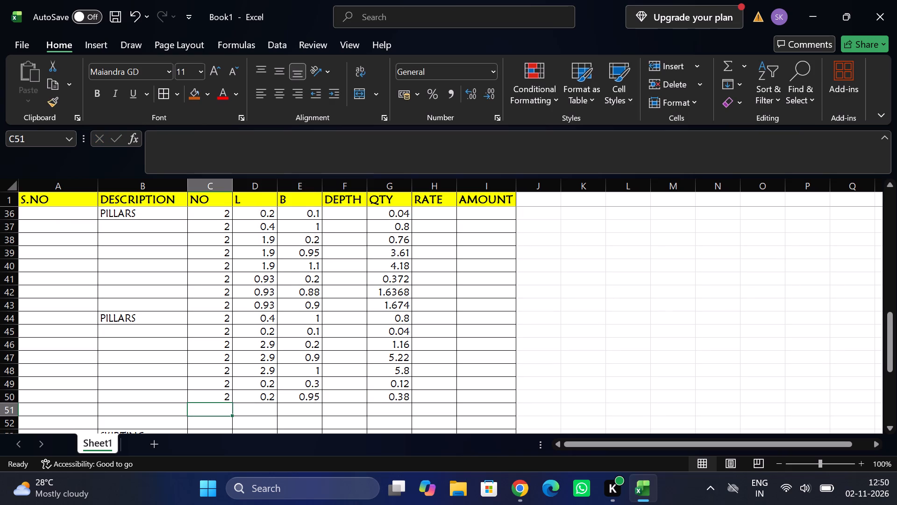
key("2")
key("Tab")
type("0.2")
key("Tab")
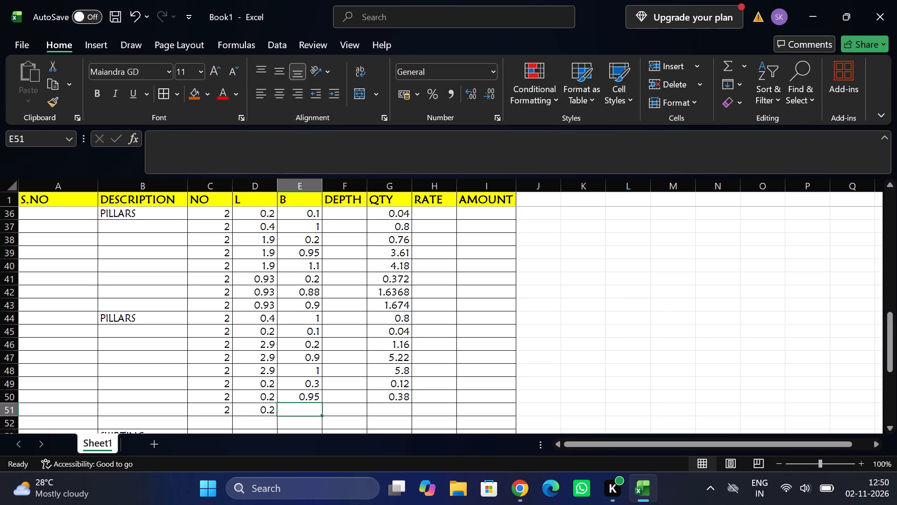
key("ctrl+d")
key("Tab")
key("Tab")
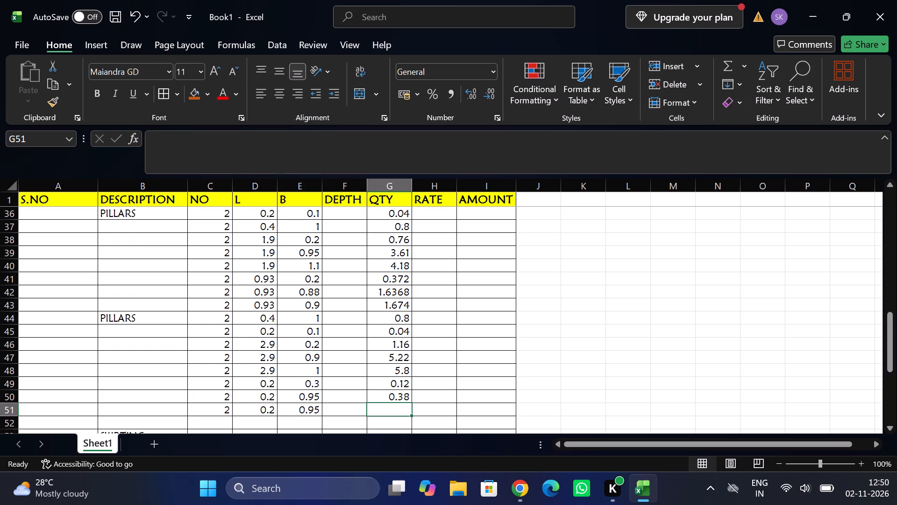
key("ctrl+d")
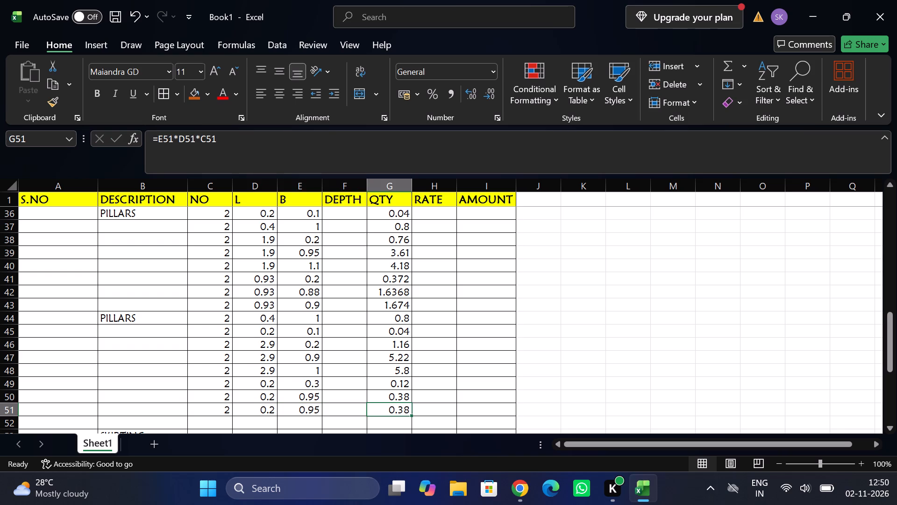
double_click(375, 408)
key("Return")
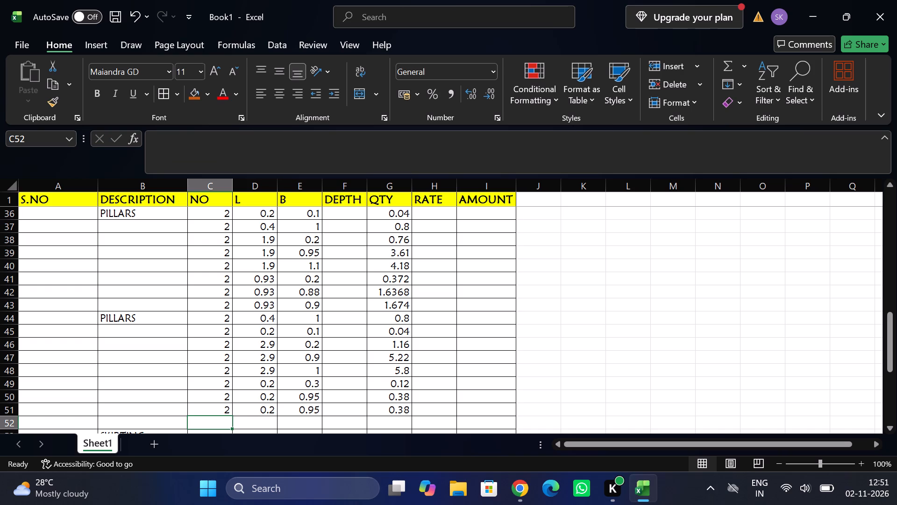
Insert seven blank rows above the SKIRTING row.
scroll(375, 408, "down", 1)
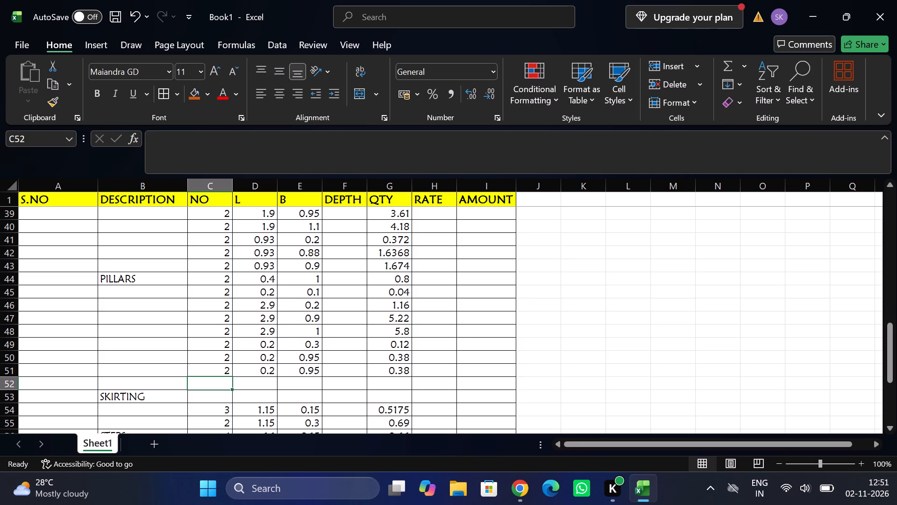
left_click(9, 398)
right_click(9, 398)
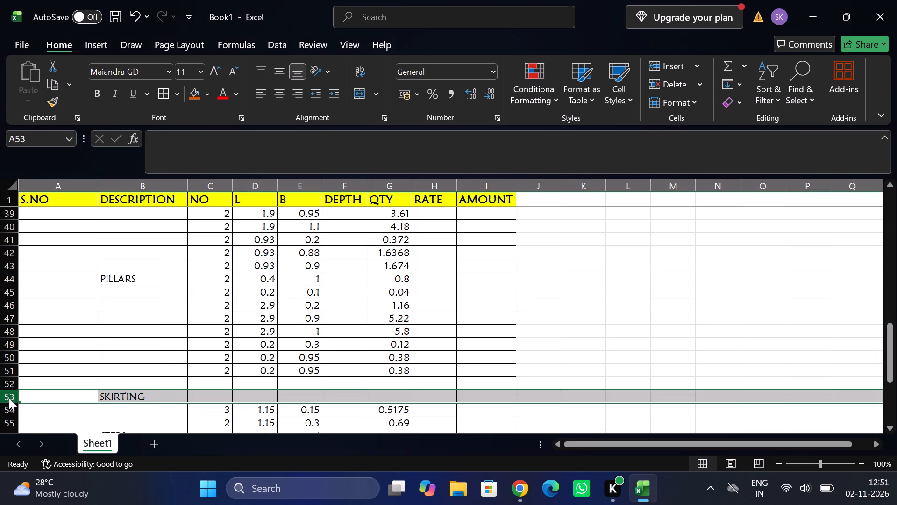
left_click(73, 254)
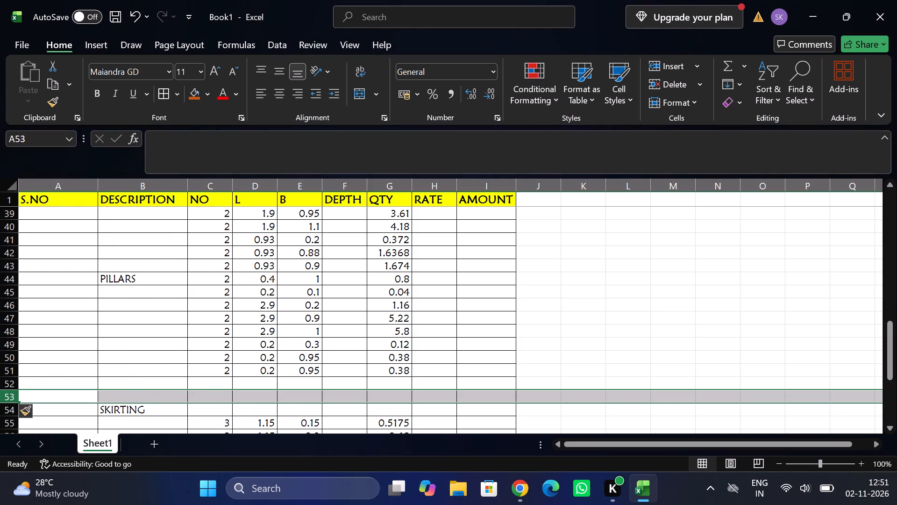
key("ctrl+y")
key("ctrl+y")
key("ctrl+y")
key("ctrl+y")
key("ctrl+y")
key("ctrl+y")
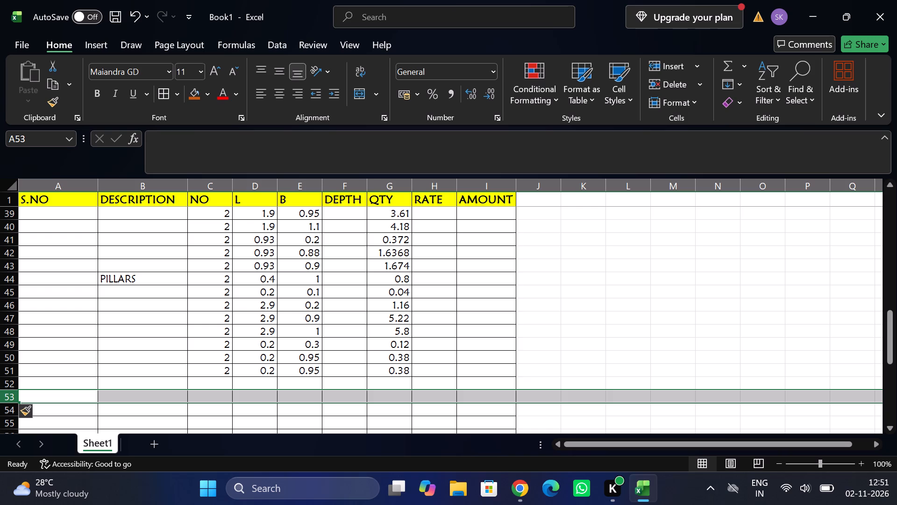
Enter the description LEFT SIDE-GRILLS UNDER in row 52 and widen the DESCRIPTION column to fit it.
left_click(132, 383)
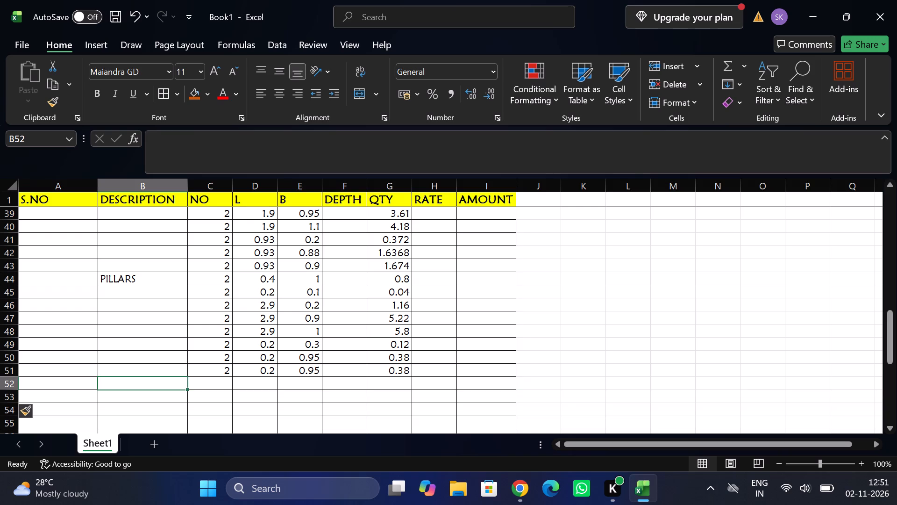
type("LEFT")
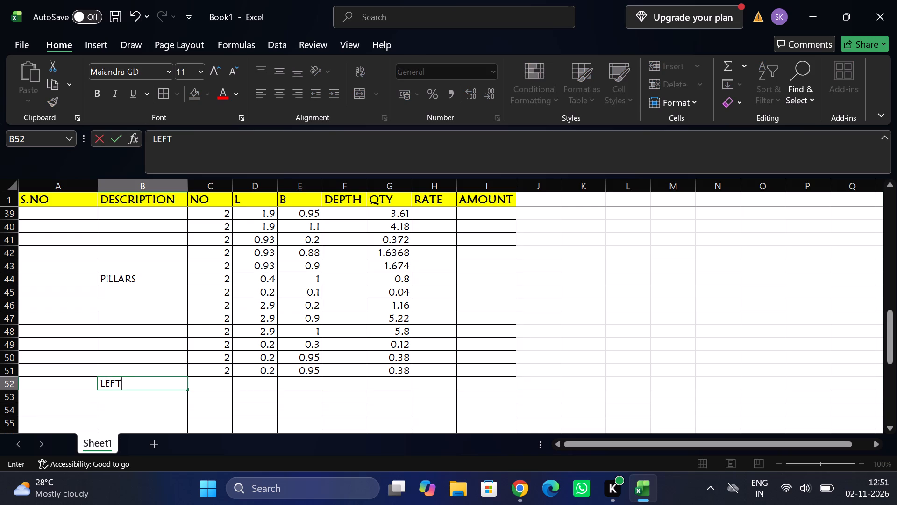
key("space")
type("SIDED")
key("BackSpace")
key("Tab")
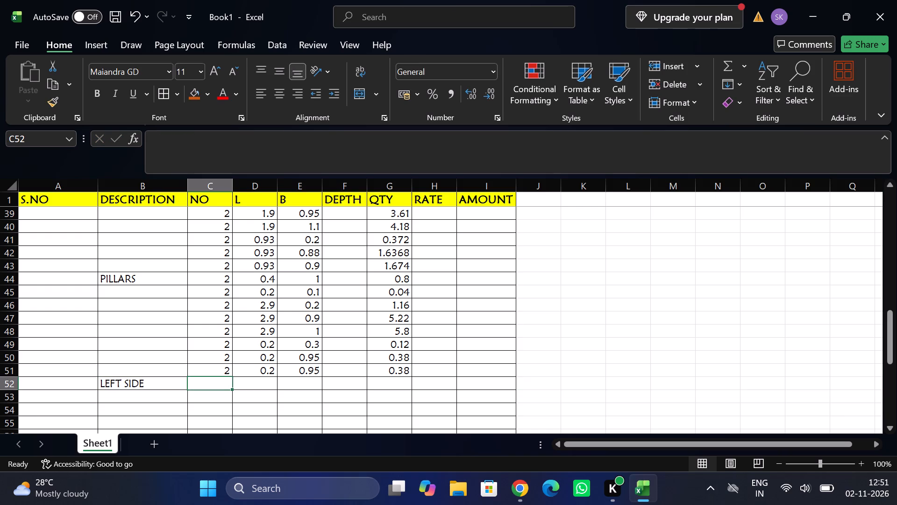
double_click(151, 384)
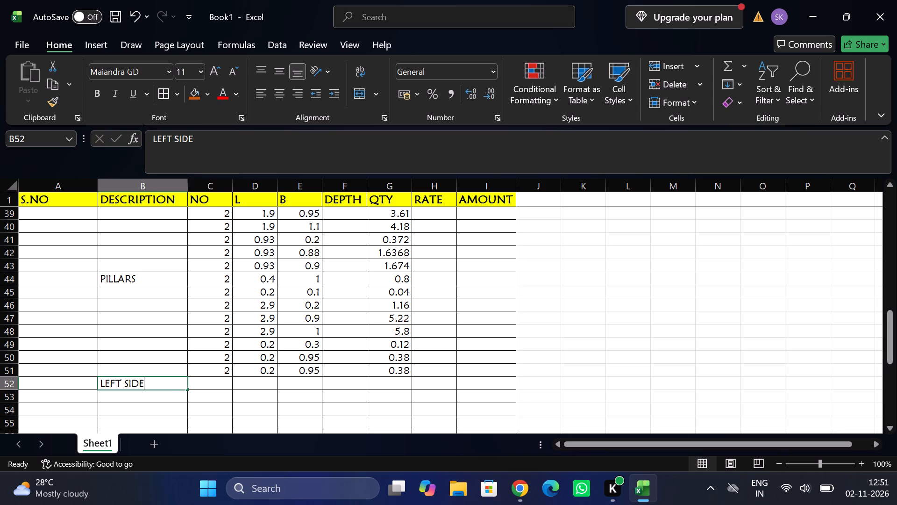
type("-GRILS")
key("BackSpace")
type("LS UNDER")
key("Tab")
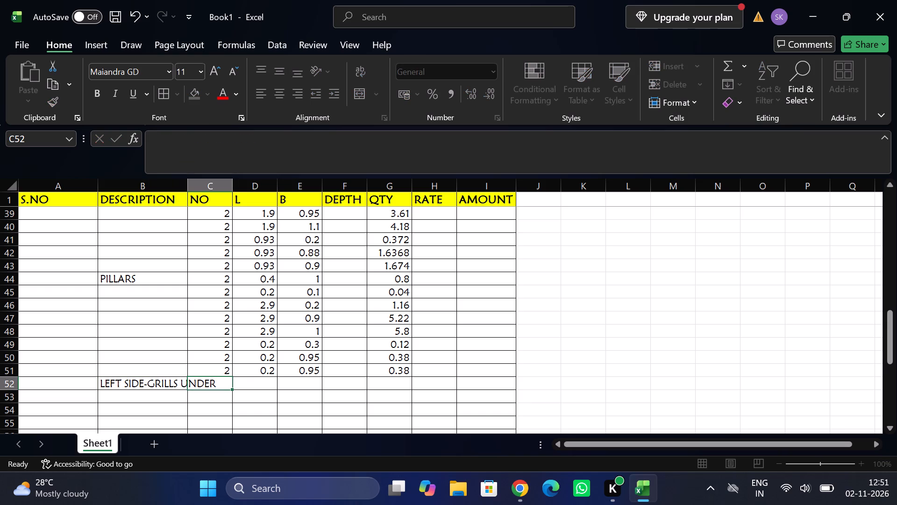
double_click(186, 183)
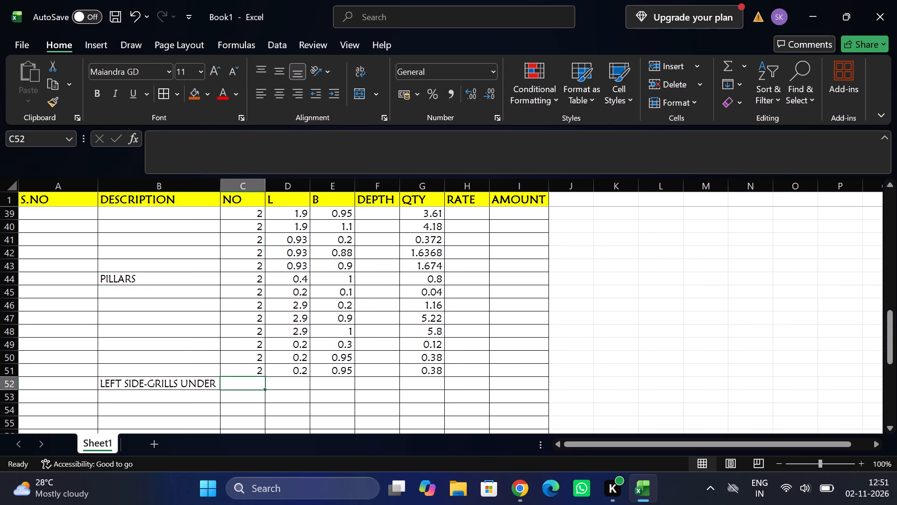
Enter the LEFT SIDE-GRILLS UNDER measurement in row 52 with NO 1, L 5.8 and B 0.45.
key("1")
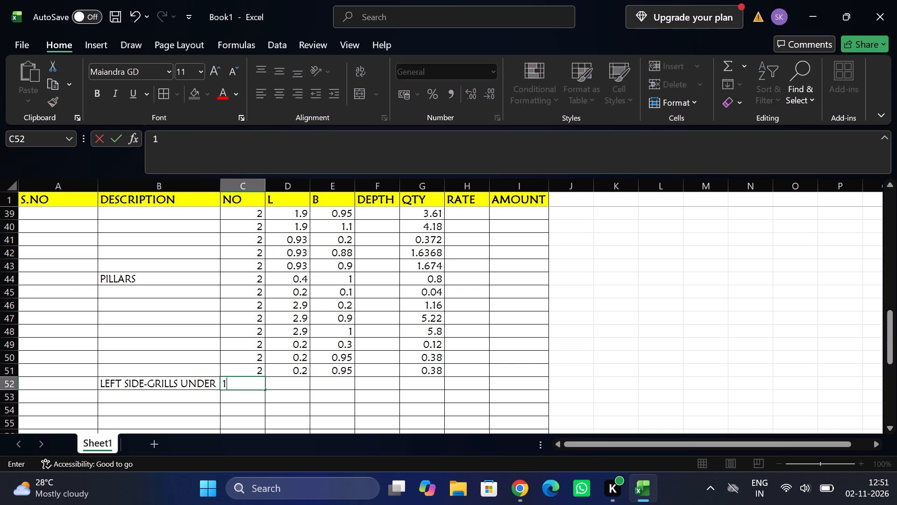
key("Tab")
type("5.8")
key("Tab")
type("0.45")
key("Tab")
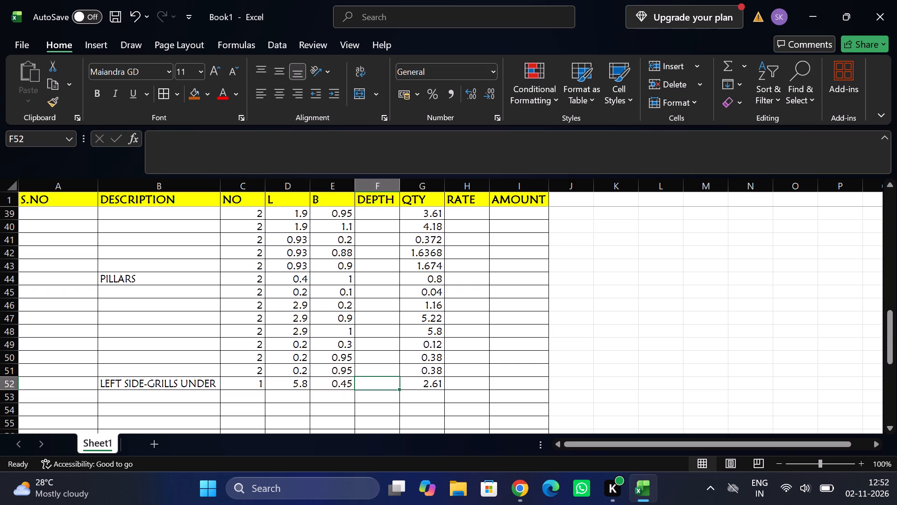
Add a DHIMMES item in row 53 with NO 1, L 0.3 and B 0.4.
left_click(185, 397)
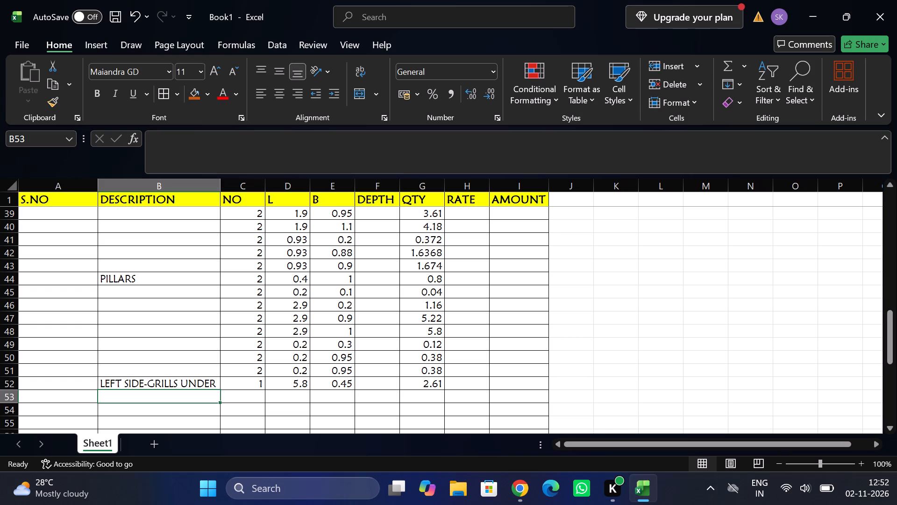
type("DHIMMES")
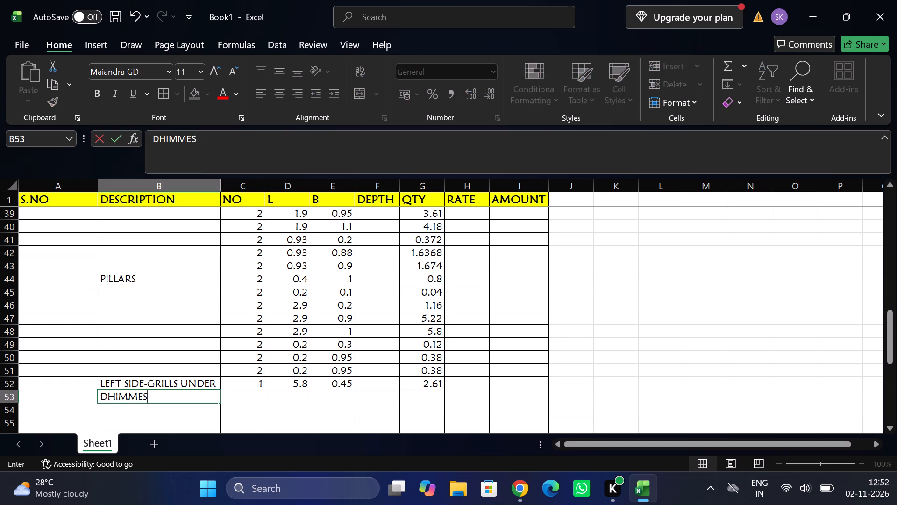
key("Tab")
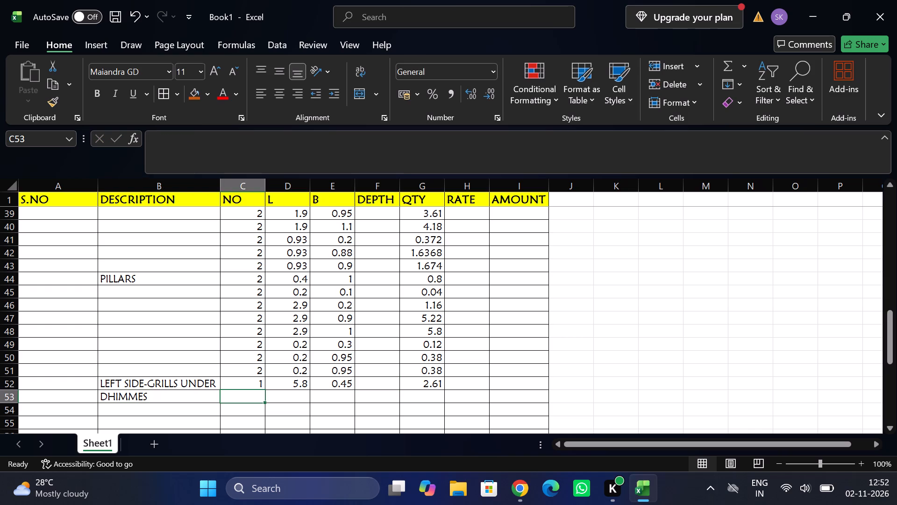
key("1")
key("Tab")
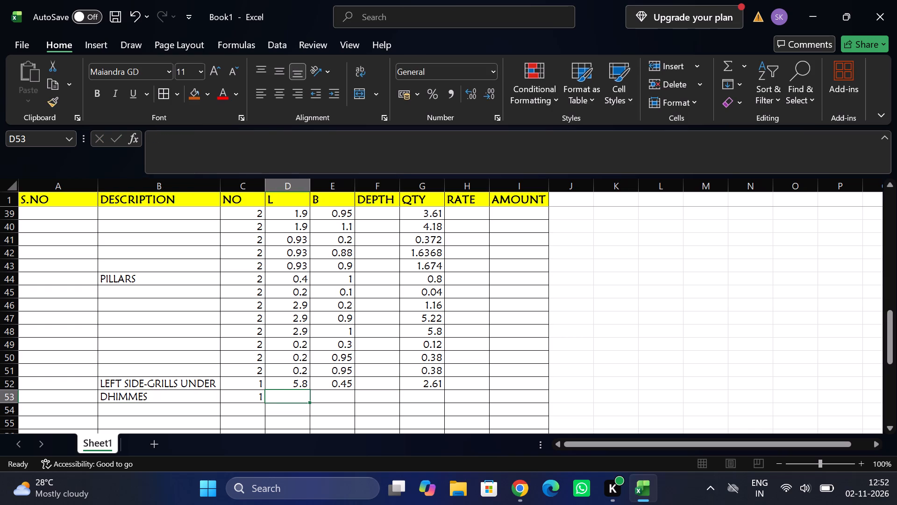
type("0.3")
key("Tab")
type("0.4")
key("Tab")
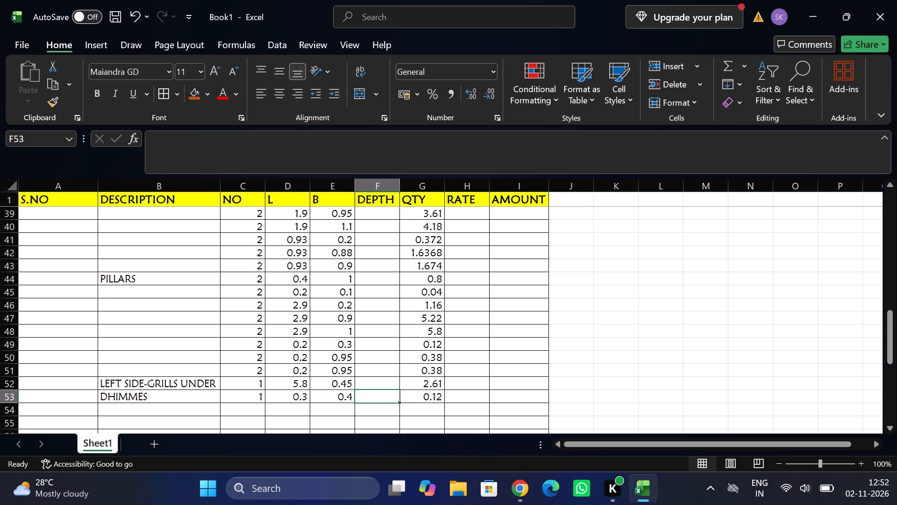
Enter a further DHIMMES measurement in row 54 with NO 1, L 1 and B 0.1.
left_click(236, 400)
key("1")
key("Tab")
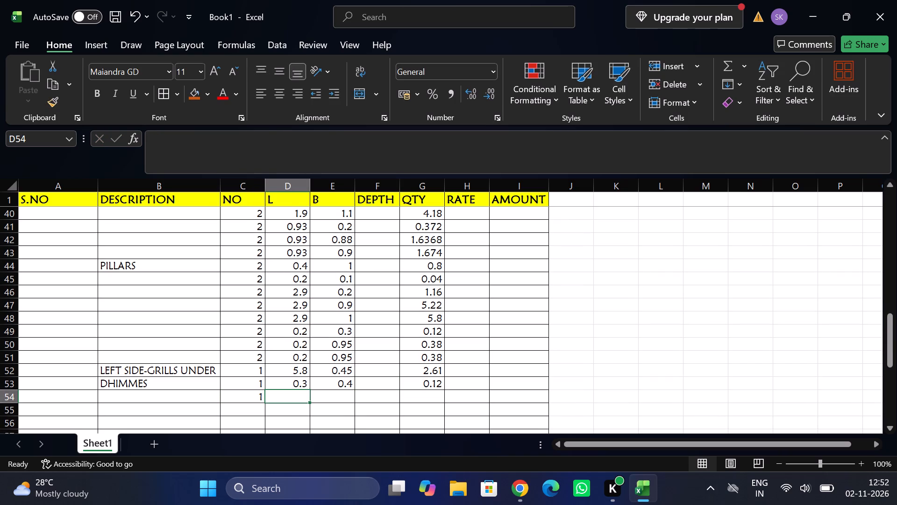
key("1")
key("Tab")
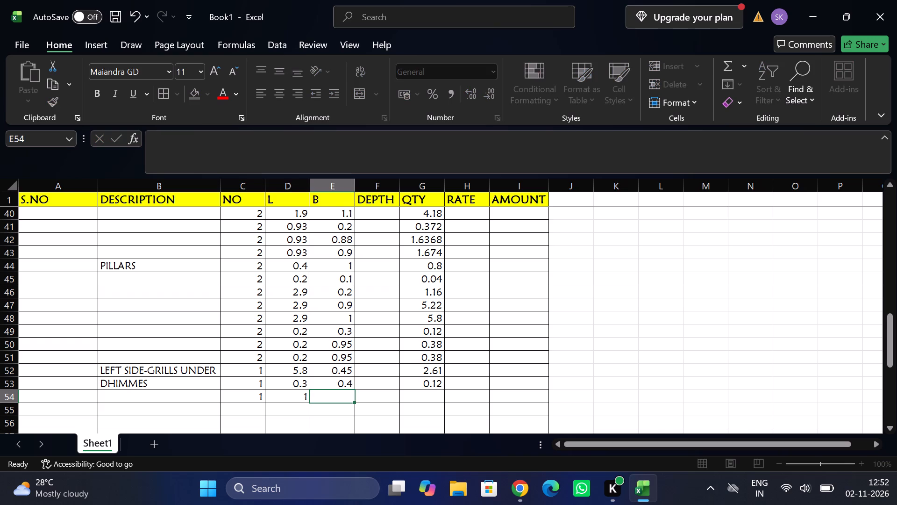
type("0.1")
key("Tab")
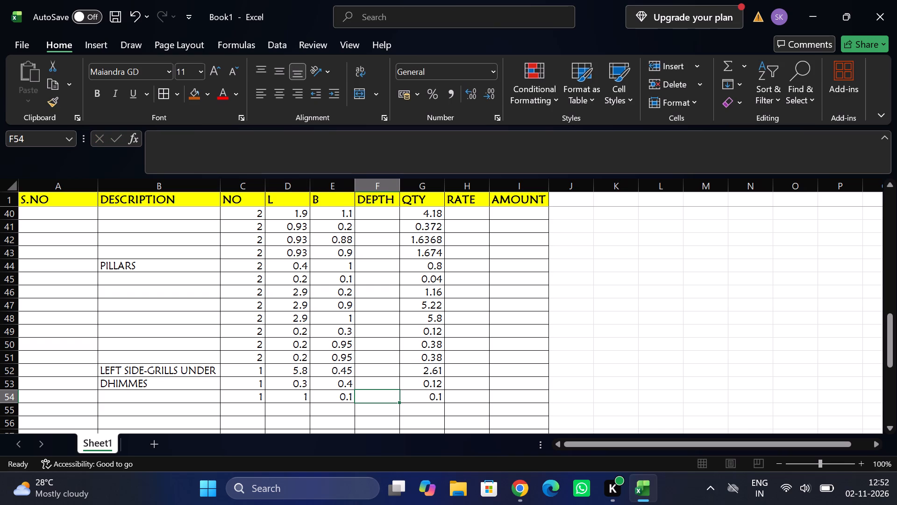
Move the whole row 54 measurement (L 1, B 0.1) to row 69, directly below the last STEPS entries.
scroll(236, 400, "down", 1)
left_click(244, 396)
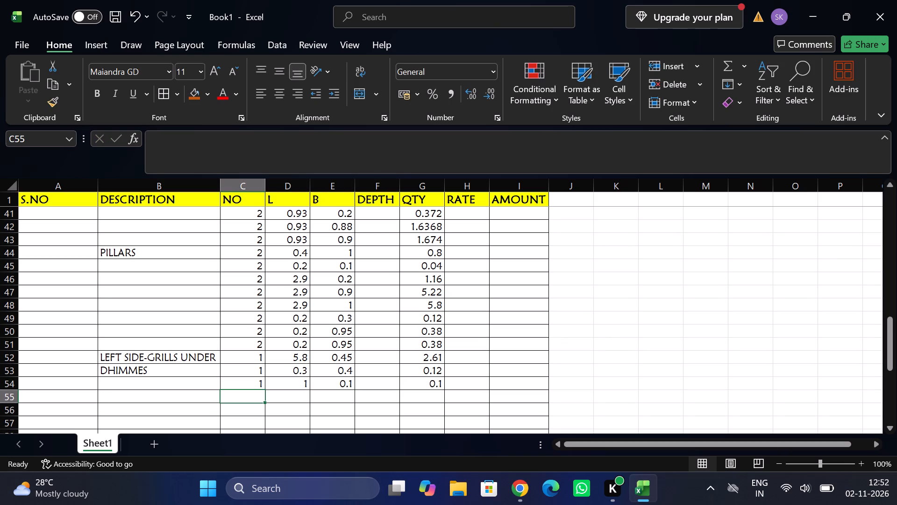
left_click(12, 382)
key("ctrl+x")
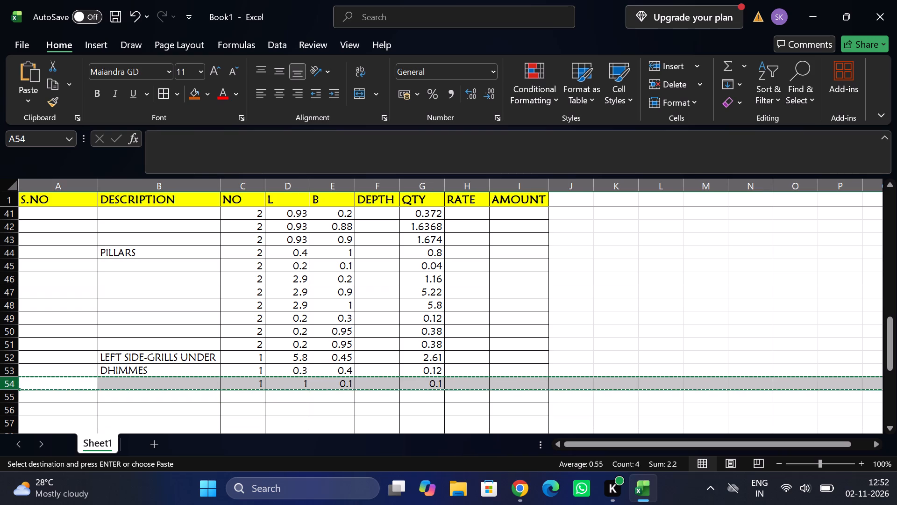
scroll(234, 337, "down", 4)
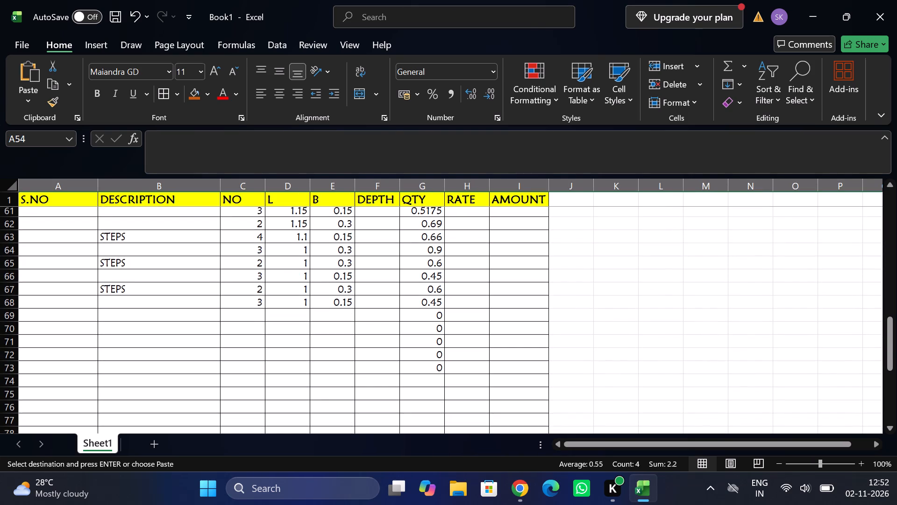
scroll(234, 337, "down", 1)
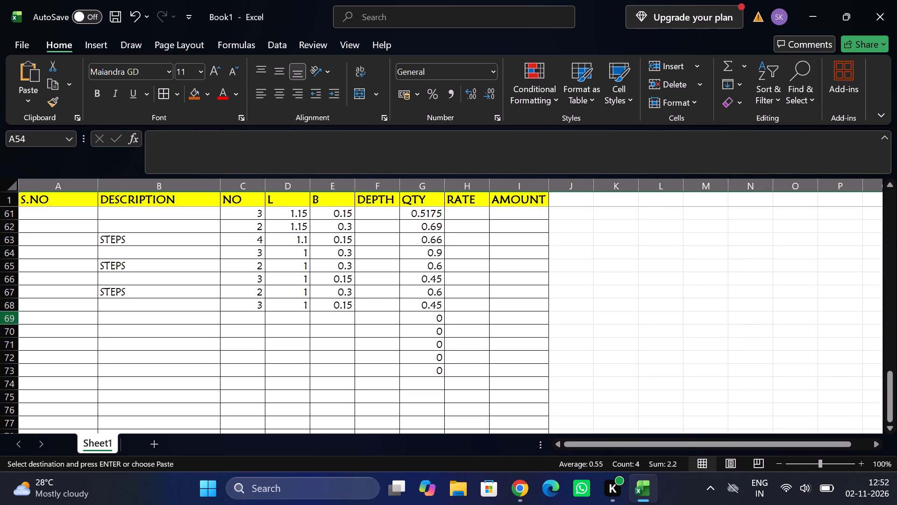
left_click(10, 317)
key("ctrl+v")
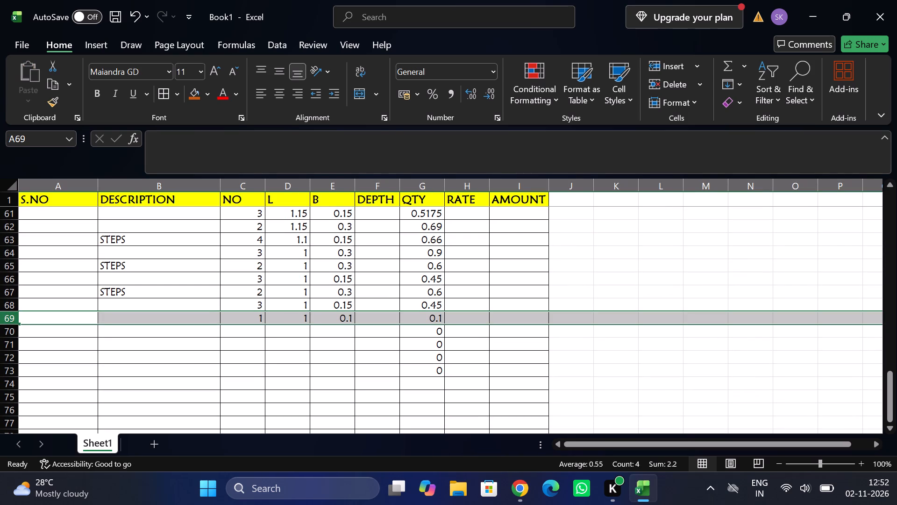
Enter a further DHIMMES measurement in row 54 with NO 1, L 0.38 and B 0.4.
scroll(190, 315, "up", 2)
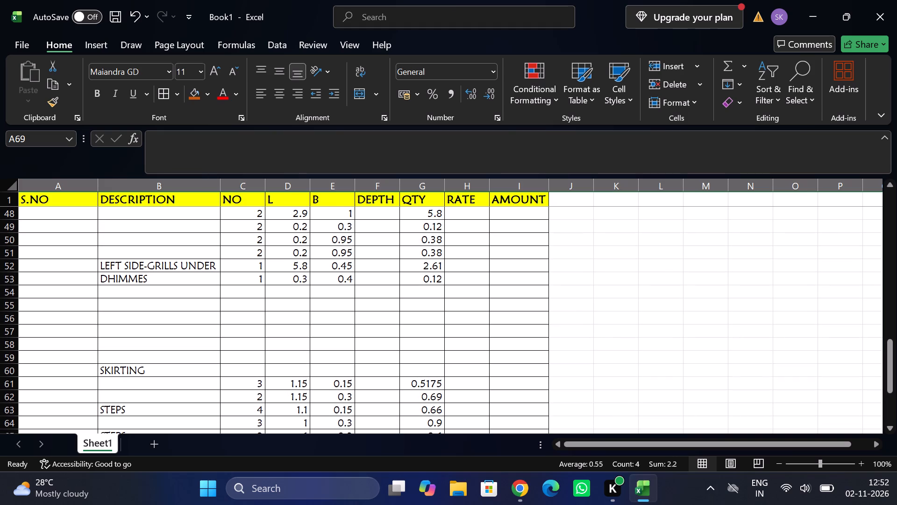
left_click(251, 294)
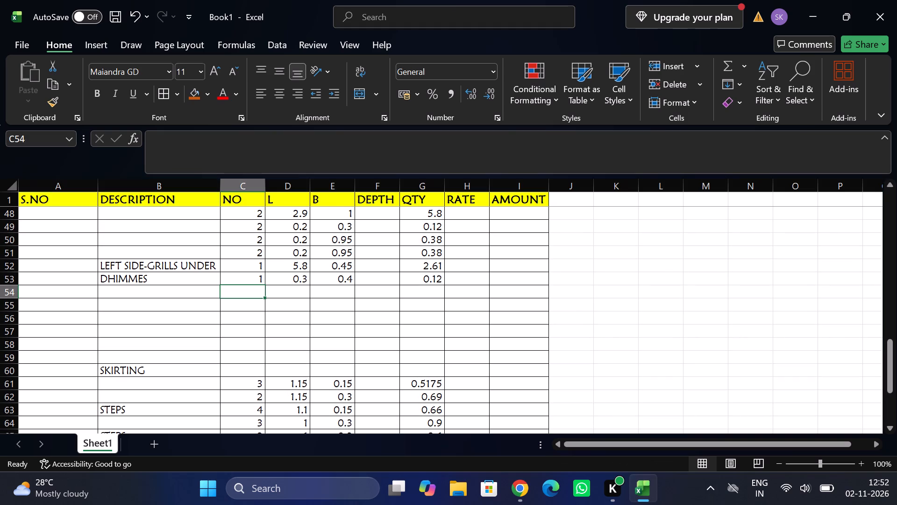
key("1")
key("Tab")
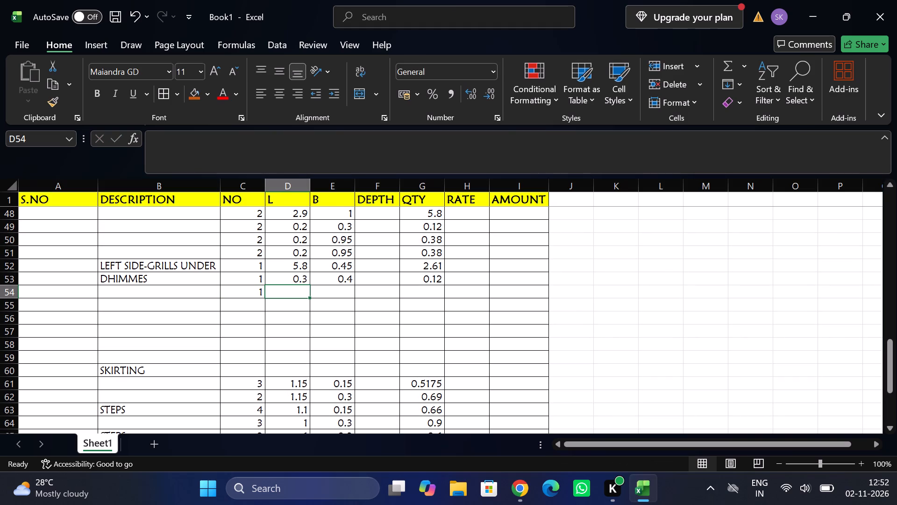
type("0.38")
key("Tab")
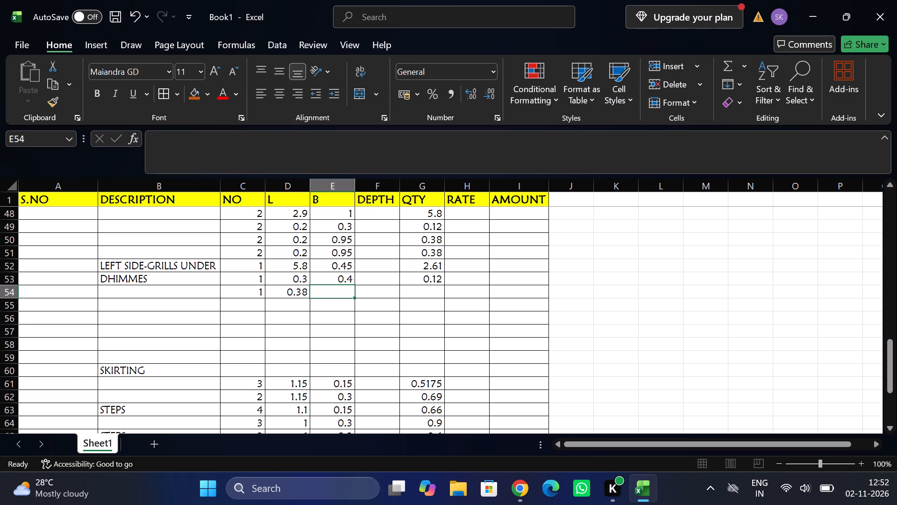
type("0.4")
key("Tab")
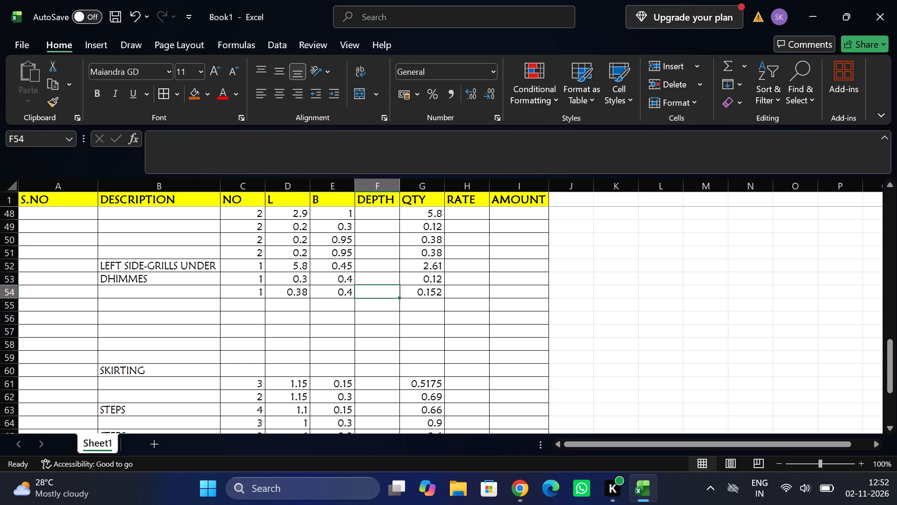
Enter a measurement in row 55 with NO 1, L 1.56 and B 0.1.
left_click(250, 306)
key("1")
key("Tab")
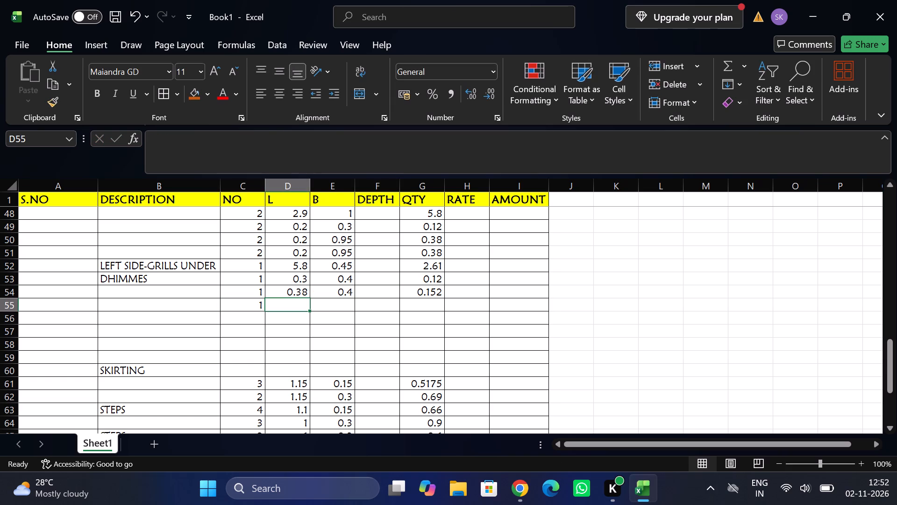
type("1.5")
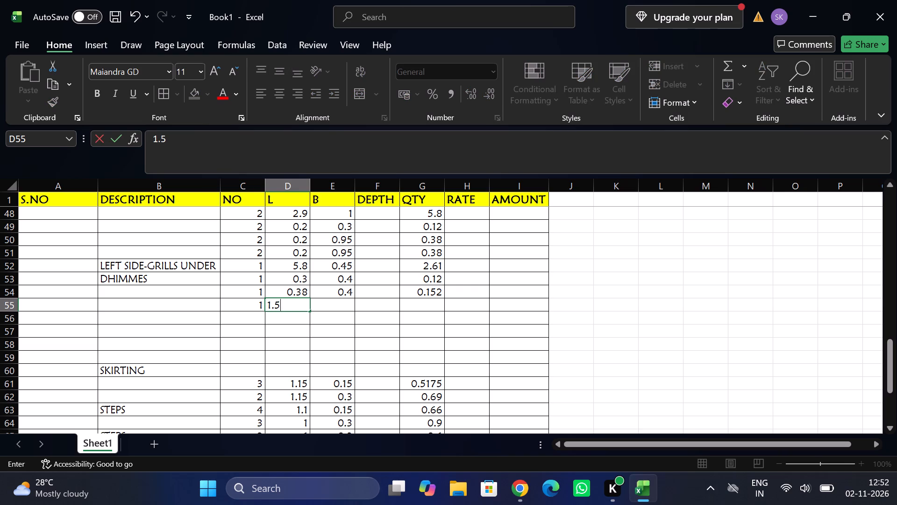
key("6")
key("Tab")
type("0.1")
key("Tab")
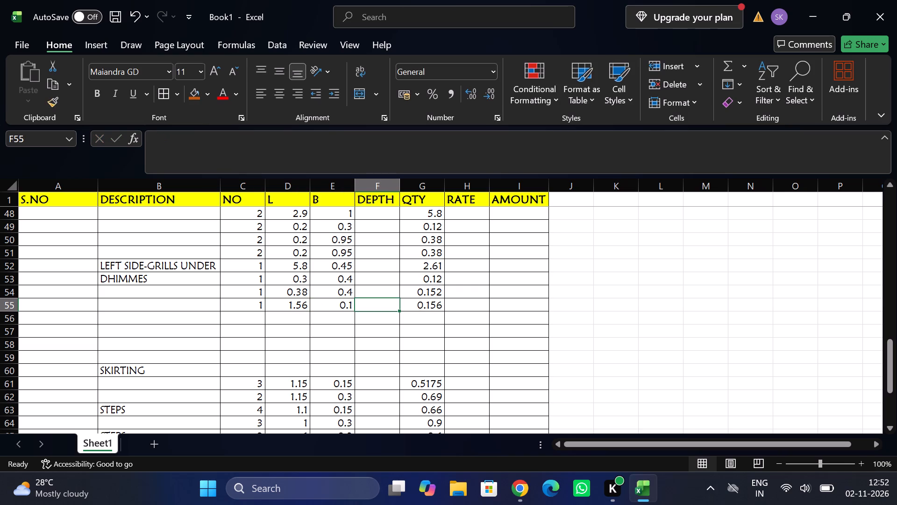
key("shift+Tab")
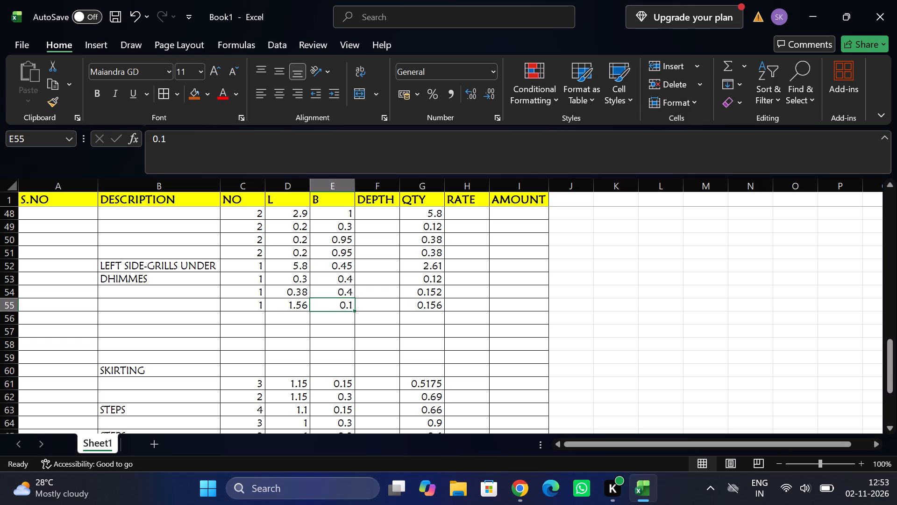
Move the whole row 55 measurement to row 70, below the L 1, B 0.1 entry.
left_click(17, 303)
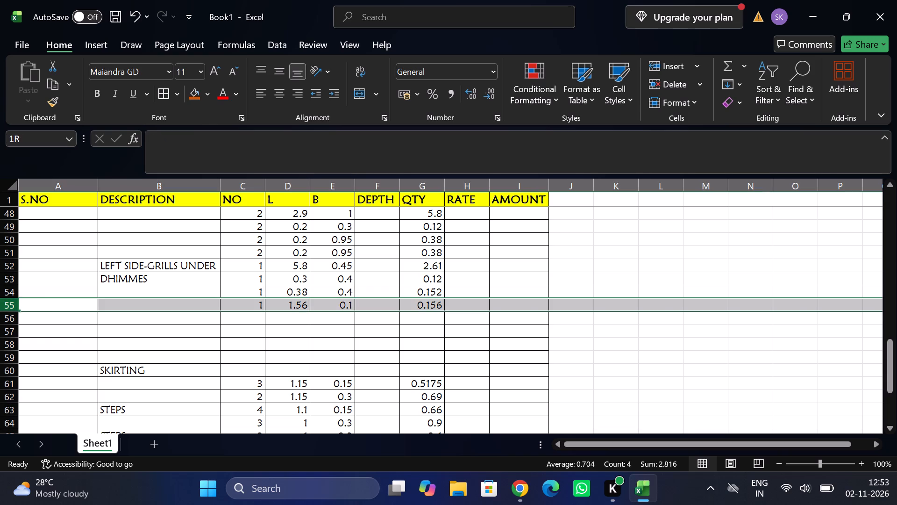
key("ctrl+x")
scroll(183, 346, "down", 1)
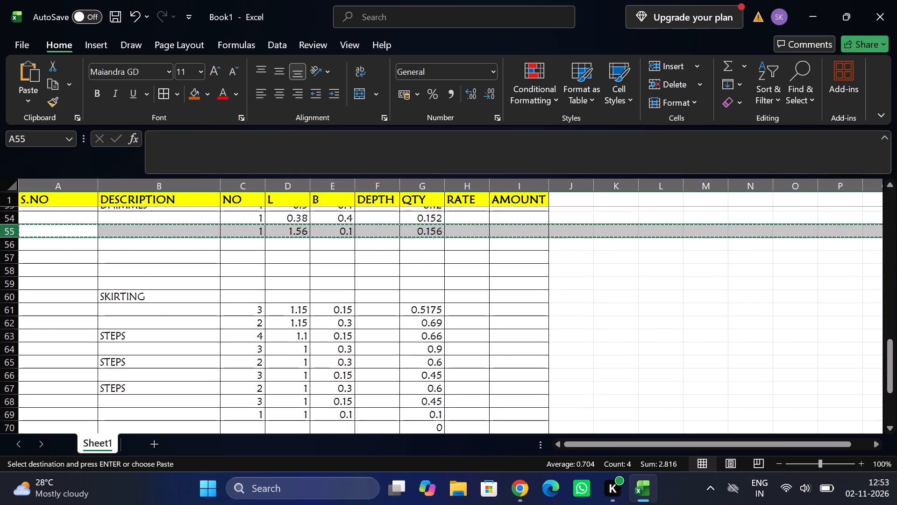
scroll(183, 346, "down", 1)
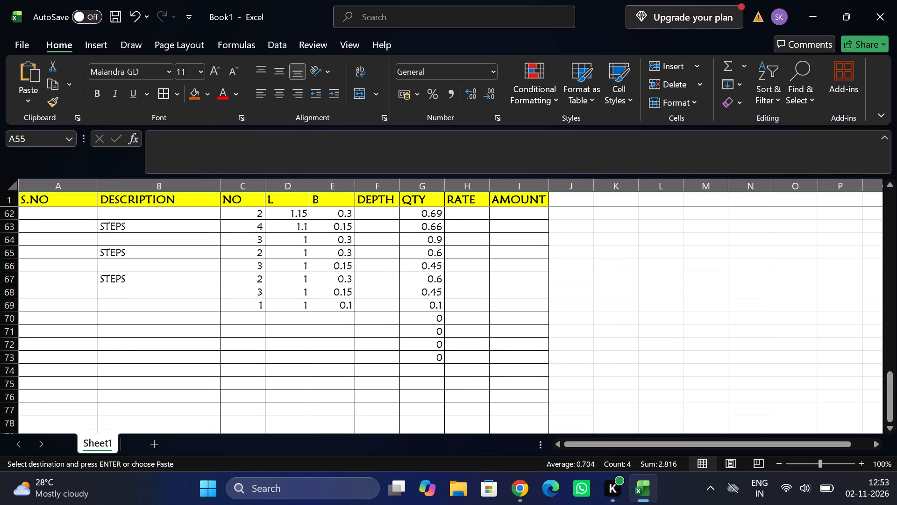
left_click(12, 317)
key("ctrl+v")
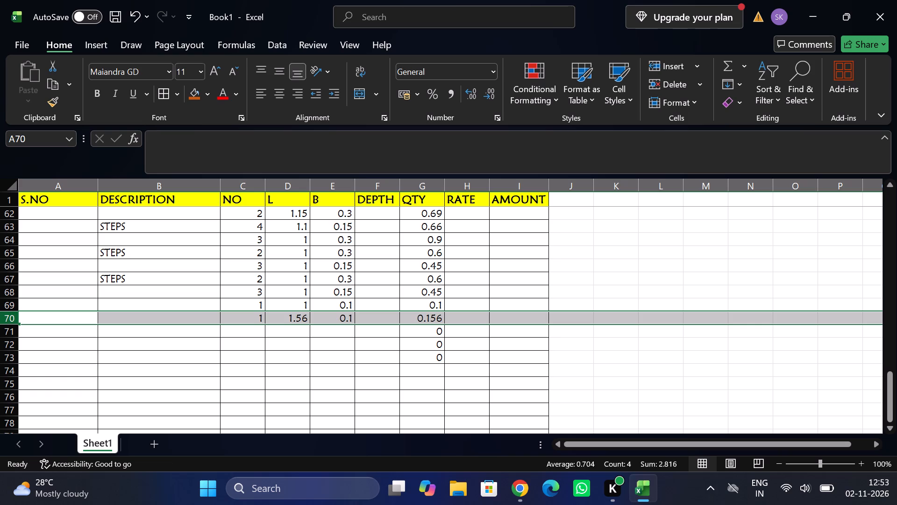
Set NO to 2 in rows 52 to 55, from LEFT SIDE-GRILLS UNDER through the empty row below the DHIMMES entries.
scroll(238, 338, "up", 2)
scroll(238, 338, "down", 1)
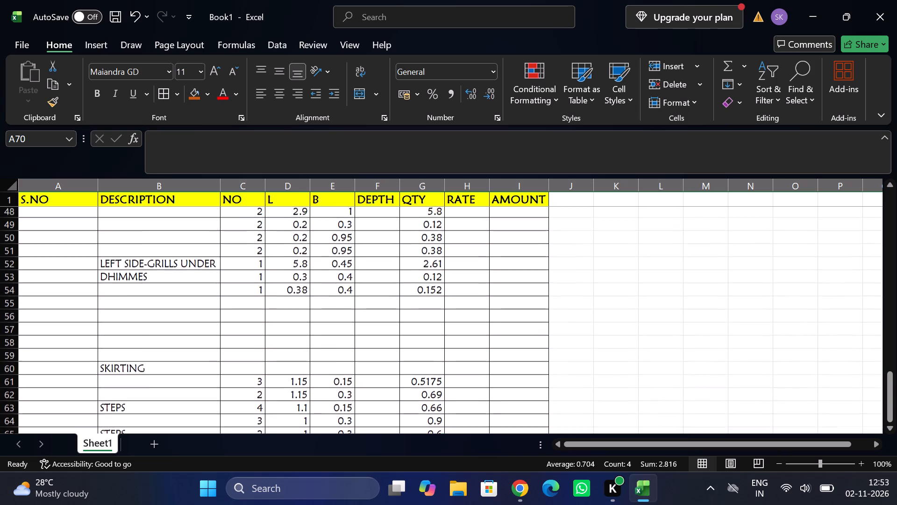
scroll(238, 338, "down", 1)
scroll(238, 338, "up", 2)
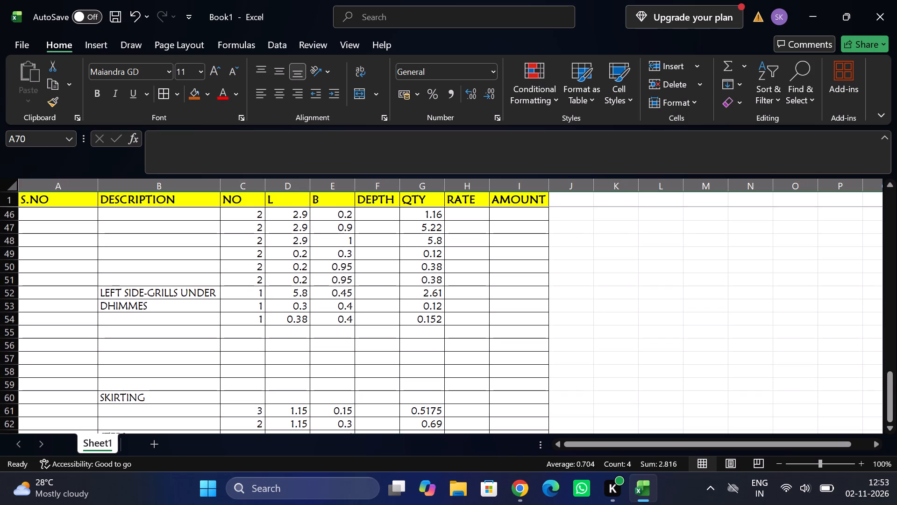
scroll(238, 338, "up", 4)
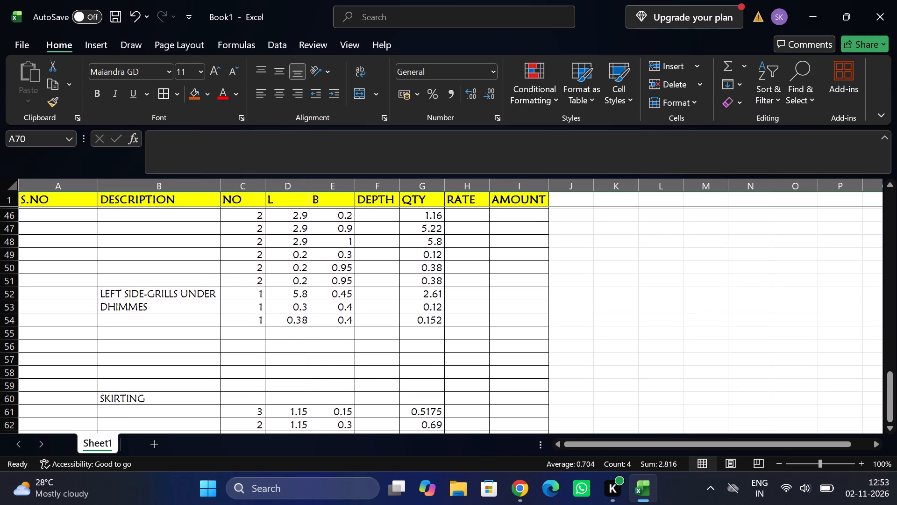
scroll(238, 338, "up", 1)
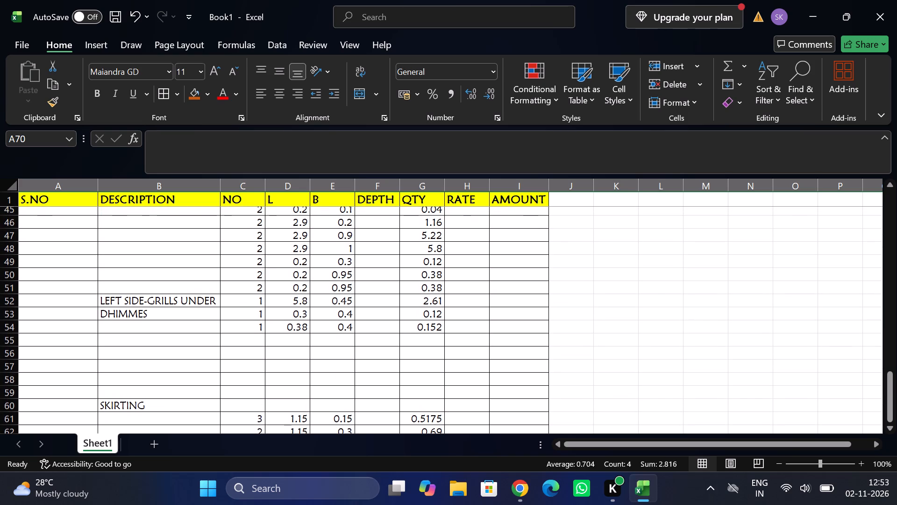
scroll(238, 338, "up", 3)
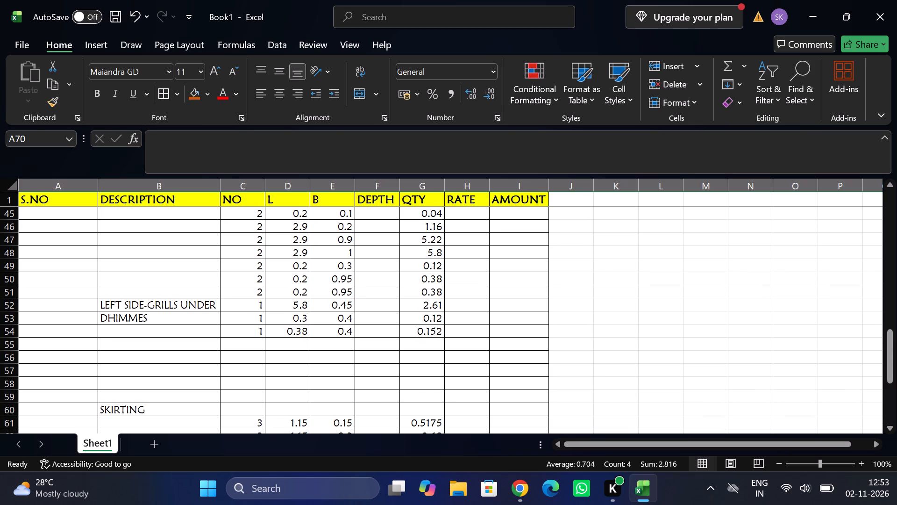
left_click(256, 304)
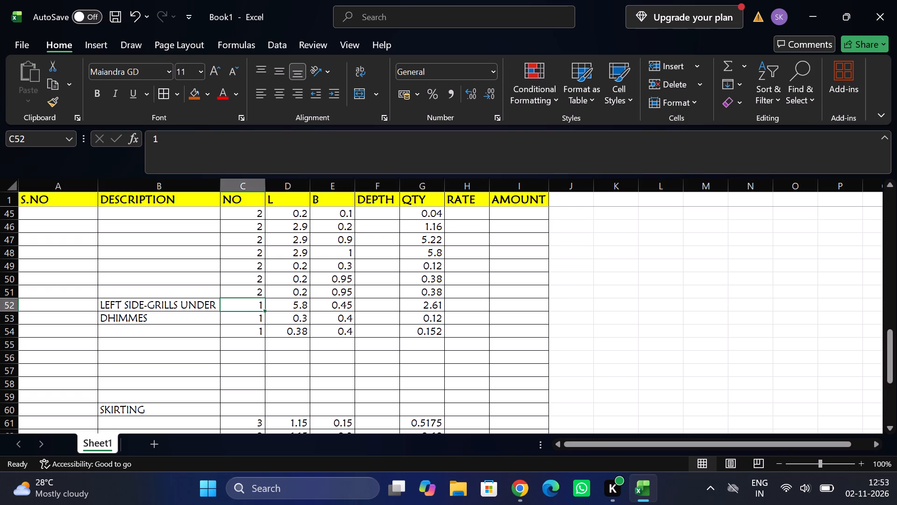
key("2")
key("Down")
key("2")
key("Down")
key("2")
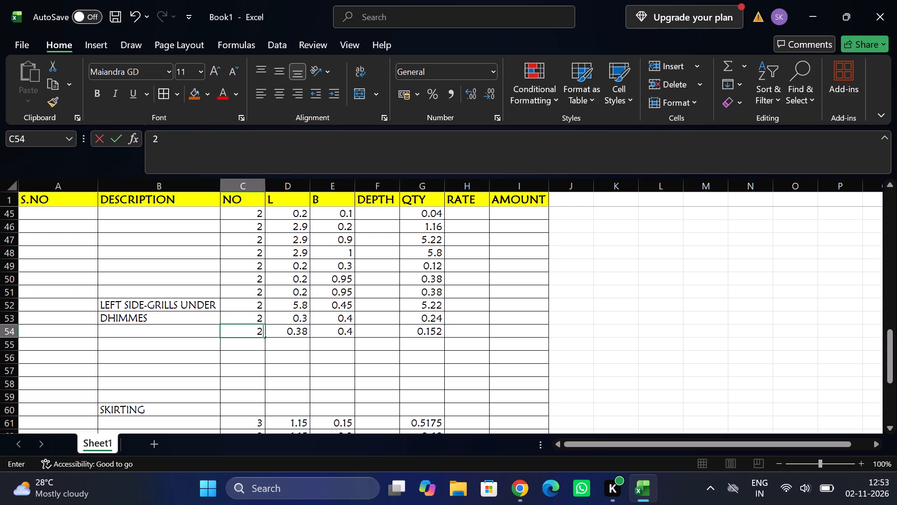
key("Down")
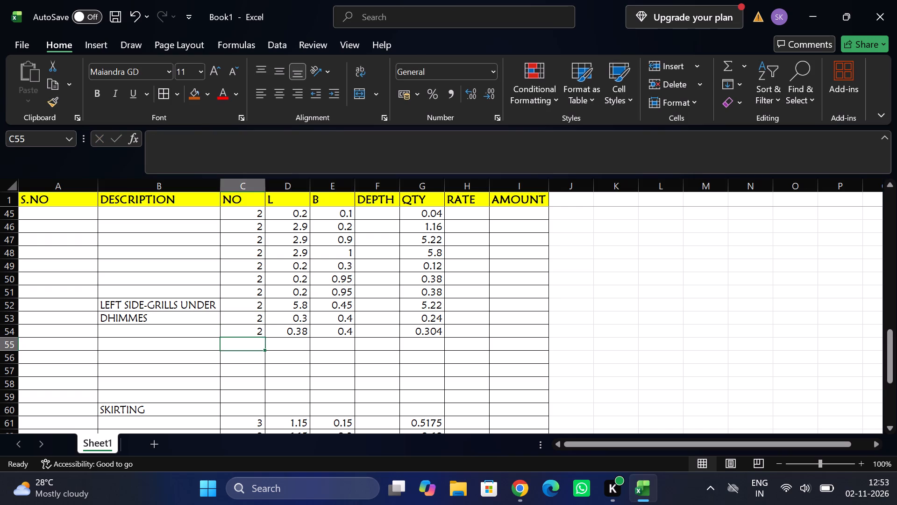
key("2")
key("Tab")
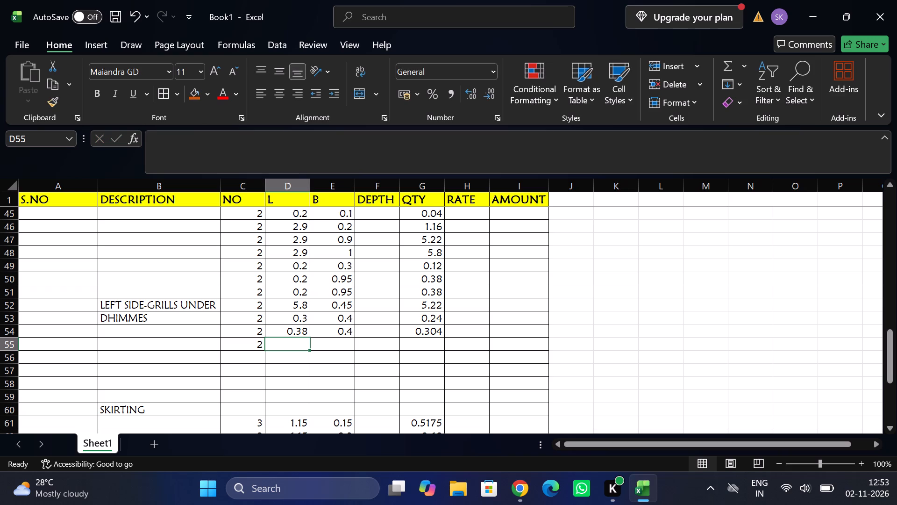
Set NO to 2 for the L 1.56, B 0.1 measurement in row 70 and check its QTY formula.
scroll(256, 304, "down", 3)
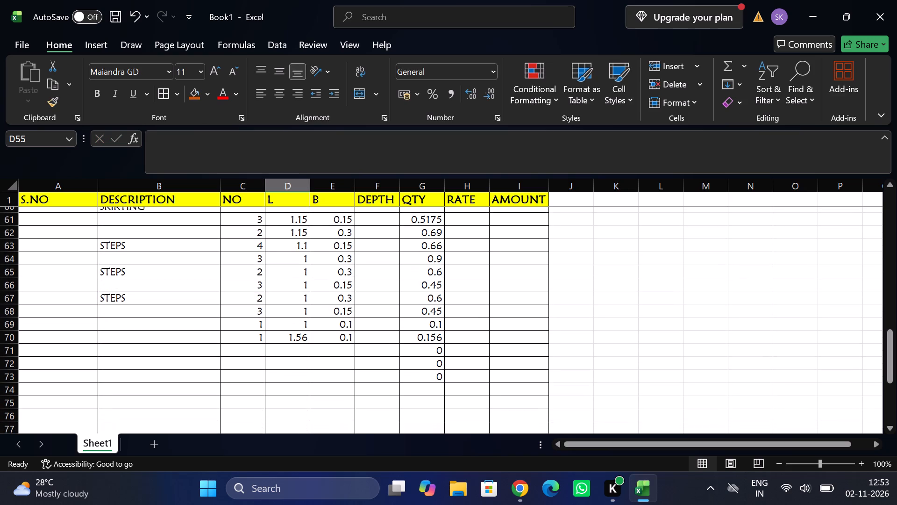
scroll(256, 304, "down", 1)
left_click(256, 328)
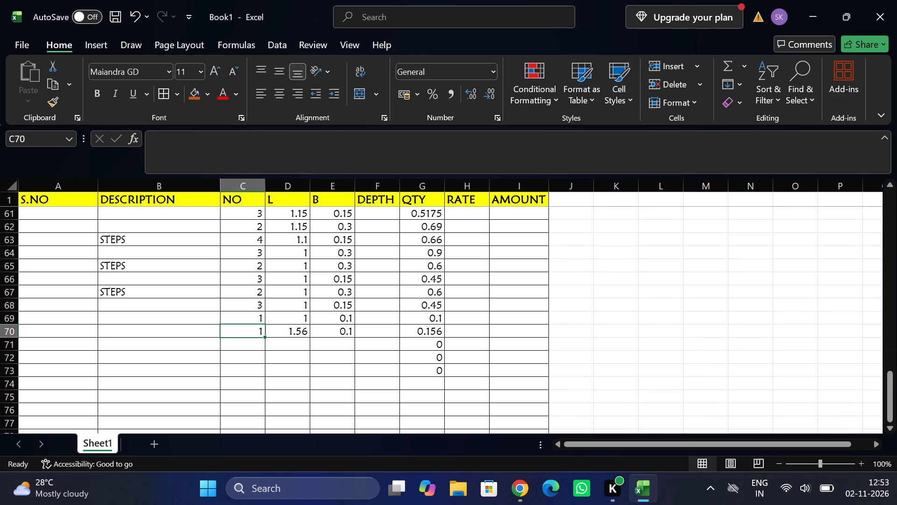
key("2")
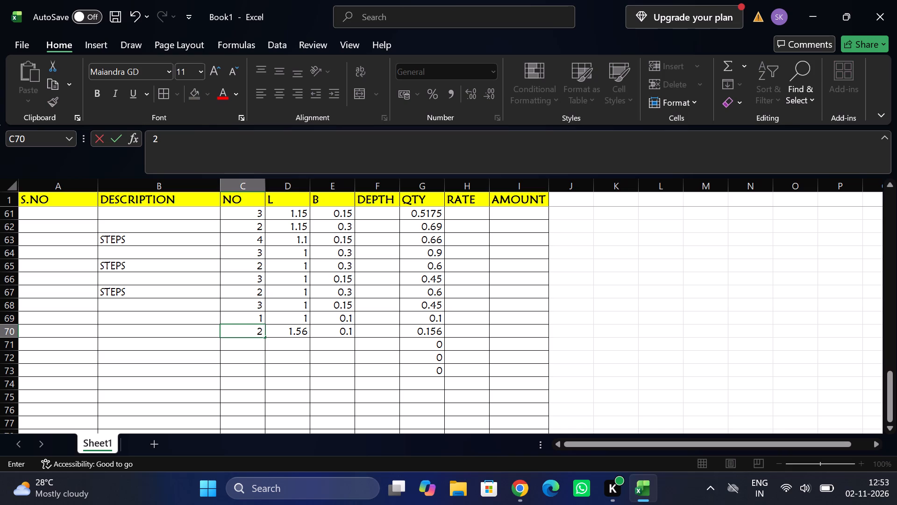
key("Tab")
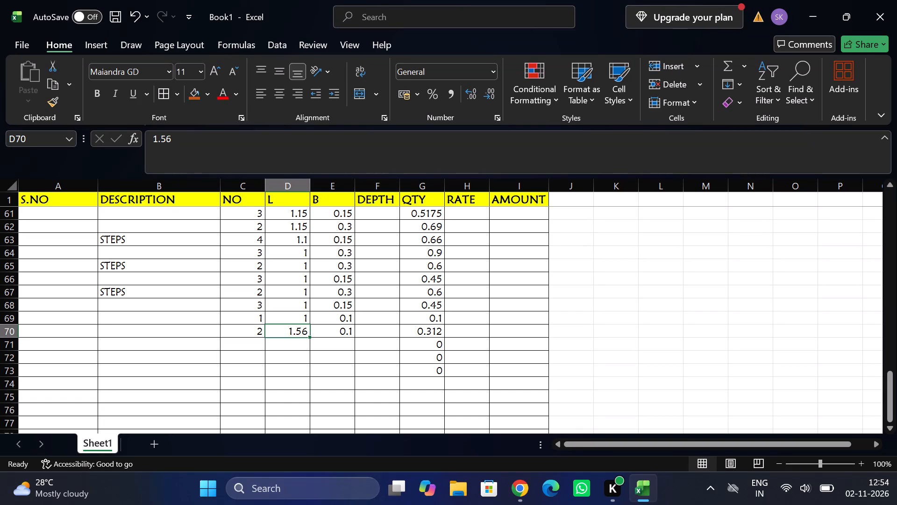
double_click(419, 330)
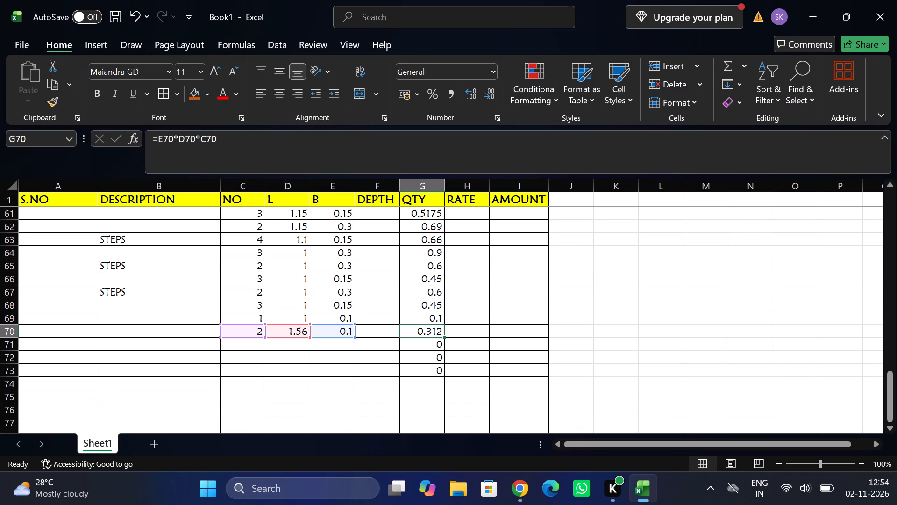
key("Return")
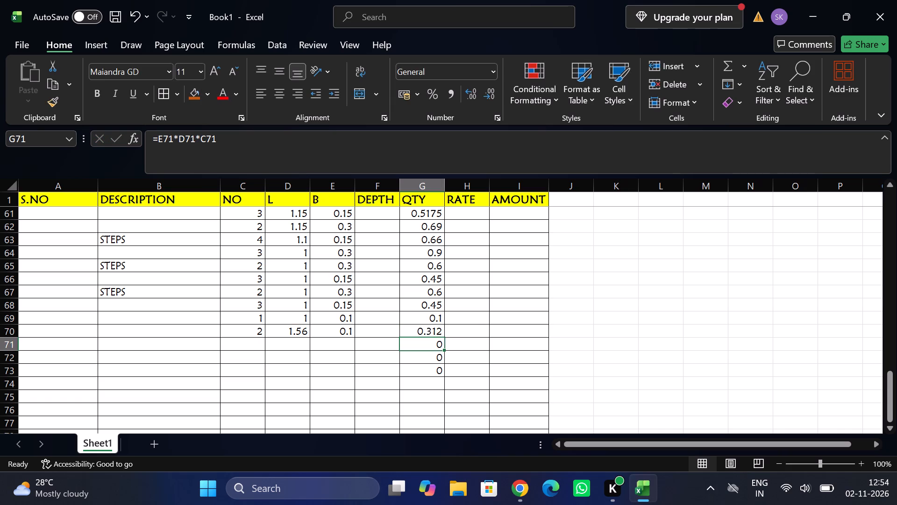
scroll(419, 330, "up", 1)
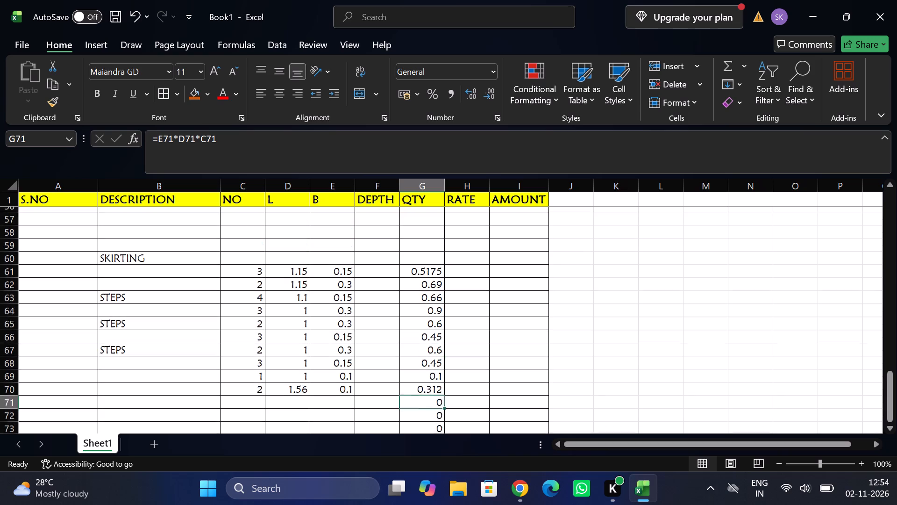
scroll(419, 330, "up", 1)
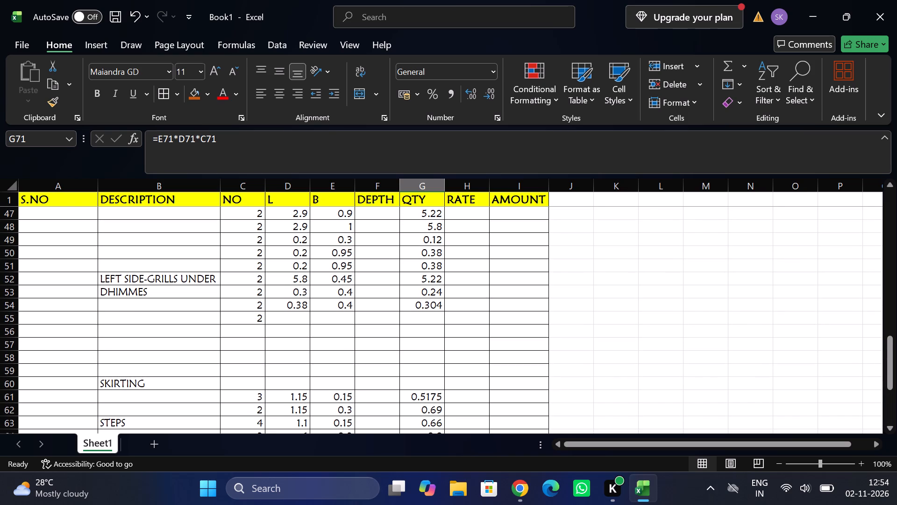
Complete the row 55 measurement below the DHIMMES entries with L 0.28 and B 0.45.
left_click(295, 316)
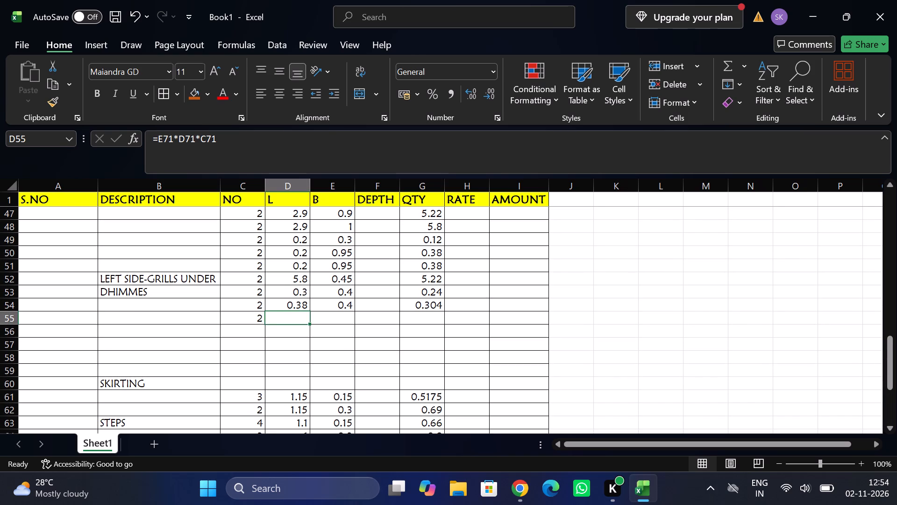
type("0.28")
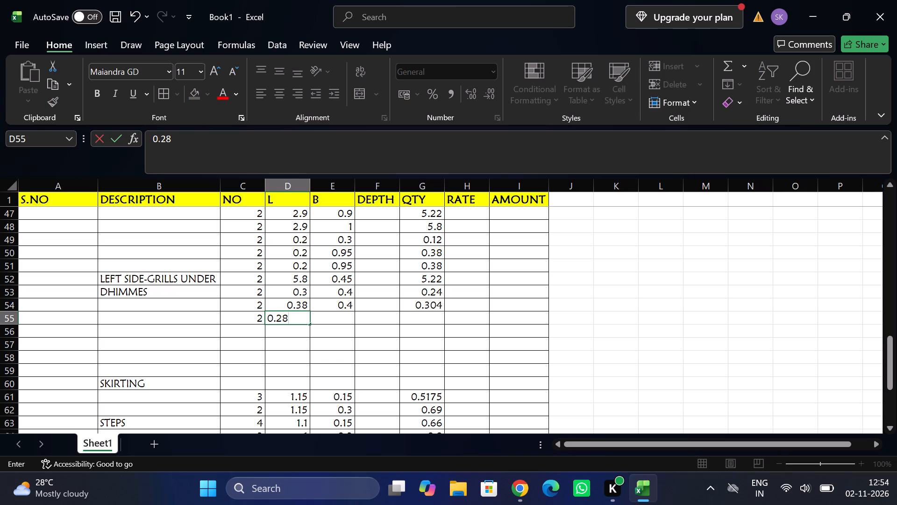
key("Tab")
type("0.45")
key("Tab")
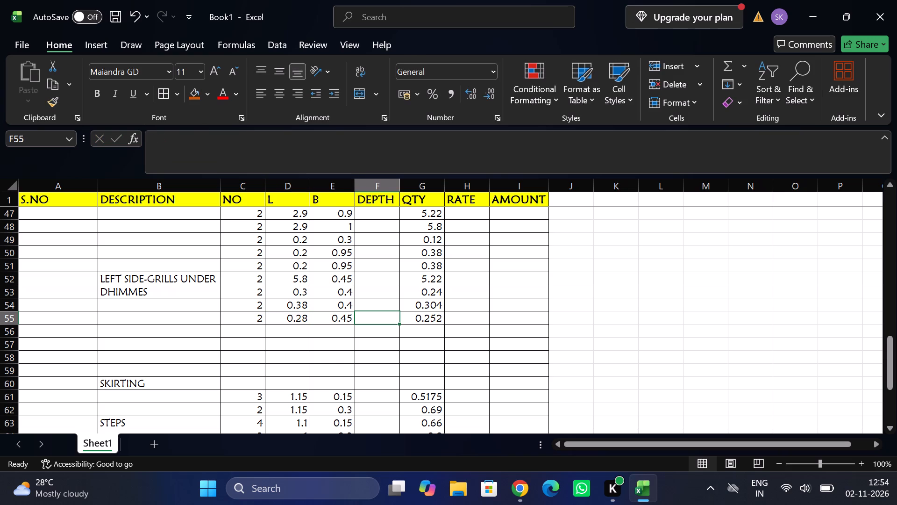
Enter a measurement in row 71 with NO 2, L as the formula =(0.45+0.45+0.28+0.28) and B 0.1.
scroll(328, 339, "down", 1)
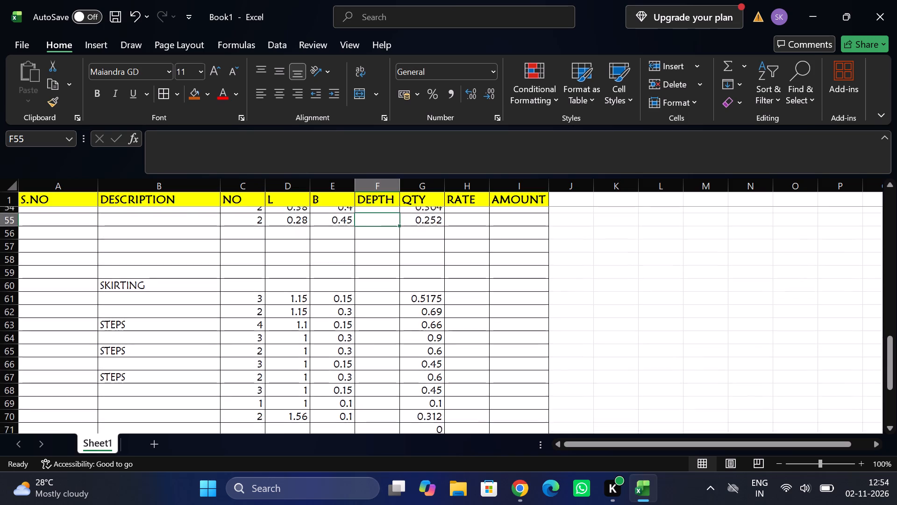
scroll(328, 339, "down", 2)
left_click(264, 369)
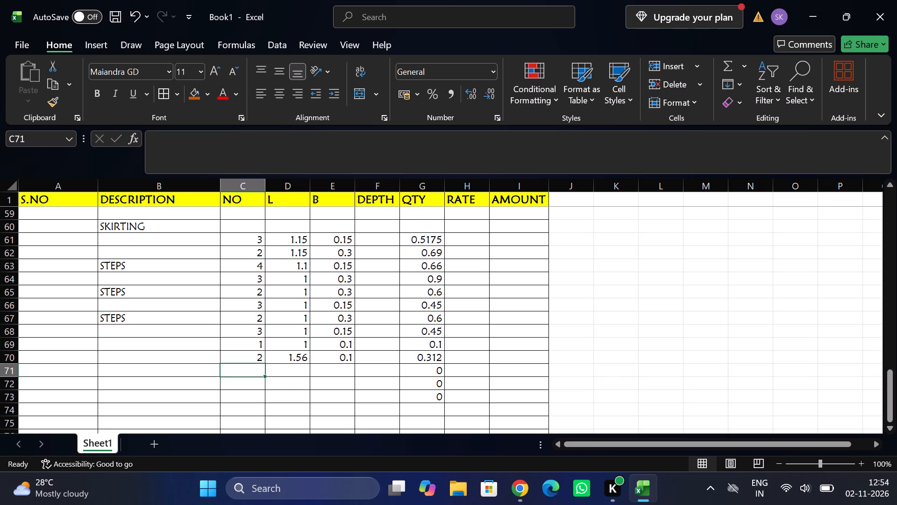
key("2")
key("Tab")
type("=(")
type("0.45")
type("+0.45")
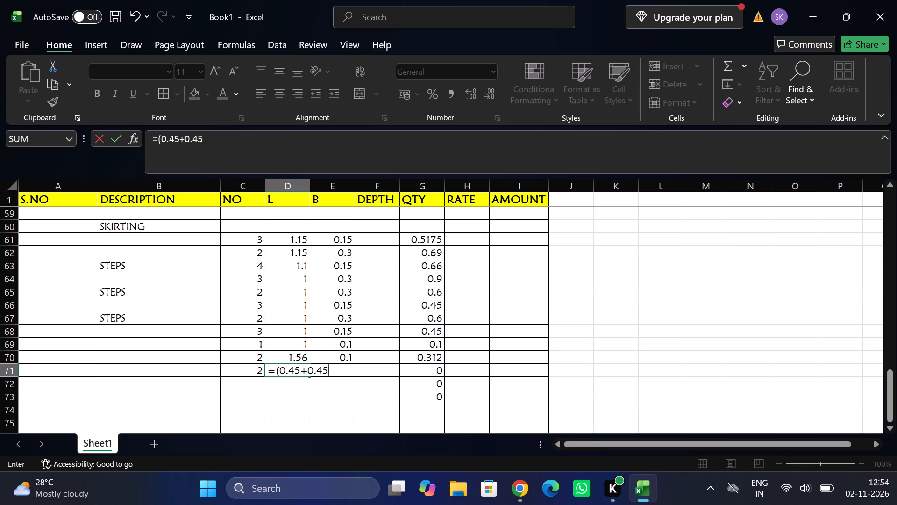
type("+0.28")
type("+0.28")
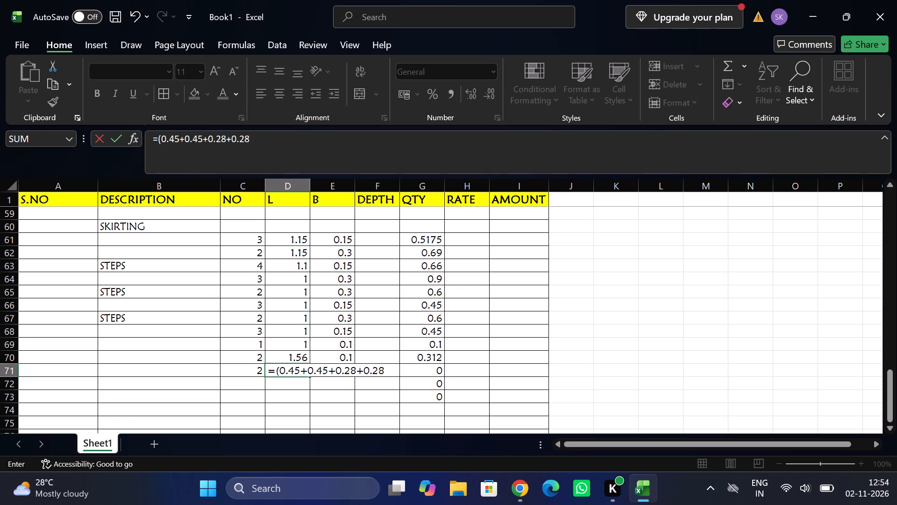
key("shift+parenright")
key("Return")
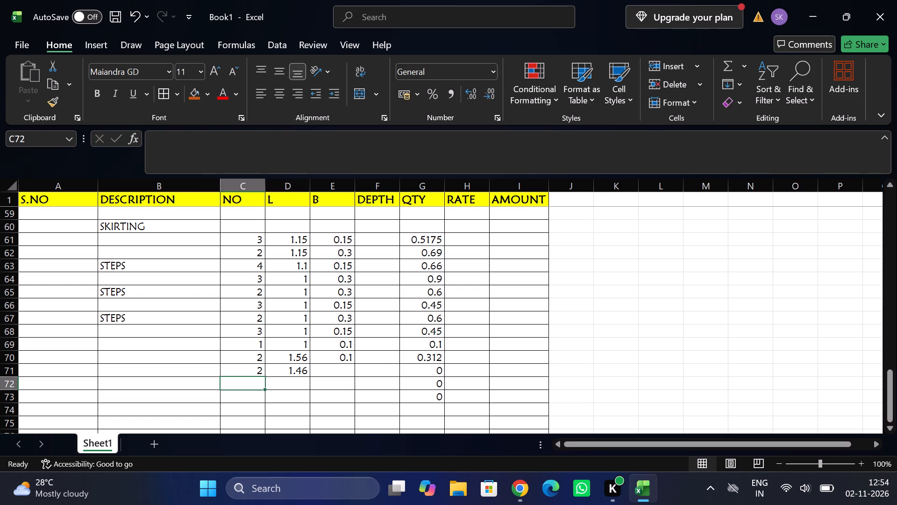
left_click(334, 367)
type("0.1")
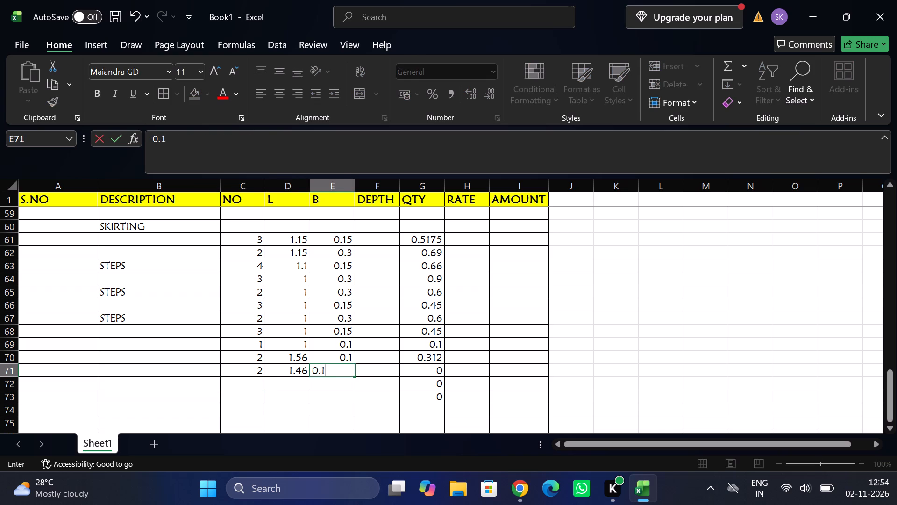
key("Tab")
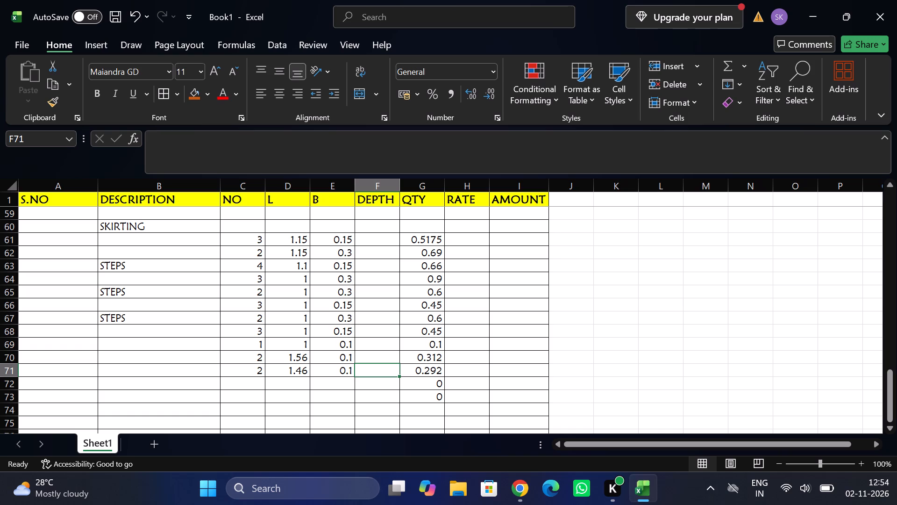
Enter a measurement in row 56, below the L 0.28, B 0.45 entry, with NO 2, L 0.42 and B 0.3.
scroll(334, 367, "up", 2)
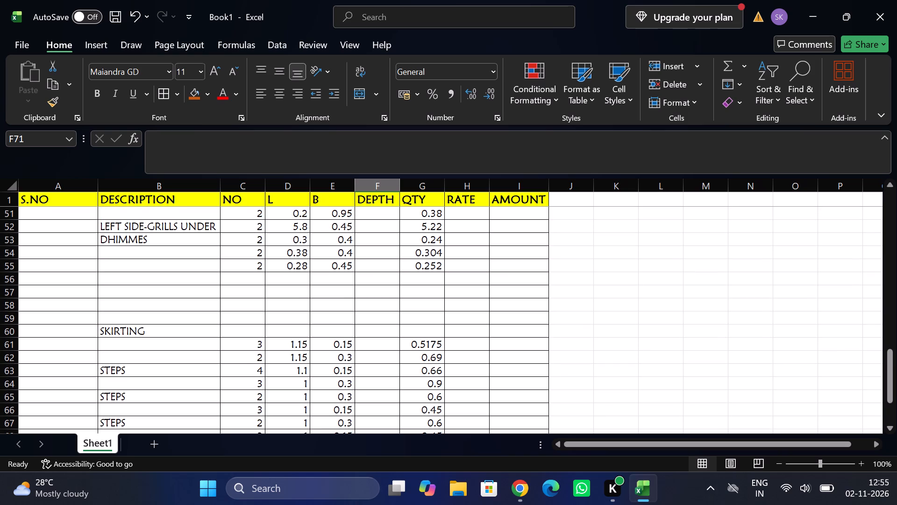
left_click(258, 278)
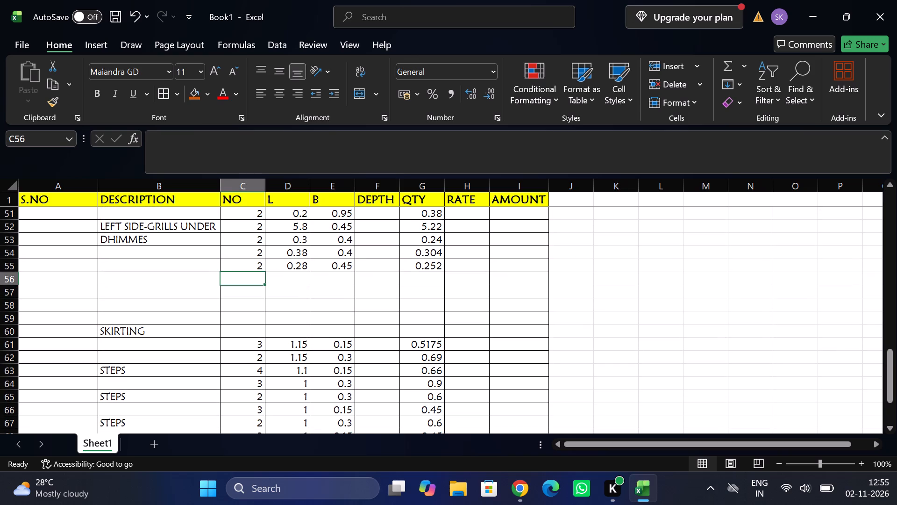
key("2")
key("Tab")
type("0.4")
key("2")
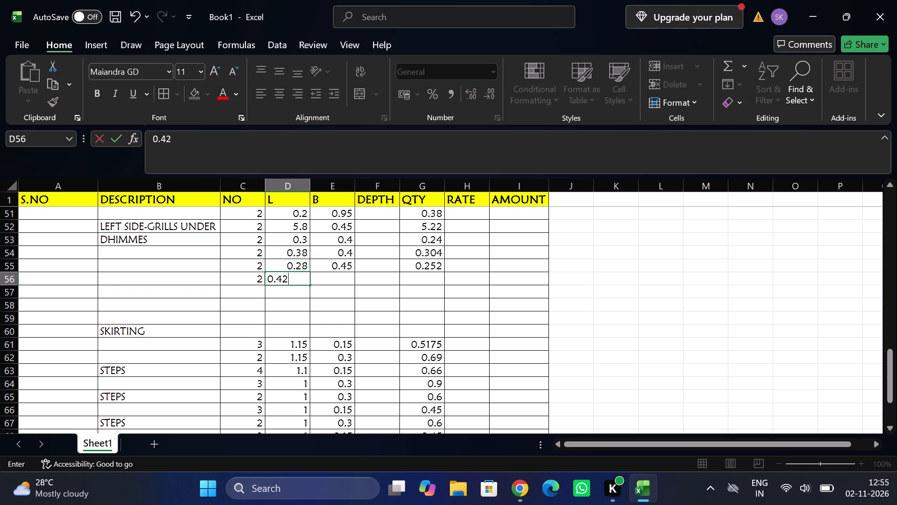
key("Tab")
type("0.3")
key("Tab")
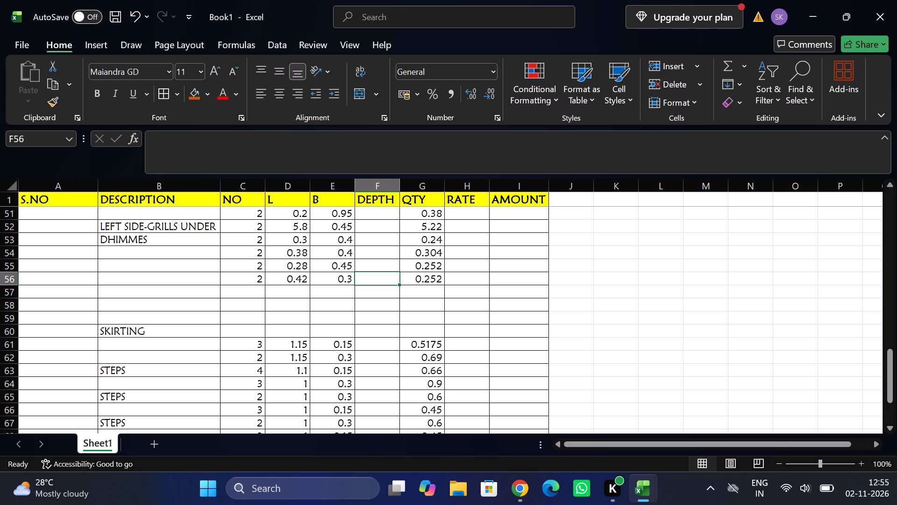
Enter a measurement in row 72 with NO 2 and L =(0.42+0.3+0.3), filling B 0.1 down from the row above.
scroll(275, 286, "down", 2)
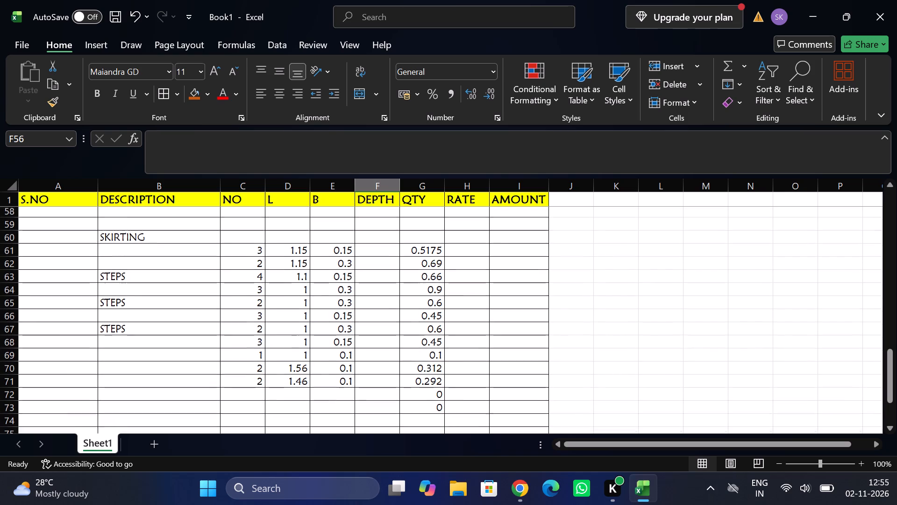
scroll(275, 286, "down", 1)
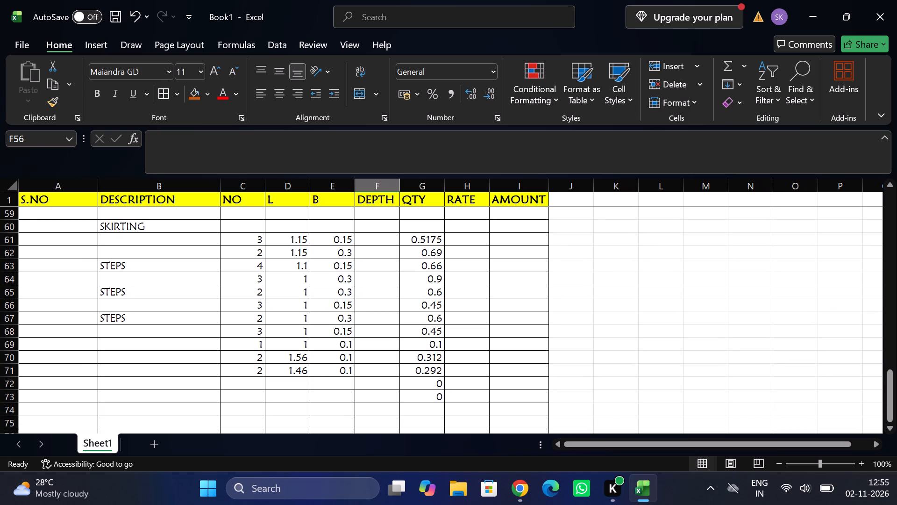
left_click(255, 385)
key("2")
key("Tab")
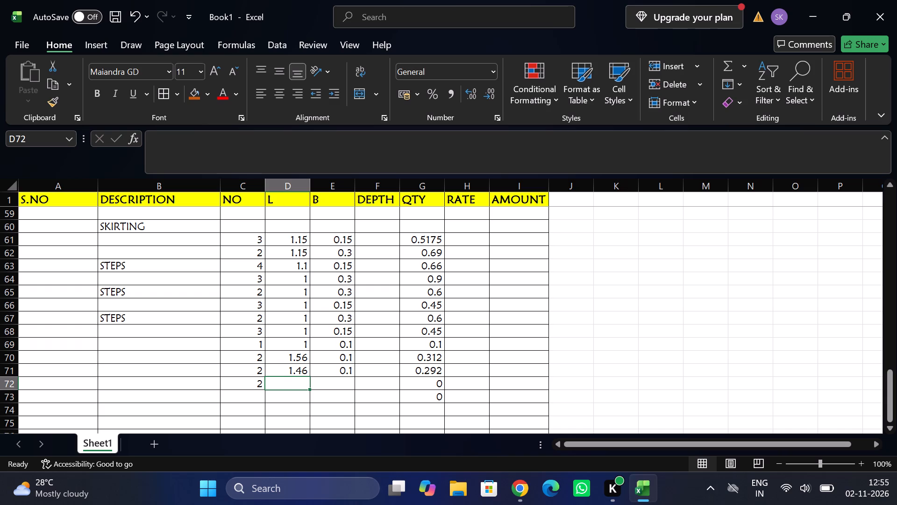
type("=0.42")
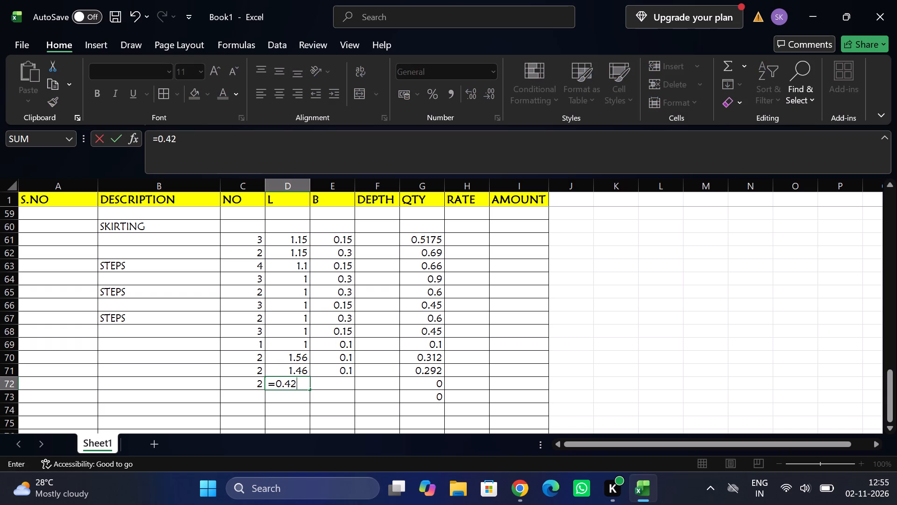
type("+0.3+")
type("0.3")
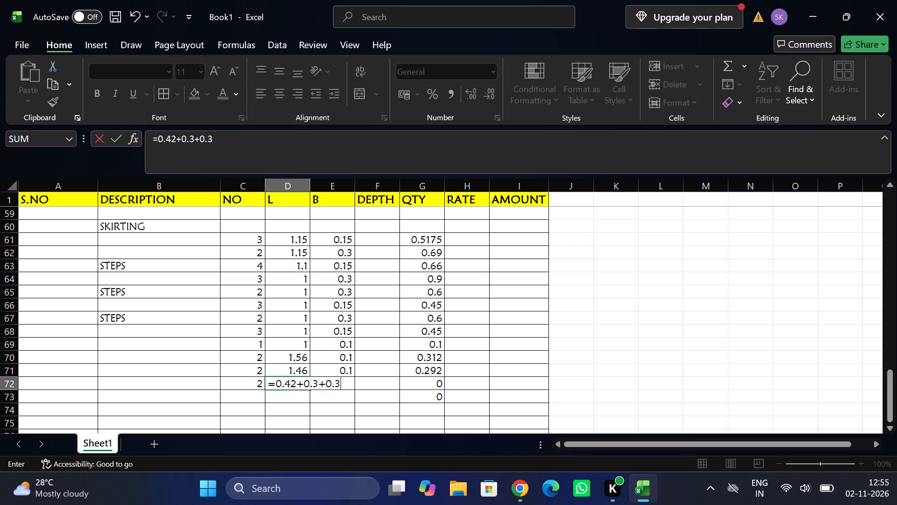
key("shift+parenright")
left_click(274, 382)
key("shift+parenleft")
key("Return")
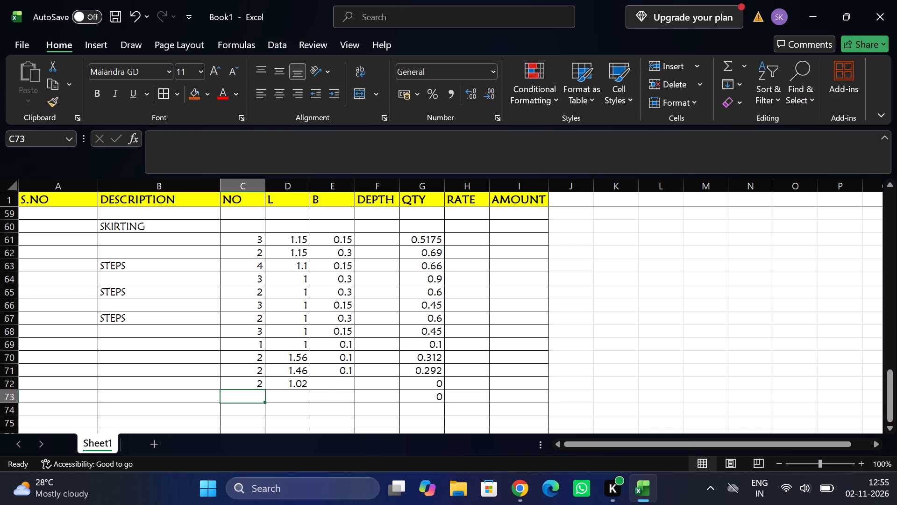
left_click(321, 386)
key("ctrl+d")
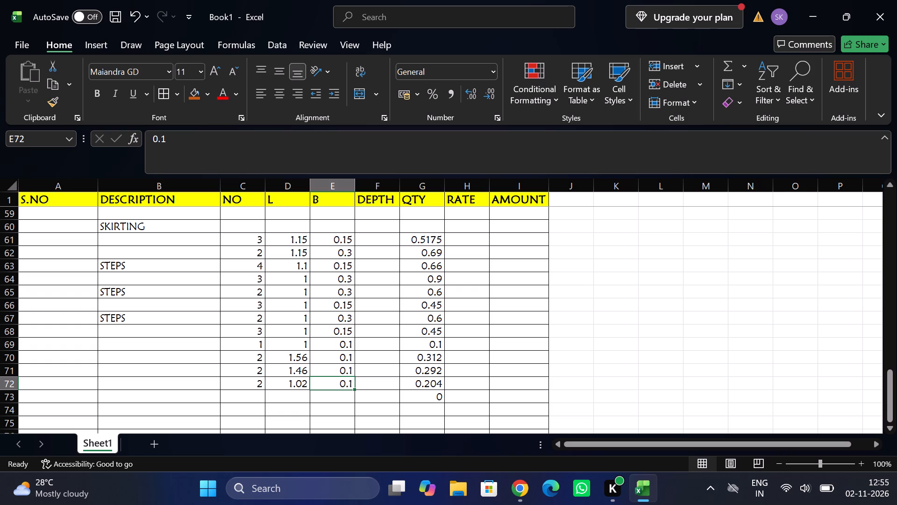
Enter a measurement in row 57, below the L 0.42, B 0.3 entry, with NO 2, L 0.35 and B 0.34.
scroll(281, 356, "up", 2)
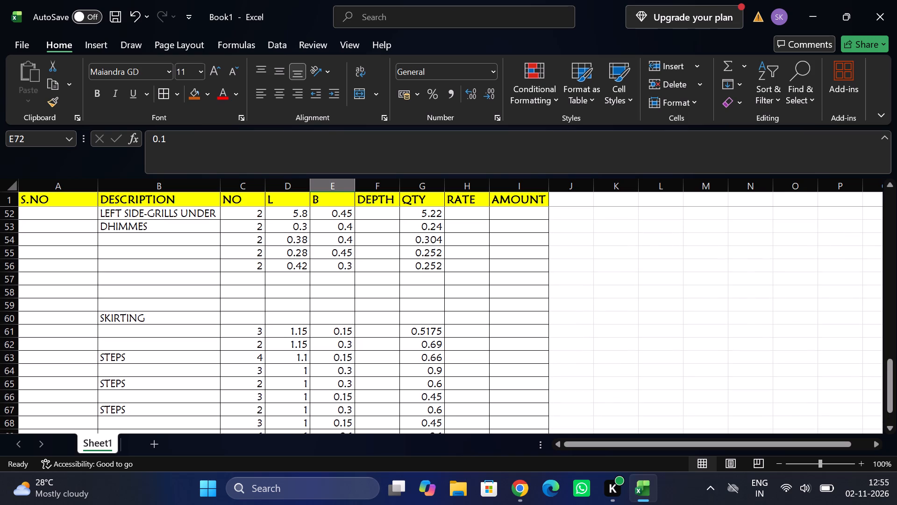
left_click(253, 281)
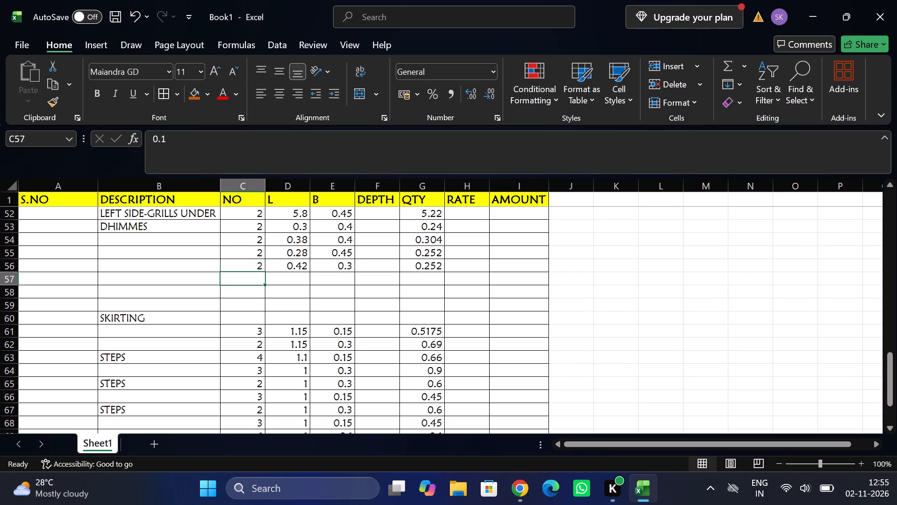
key("2")
key("Tab")
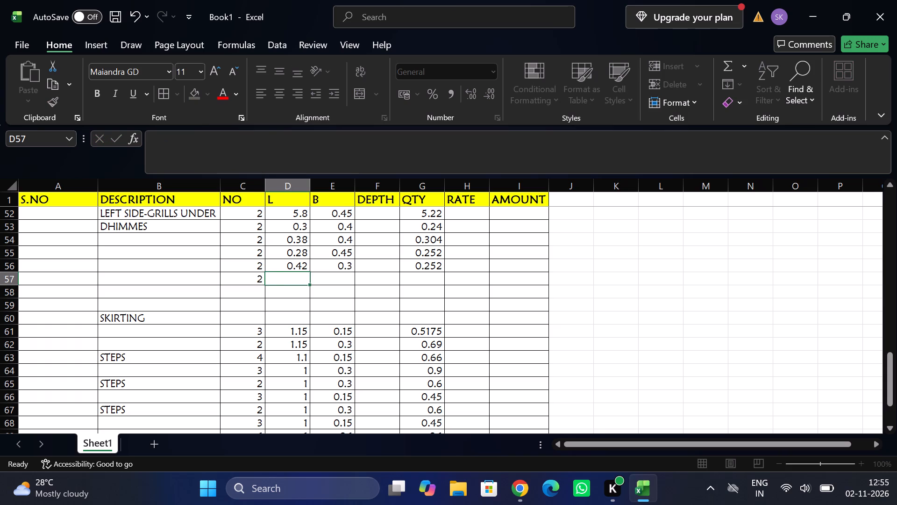
type("0.35")
key("Tab")
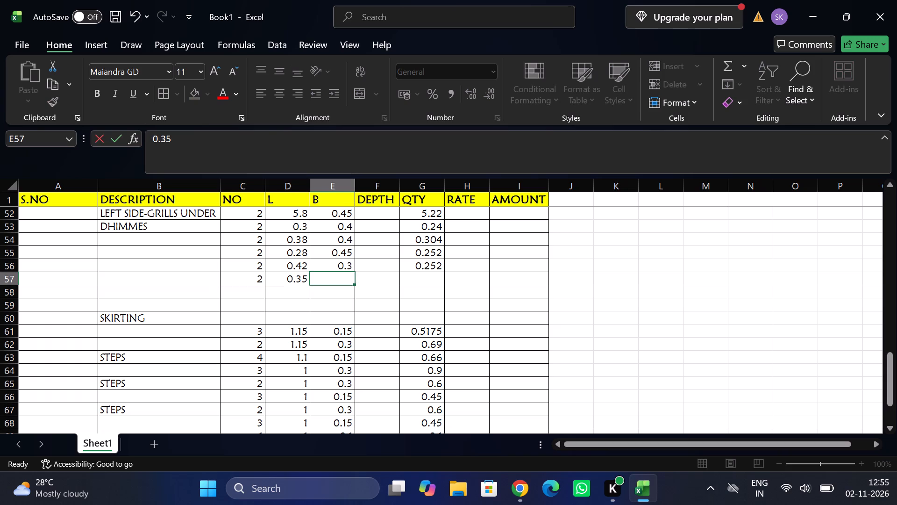
type("0.34")
key("Tab")
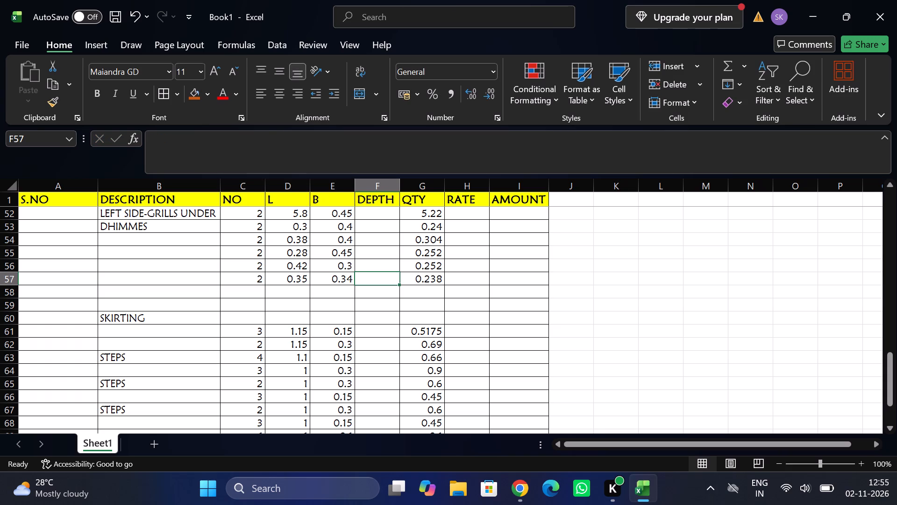
Enter a measurement in row 58 with NO 2, L 0.45 and B 0.27.
left_click(250, 294)
key("2")
key("Tab")
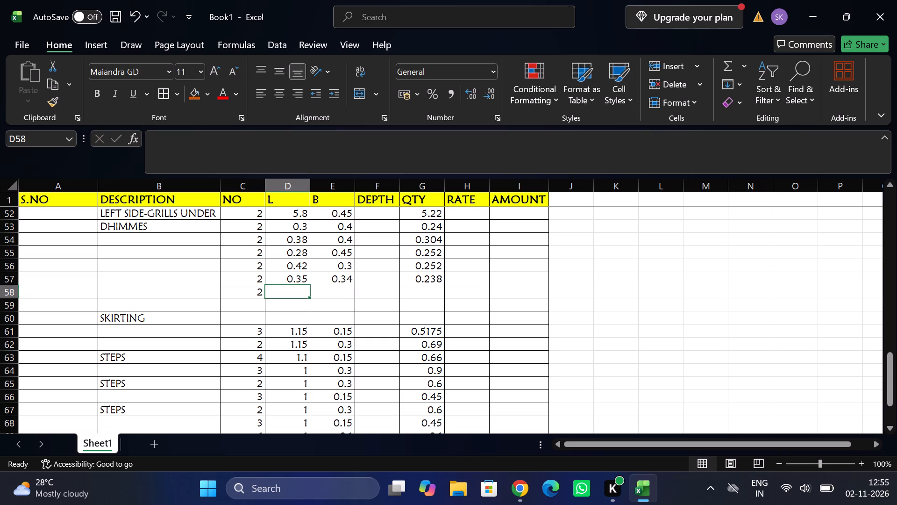
type("0.45")
key("Tab")
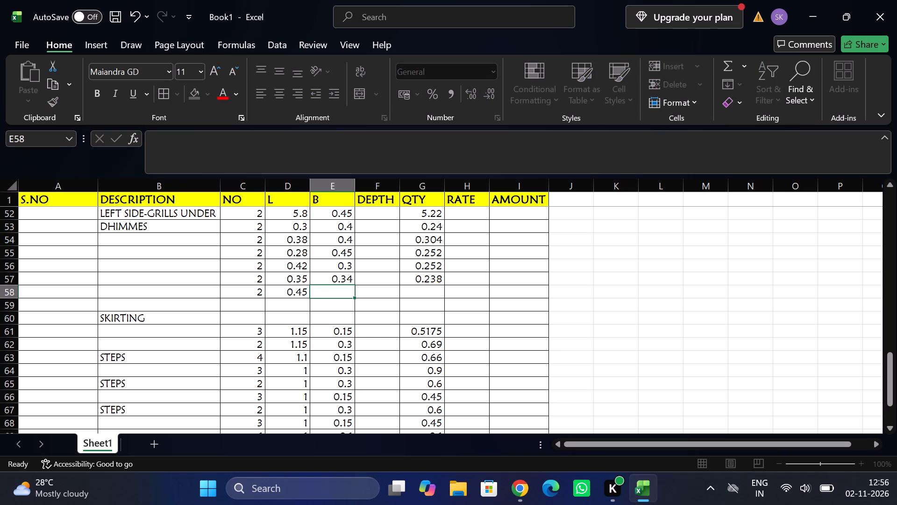
type("0.27")
key("Tab")
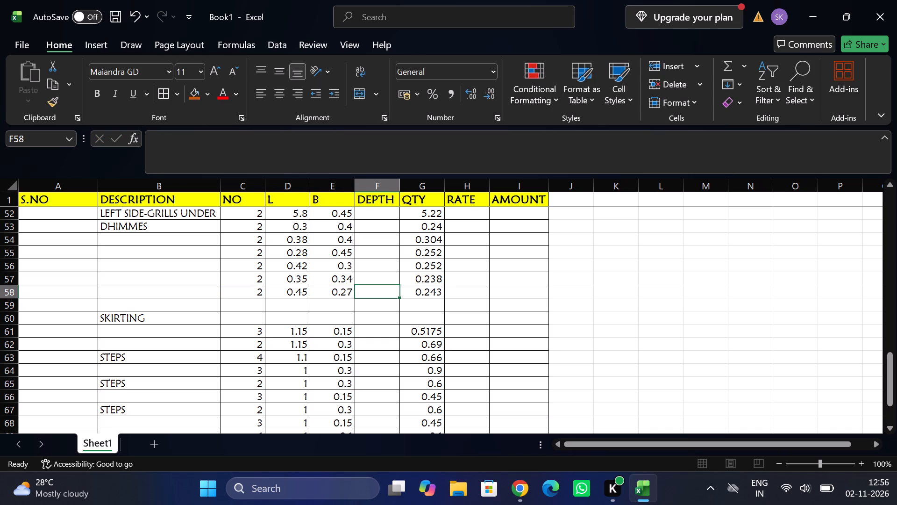
Enter a measurement in row 73 with NO 2 and L =(0.35+0.34+0.35+0.34), filling B 0.1 down from the row above.
scroll(250, 294, "down", 1)
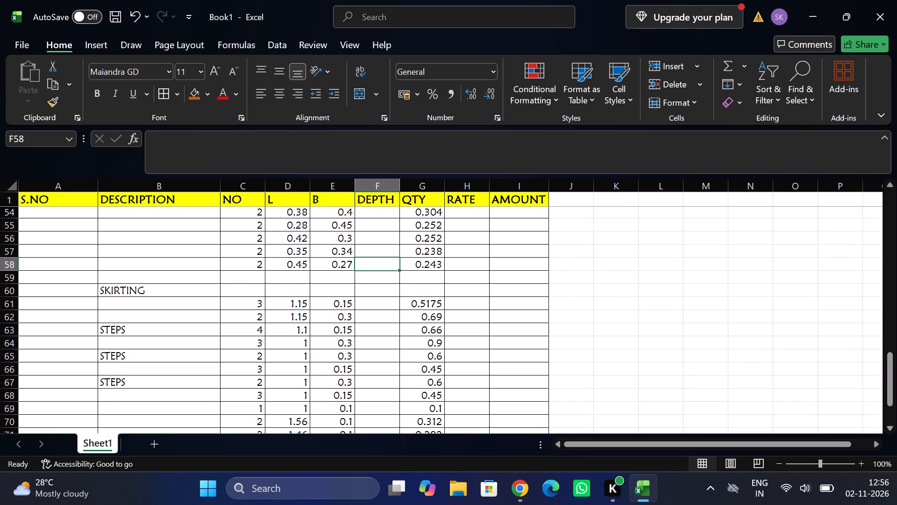
scroll(250, 294, "down", 2)
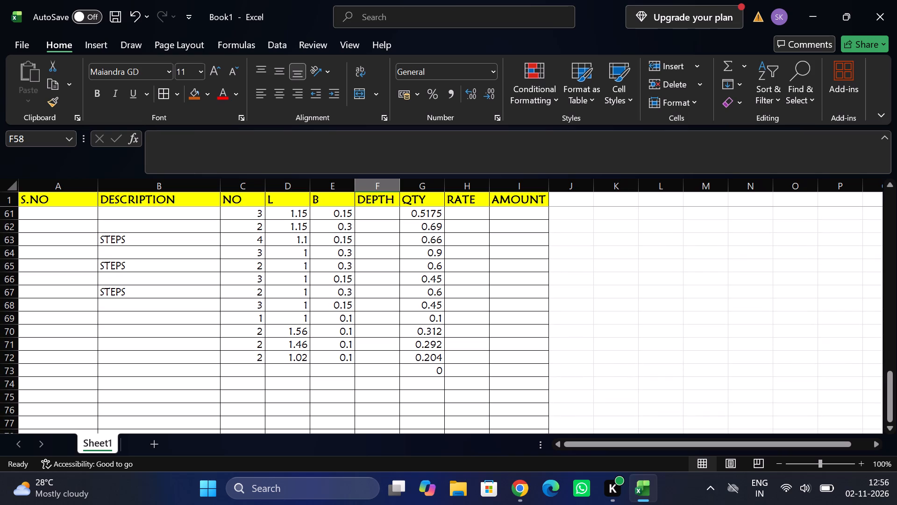
left_click(258, 365)
key("2")
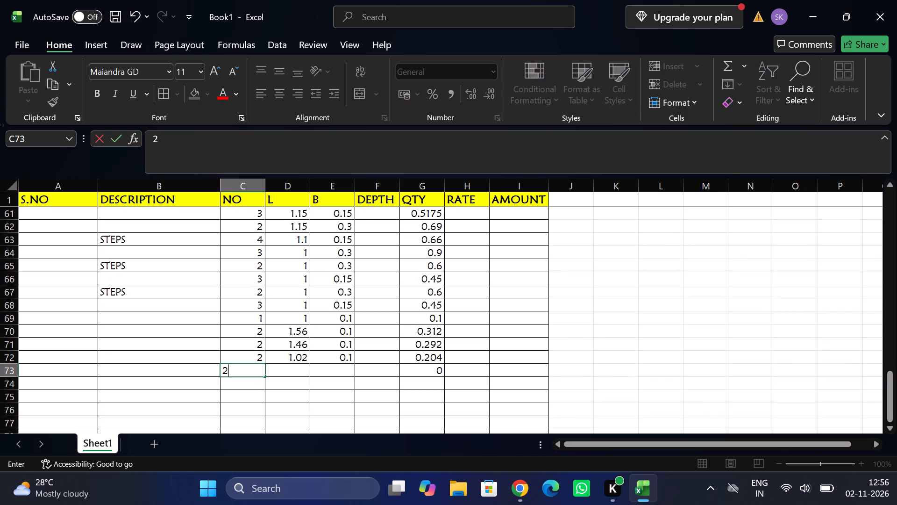
key("Tab")
key("equal")
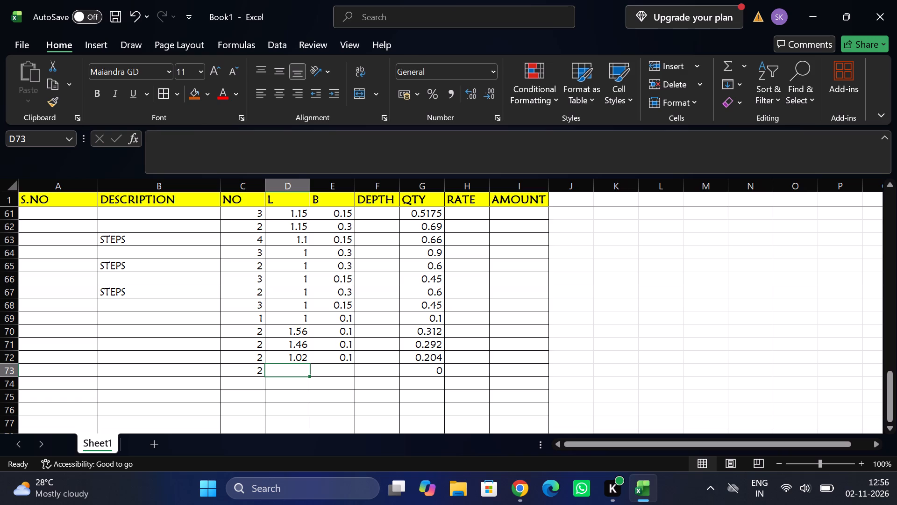
key("shift+parenleft")
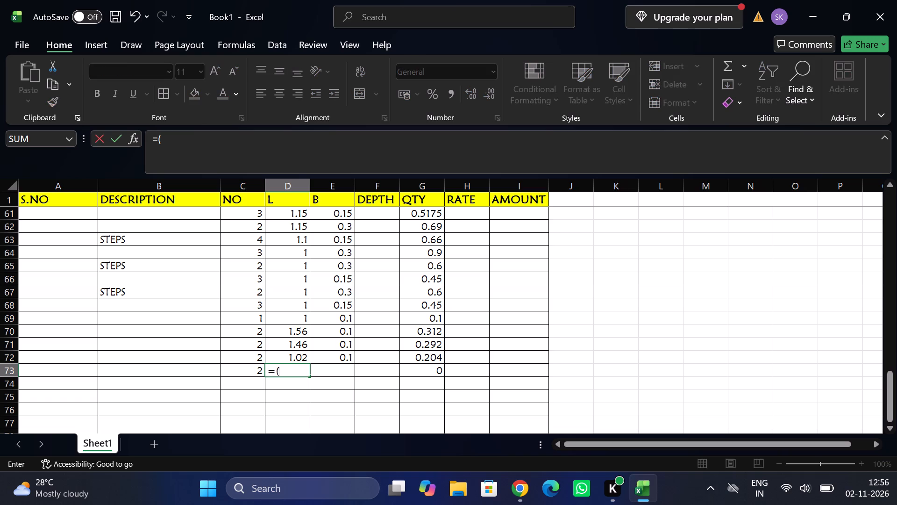
type("0.35")
key("shift+plus")
type("0.3")
key("Tab")
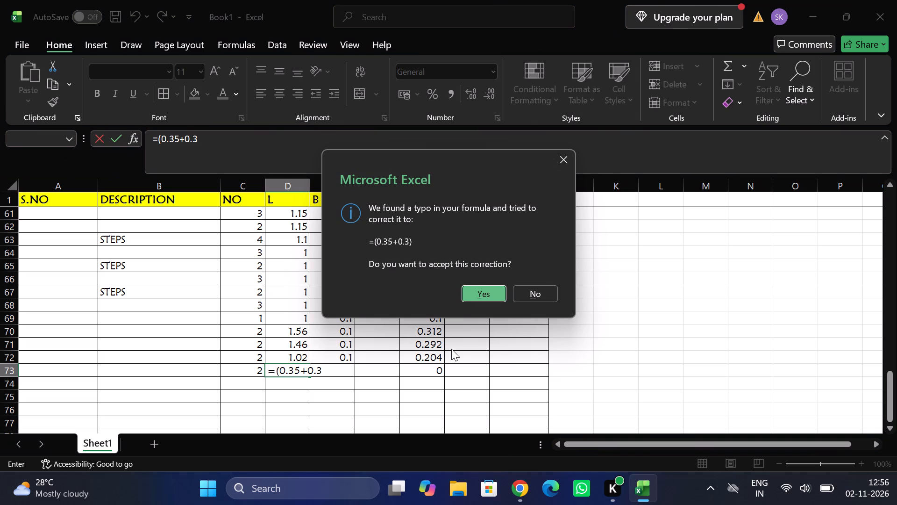
left_click(539, 292)
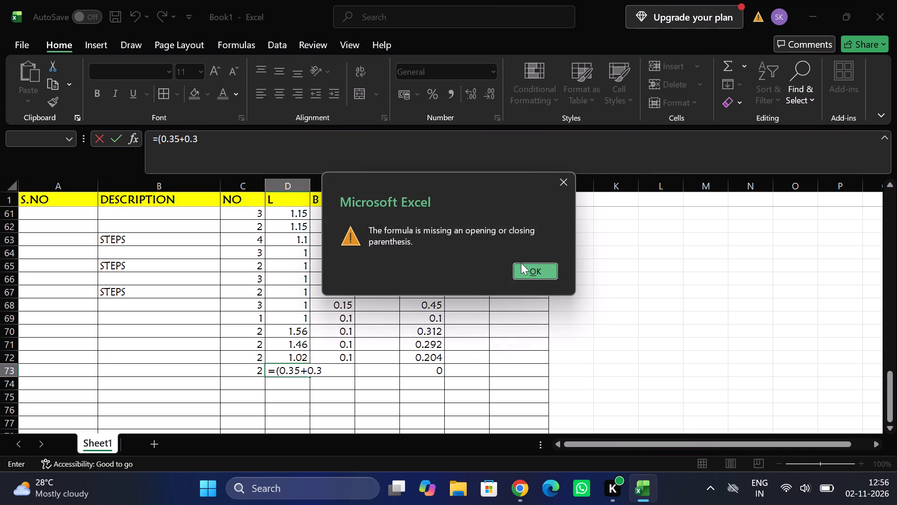
left_click(526, 267)
left_click(330, 366)
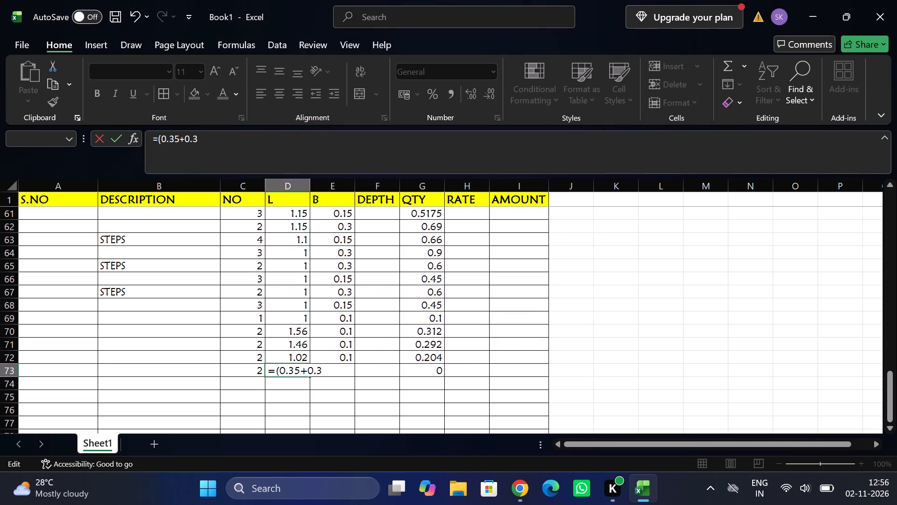
key("4")
key("shift+plus")
type("0.35")
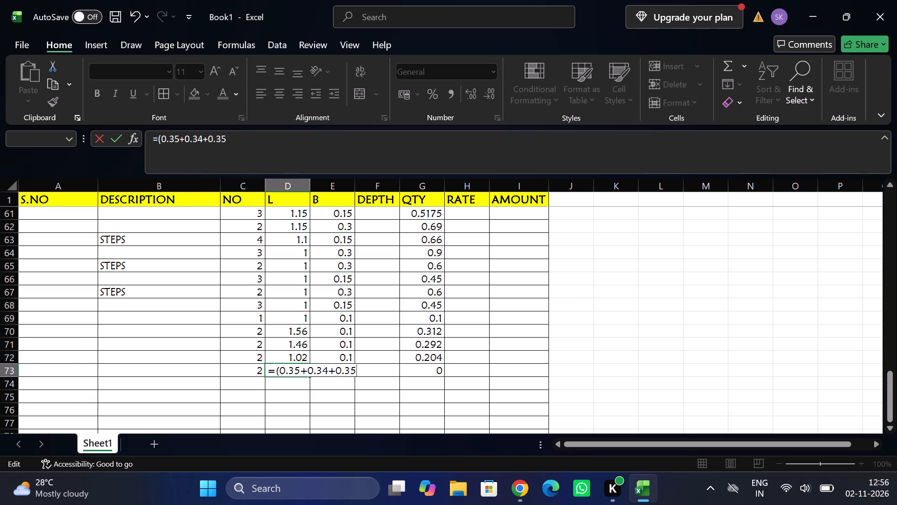
key("shift+plus")
type("0.34")
key("shift+parenright")
key("Return")
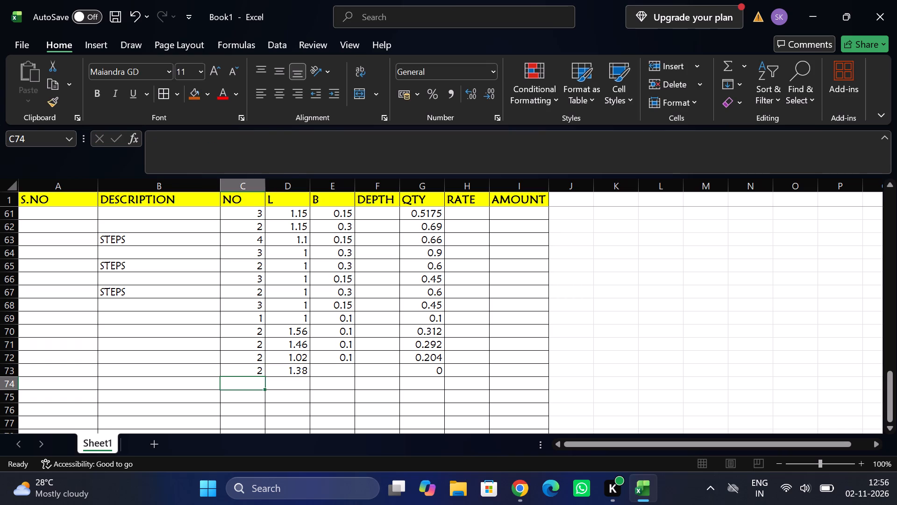
left_click(337, 367)
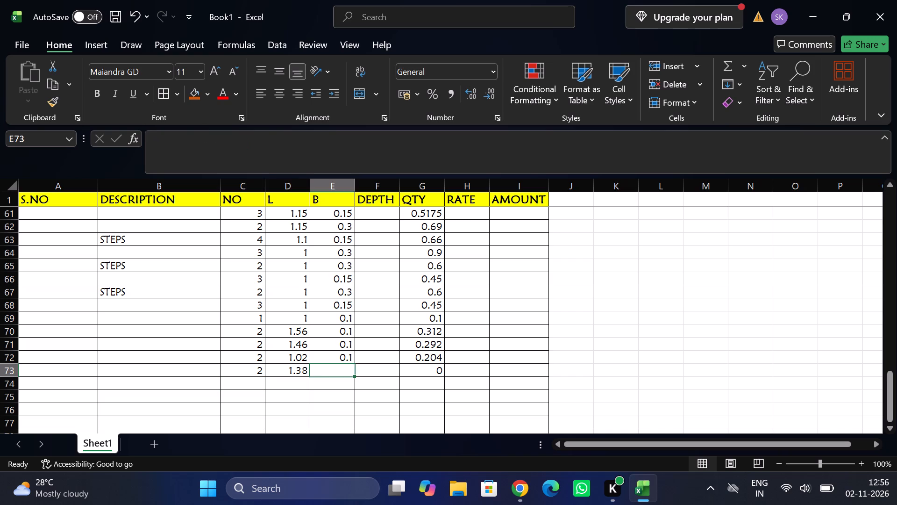
key("ctrl+d")
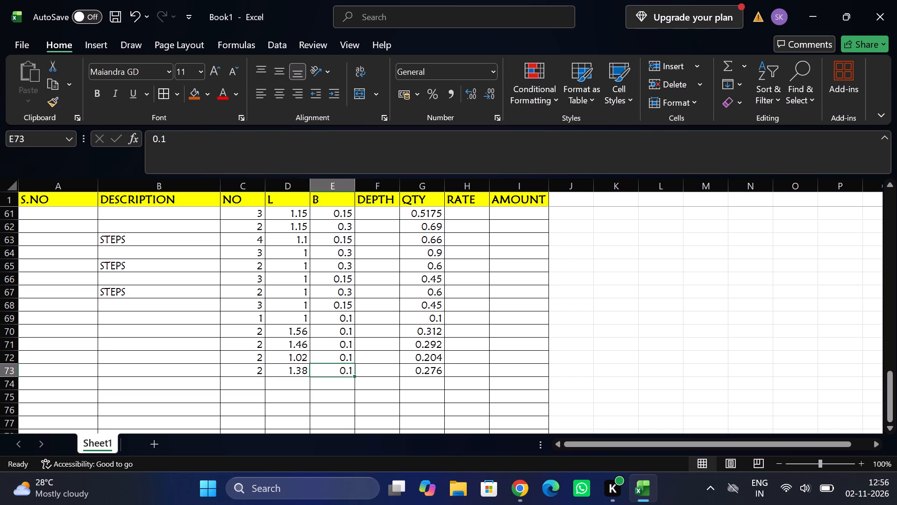
Enter a measurement in row 74 with NO 2 and L =(0.48+0.25+0.25), filling B 0.1 and the QTY formula down from row 73.
left_click(259, 388)
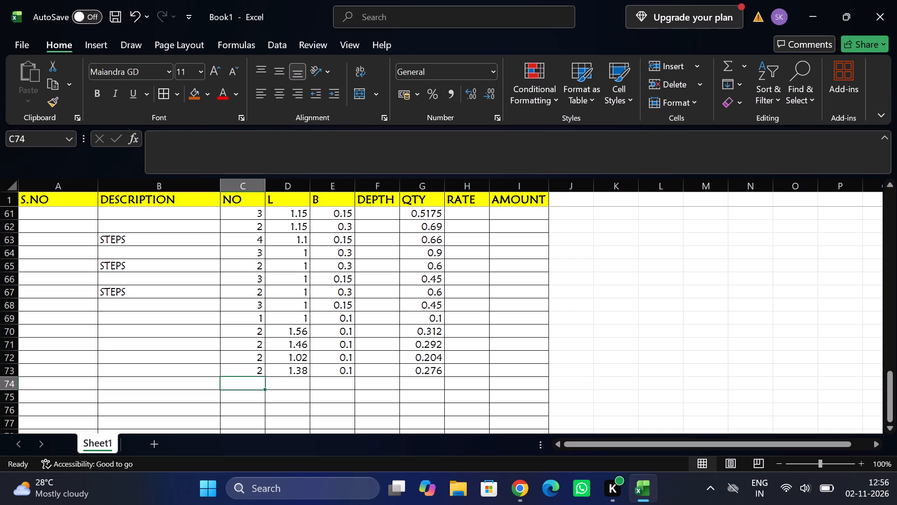
key("2")
key("Tab")
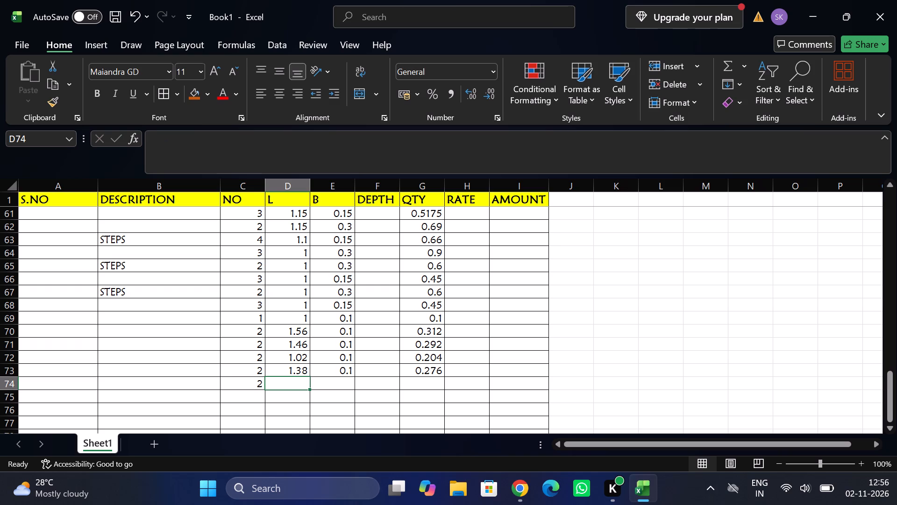
scroll(259, 388, "up", 1)
scroll(259, 388, "down", 1)
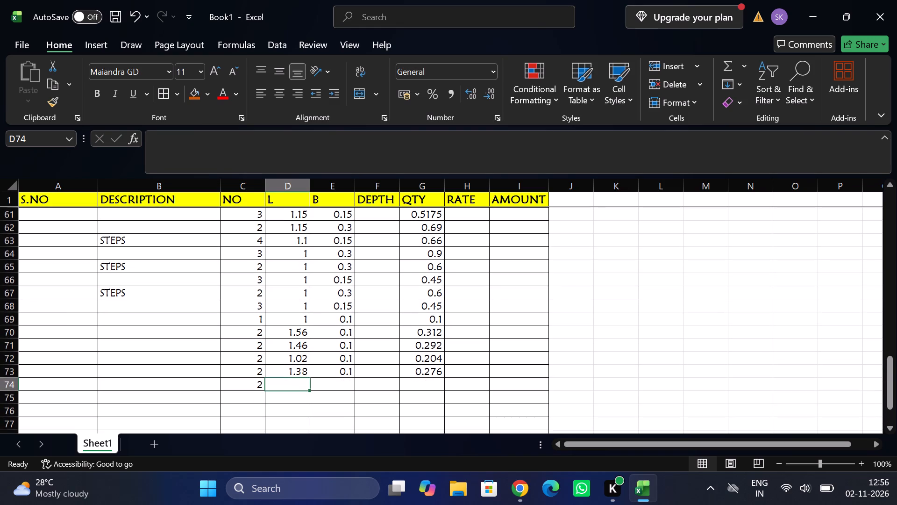
scroll(259, 388, "down", 1)
key("equal")
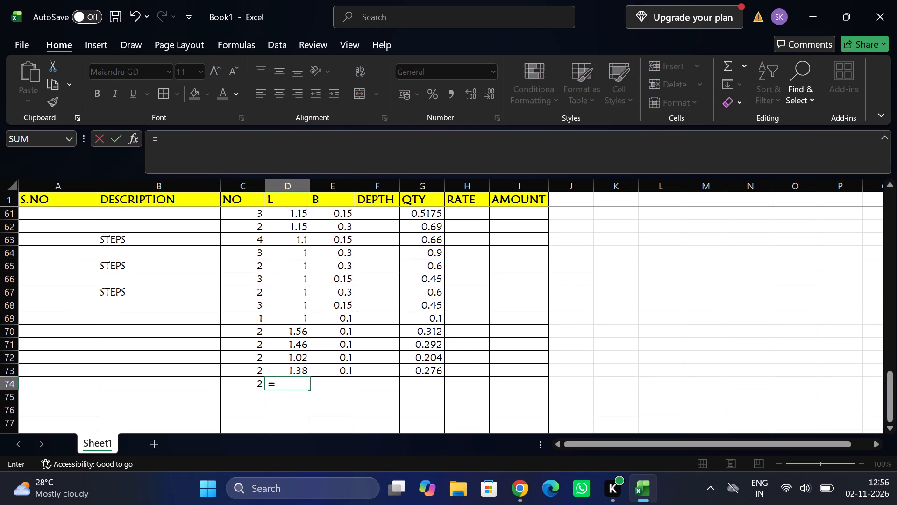
key("shift+parenleft")
type("0.4")
key("8")
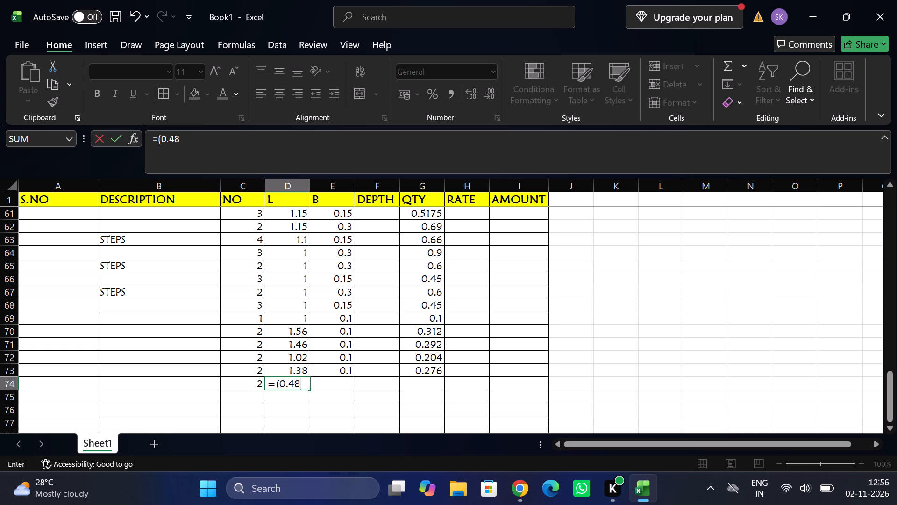
type("+0.25")
type("+0.25")
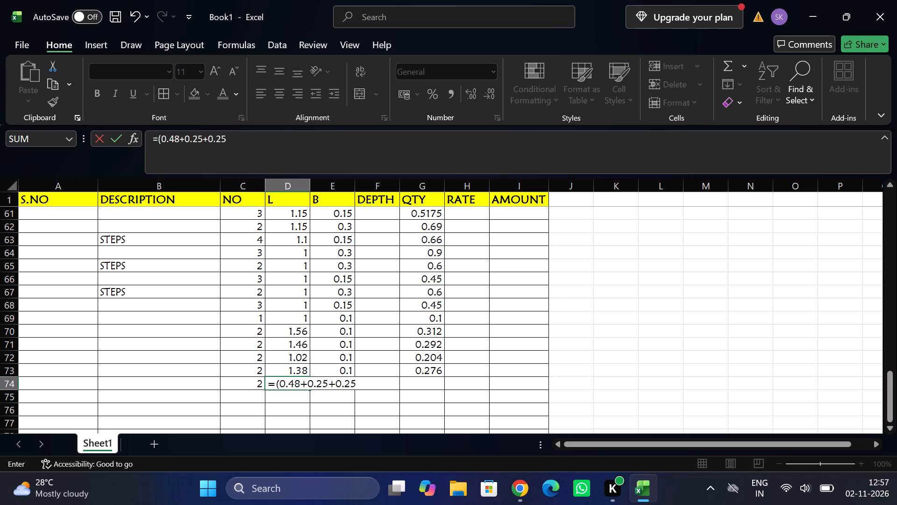
key("shift+parenright")
key("Return")
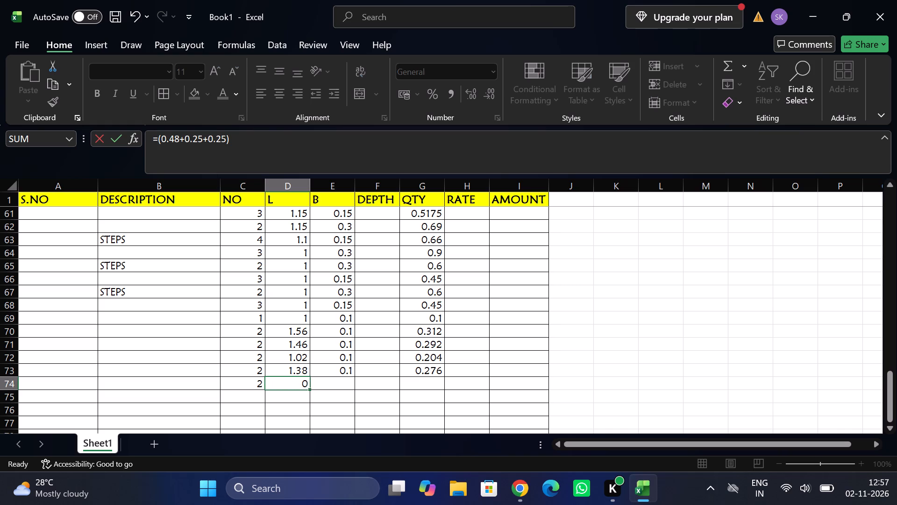
left_click(327, 382)
key("ctrl+d")
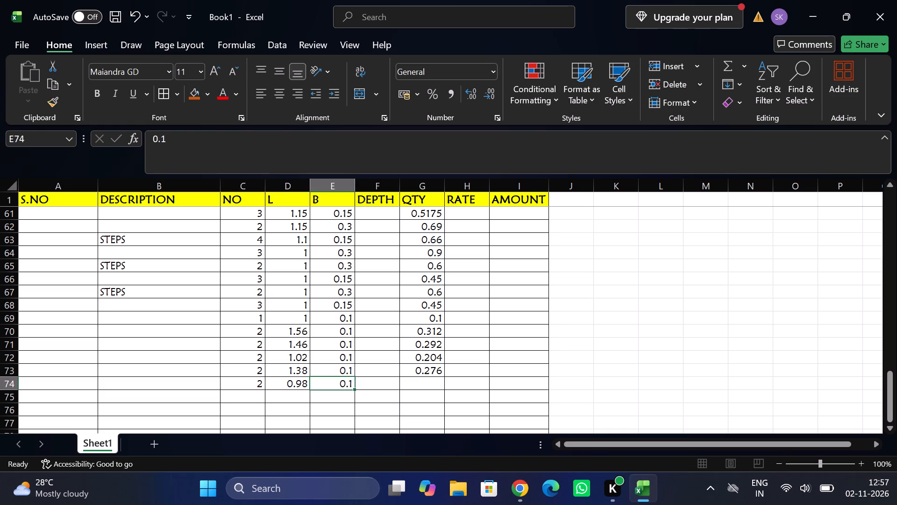
key("Tab")
key("Tab")
key("ctrl+d")
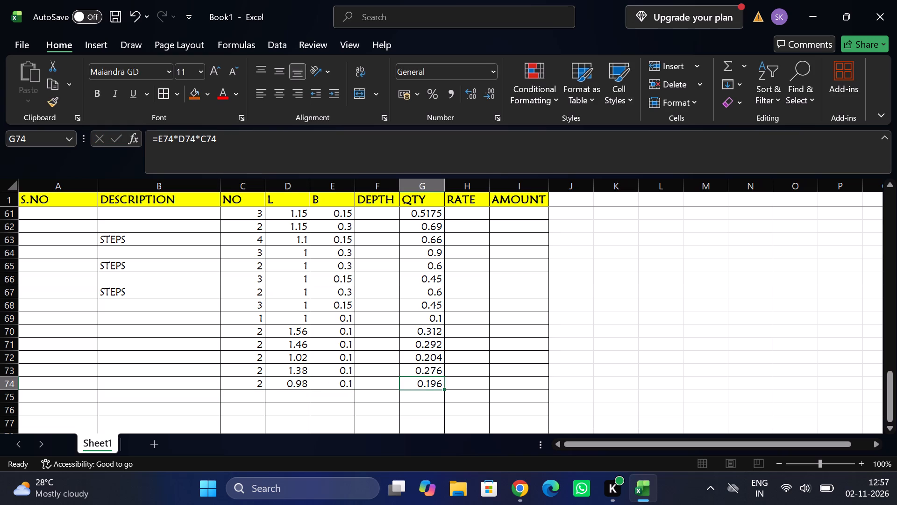
Insert four blank rows above the SKIRTING heading in row 60.
scroll(327, 382, "up", 1)
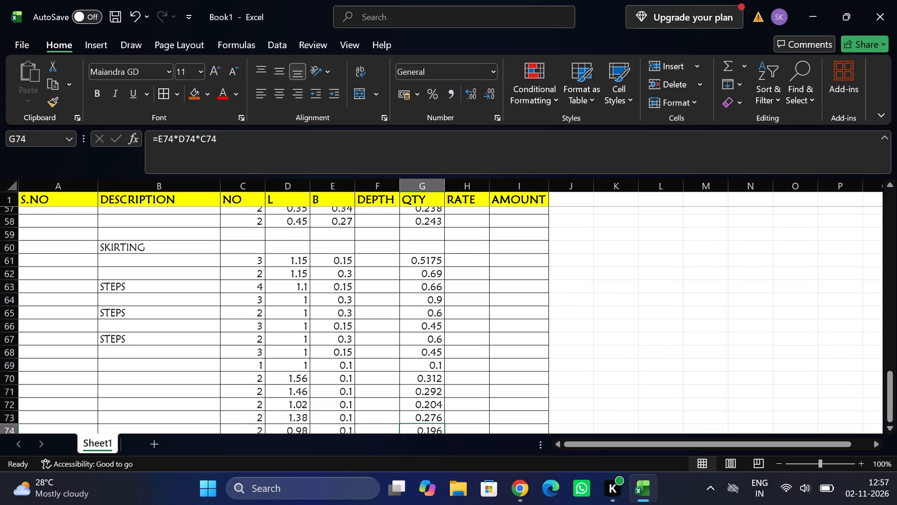
scroll(327, 382, "up", 1)
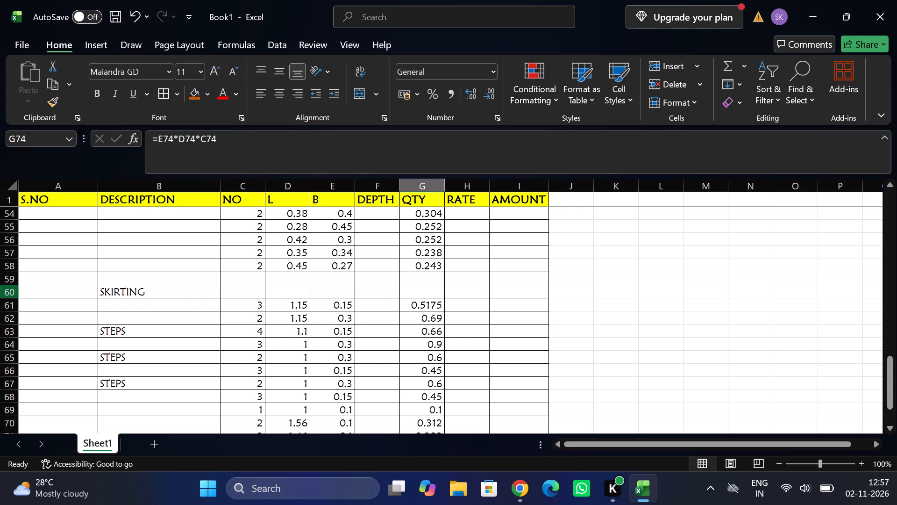
left_click(14, 291)
right_click(14, 291)
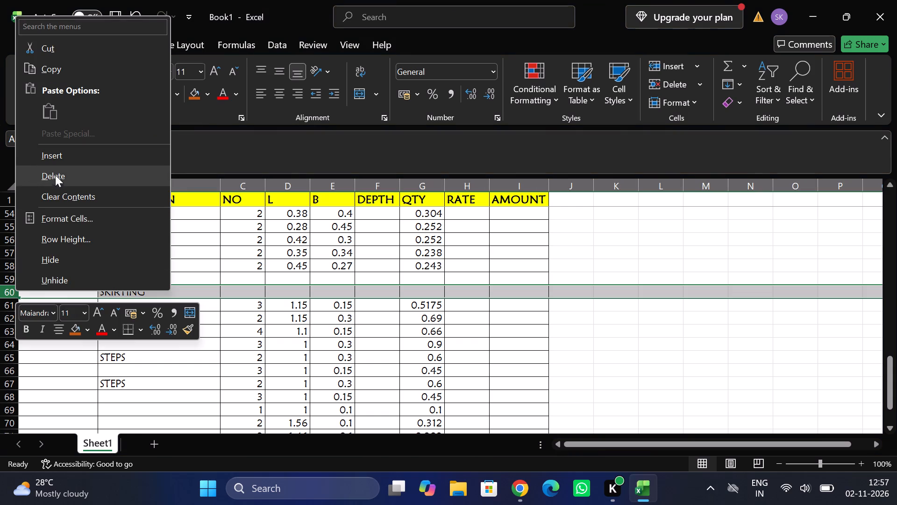
left_click(59, 161)
key("ctrl+y")
key("ctrl+y")
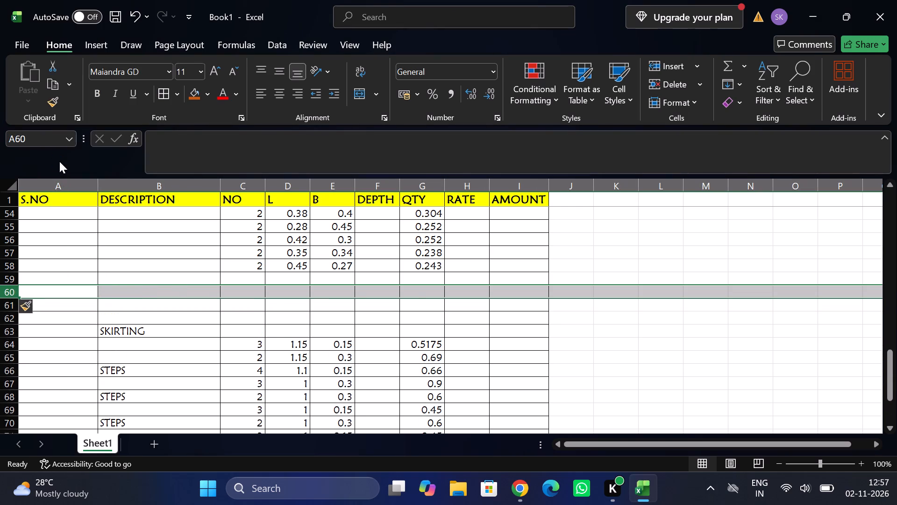
key("ctrl+y")
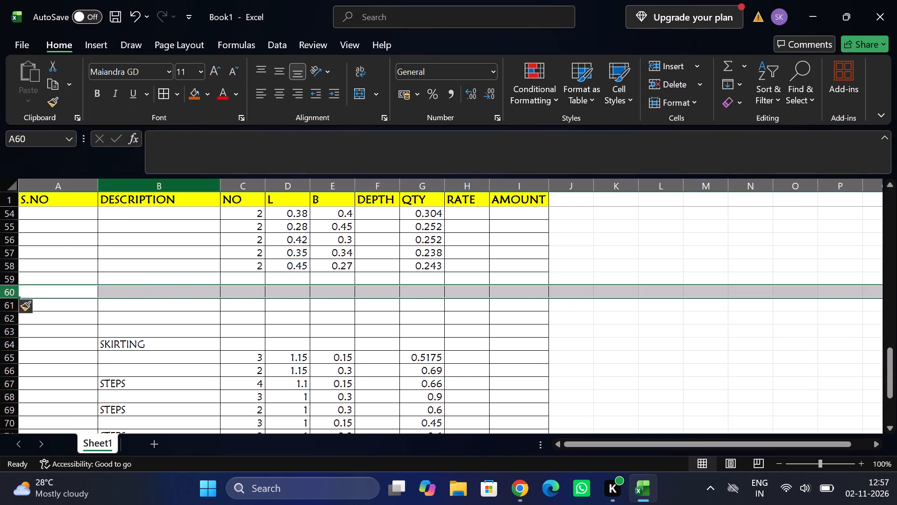
left_click(254, 274)
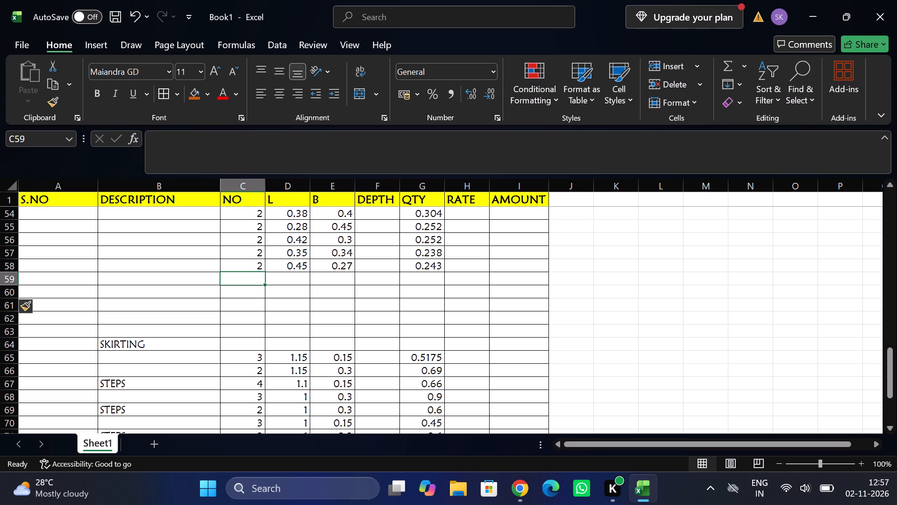
Enter a measurement in row 79 with NO 1, L 6.4 and B 0.4, filling the QTY formula down from the row above.
scroll(254, 274, "down", 1)
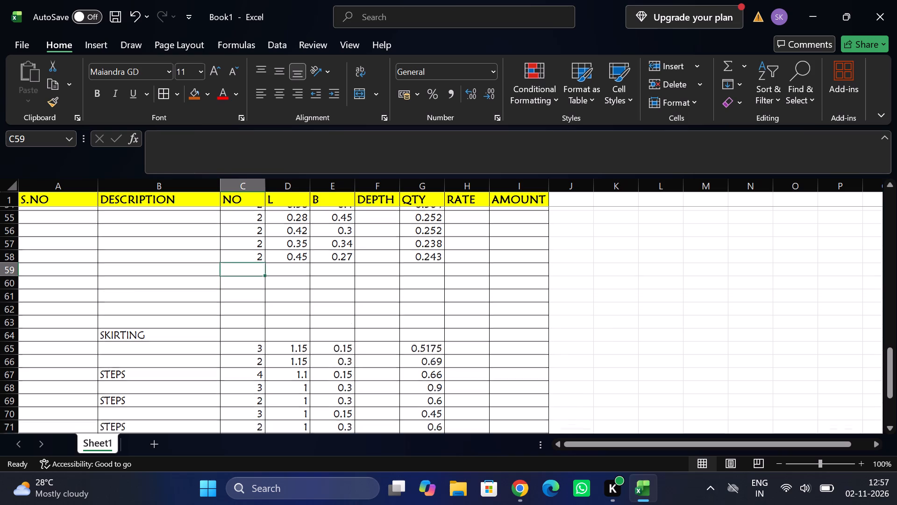
scroll(254, 274, "down", 1)
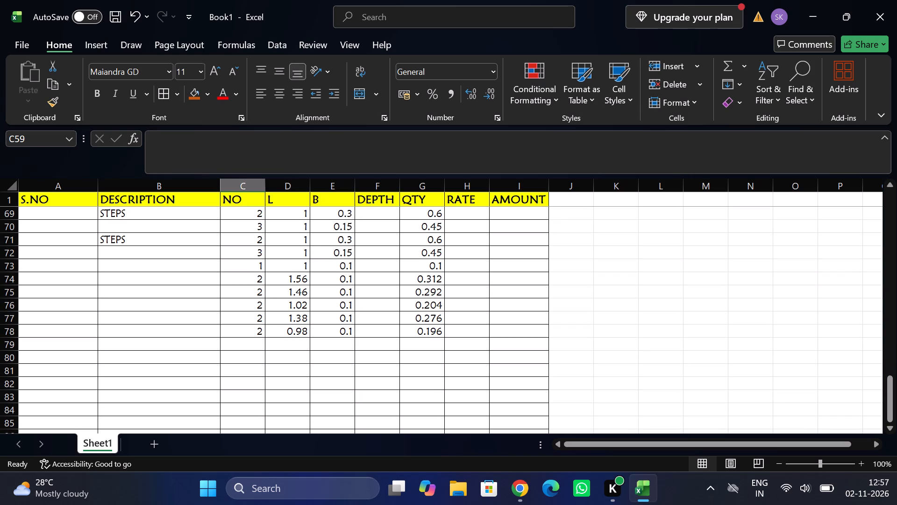
left_click(253, 344)
key("1")
key("Tab")
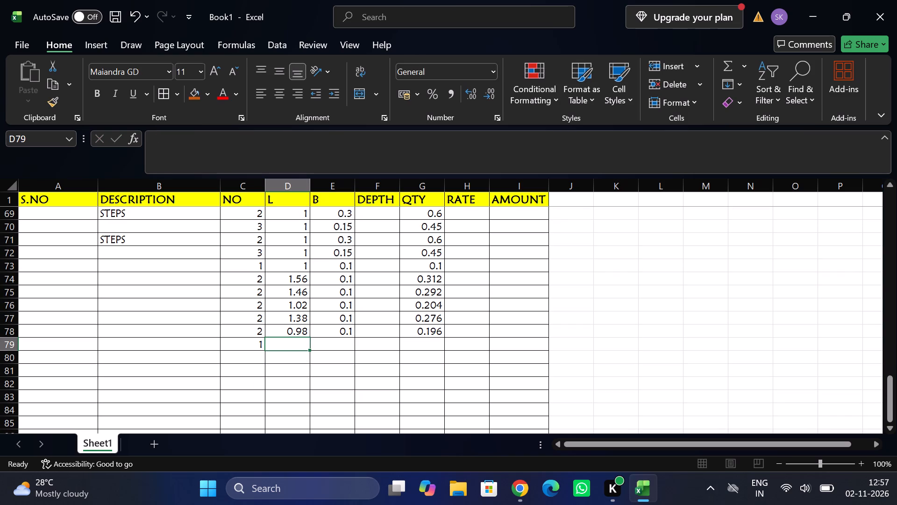
type("6.4")
key("Tab")
type("0.4")
key("Tab")
key("Tab")
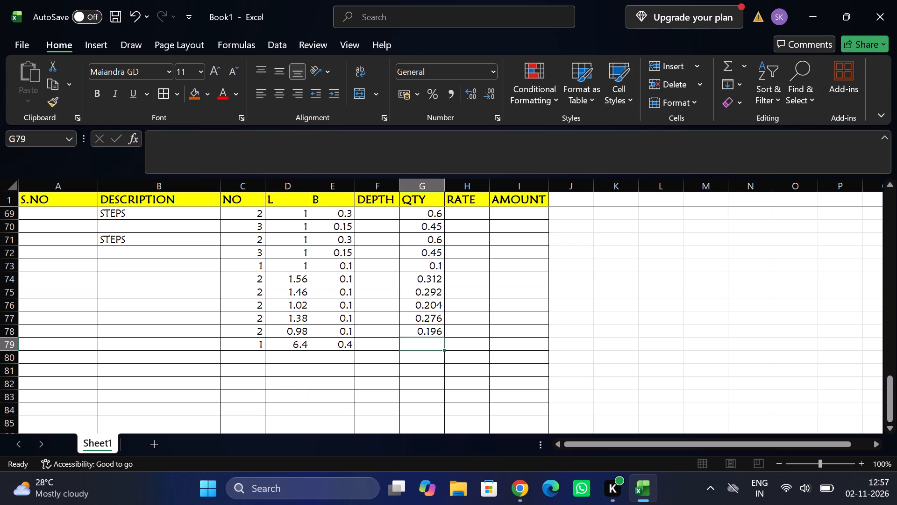
key("ctrl+d")
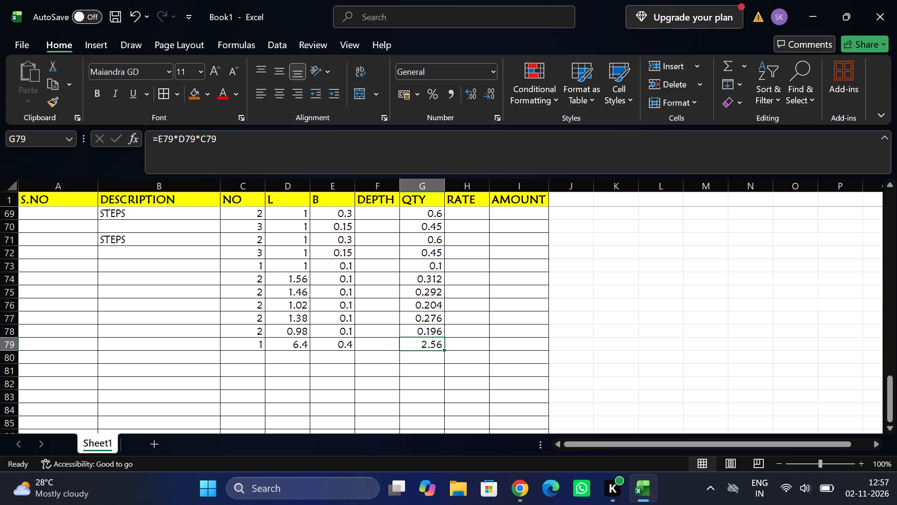
Enter a measurement in row 59, below the dhimmes entries, with NO 1, L 1.5 and B 0.1.
scroll(253, 344, "up", 2)
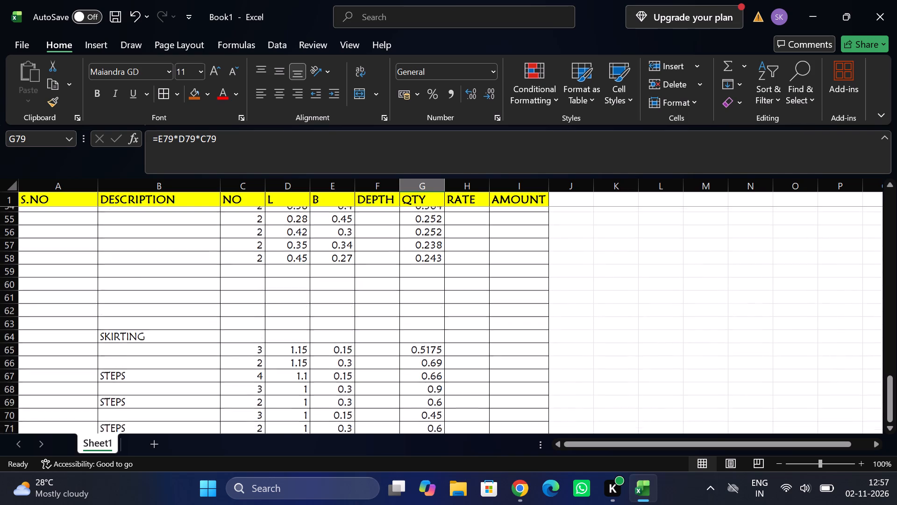
scroll(253, 344, "up", 2)
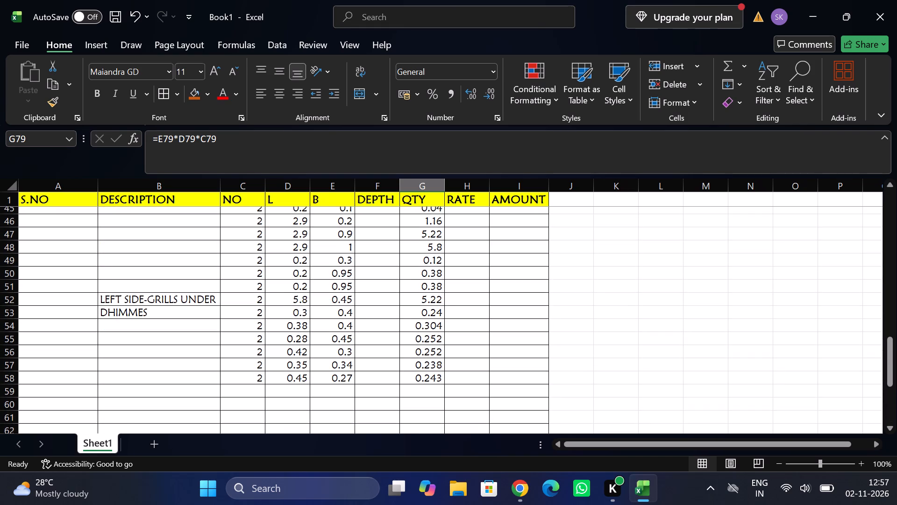
scroll(253, 344, "up", 2)
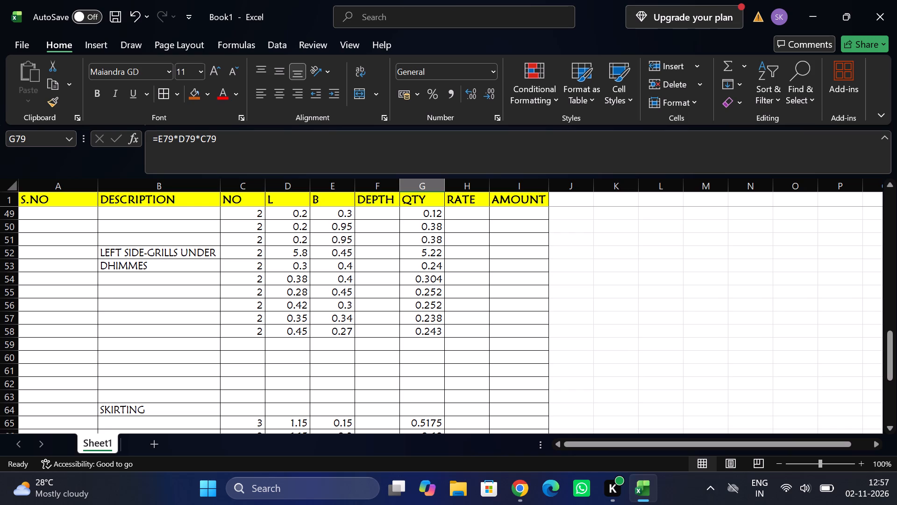
left_click(254, 342)
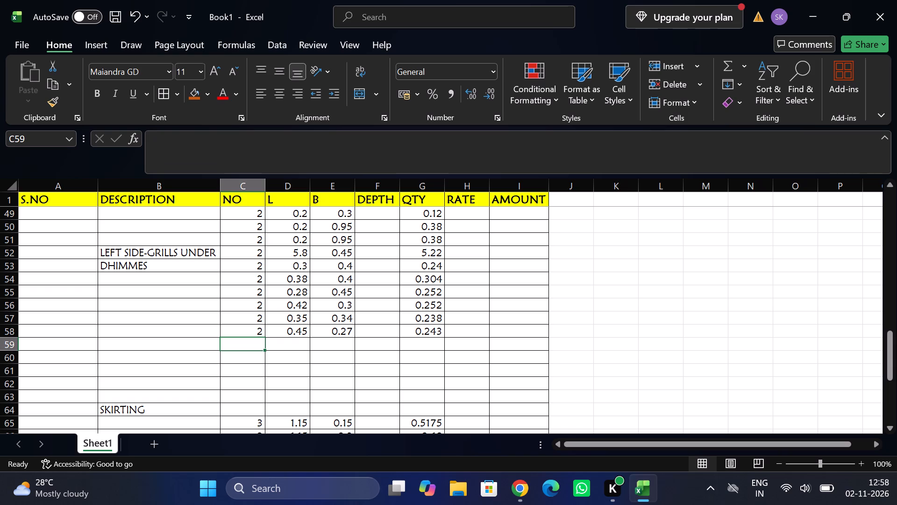
key("1")
key("Tab")
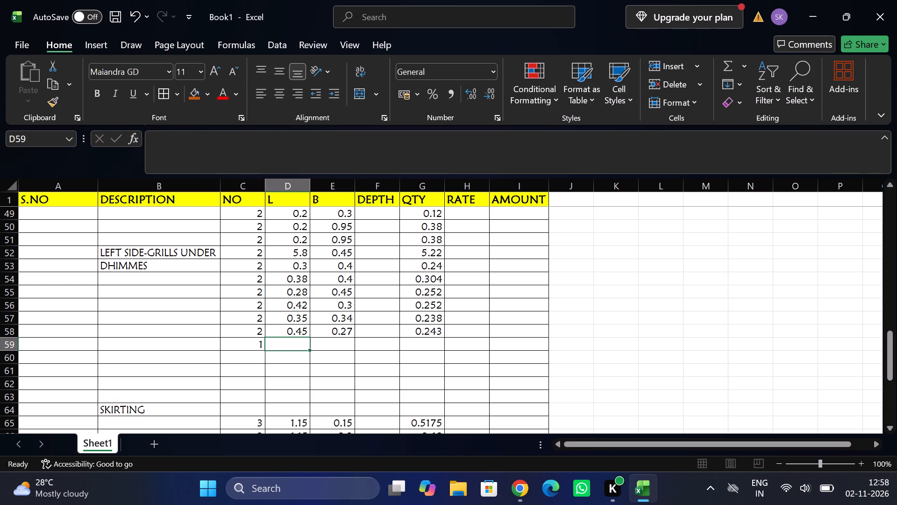
type("1.")
key("5")
key("Tab")
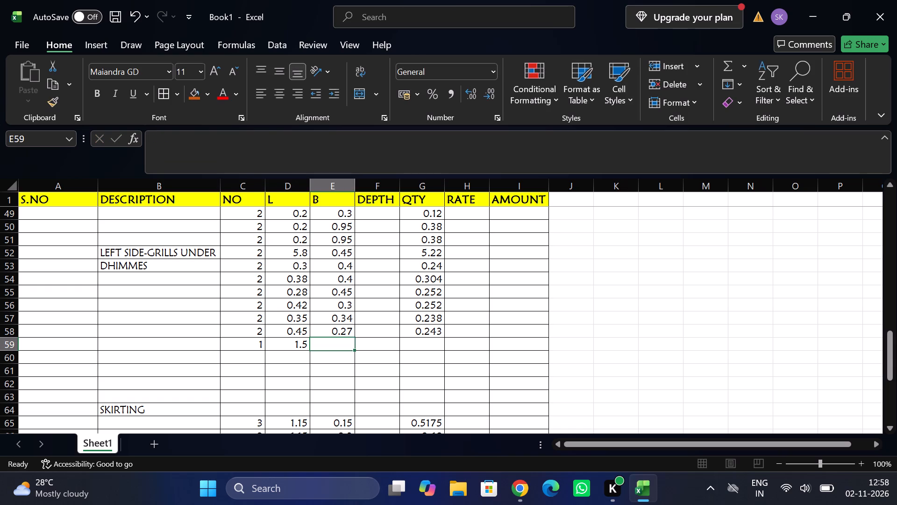
type("0.1")
key("Tab")
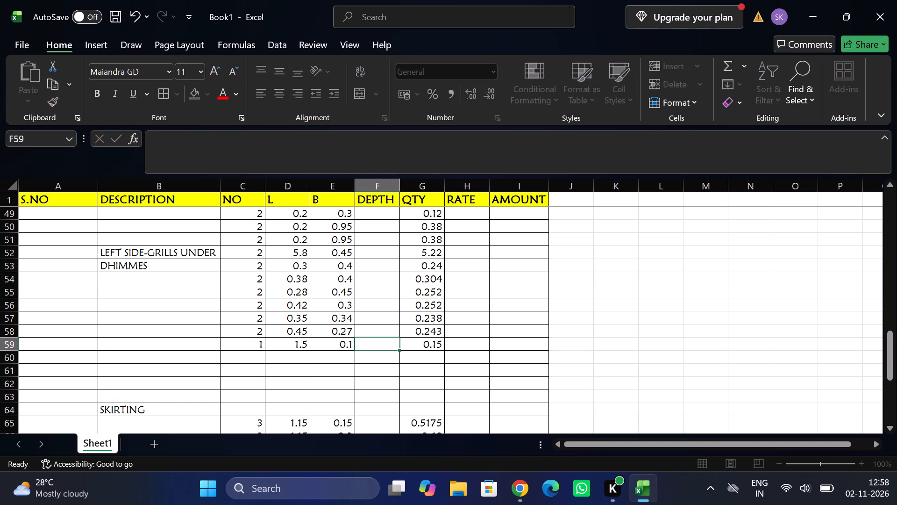
Enter a measurement in row 80 of the skirting section with NO 1, L 1.5 and B 0.2.
scroll(254, 342, "down", 4)
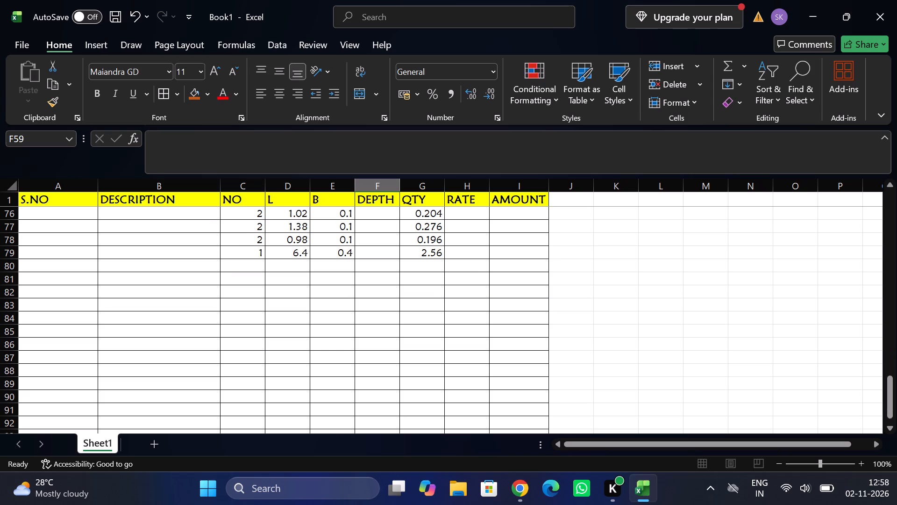
left_click(252, 265)
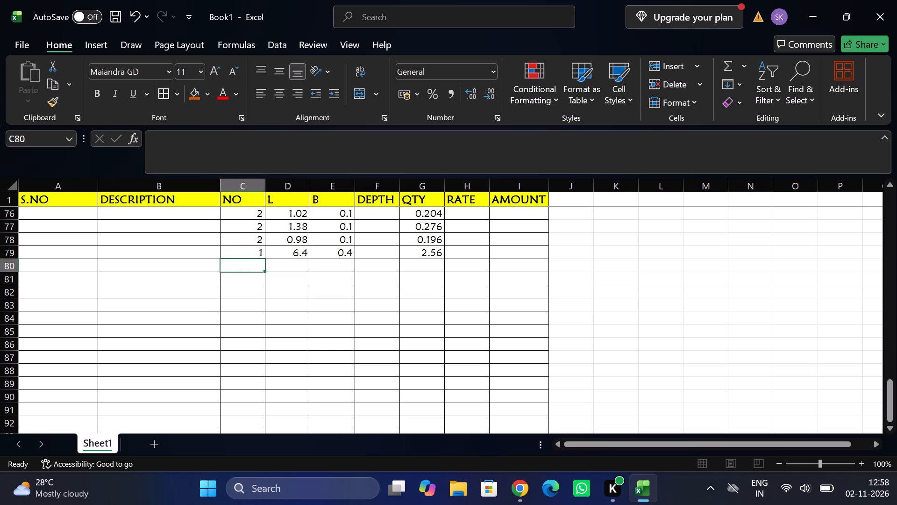
key("1")
key("Tab")
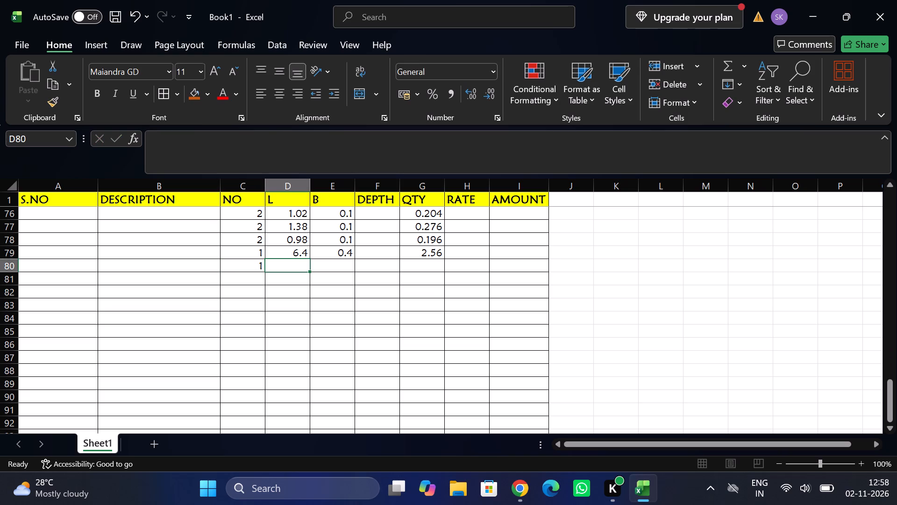
type("1.5")
key("Tab")
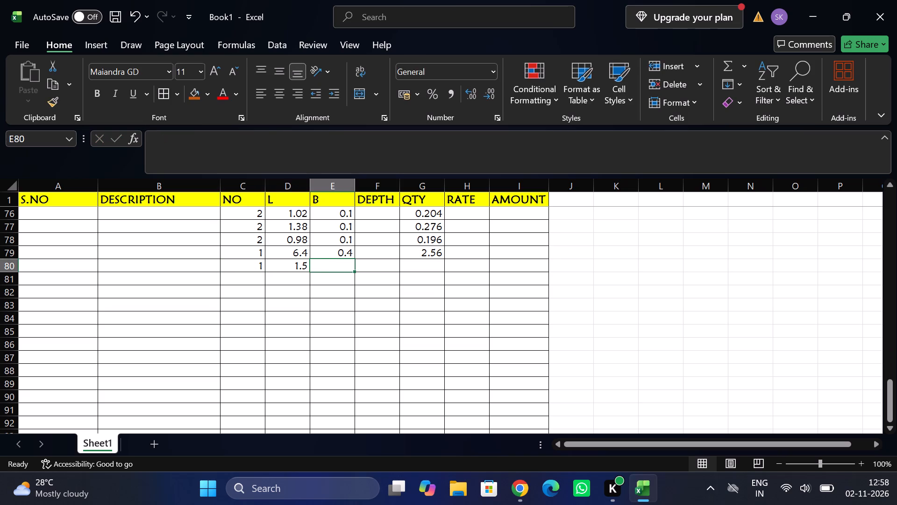
type("0.2")
key("Tab")
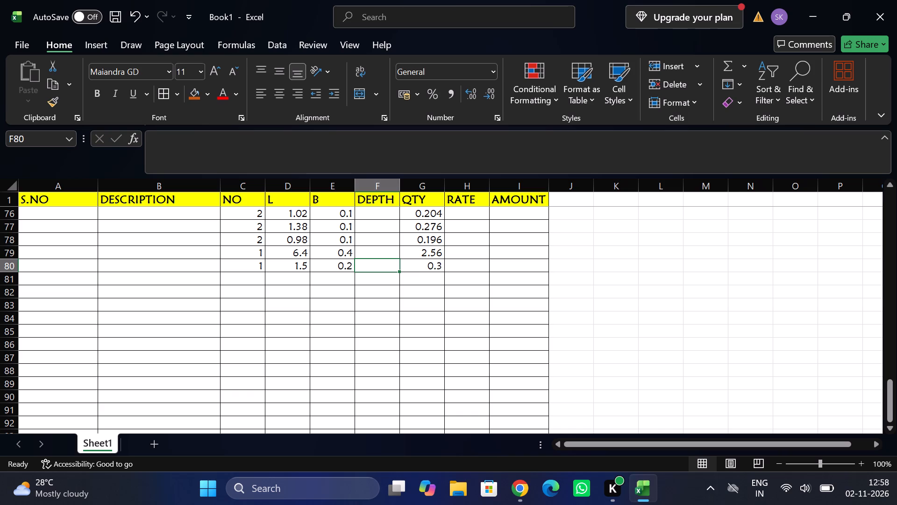
Add a STEPS SIDE entry in row 81 with NO 1, L =1.35+0.3+0.3 and B 0.1, filling the QTY formula down from row 80.
left_click(187, 277)
type("STEPS")
key("space")
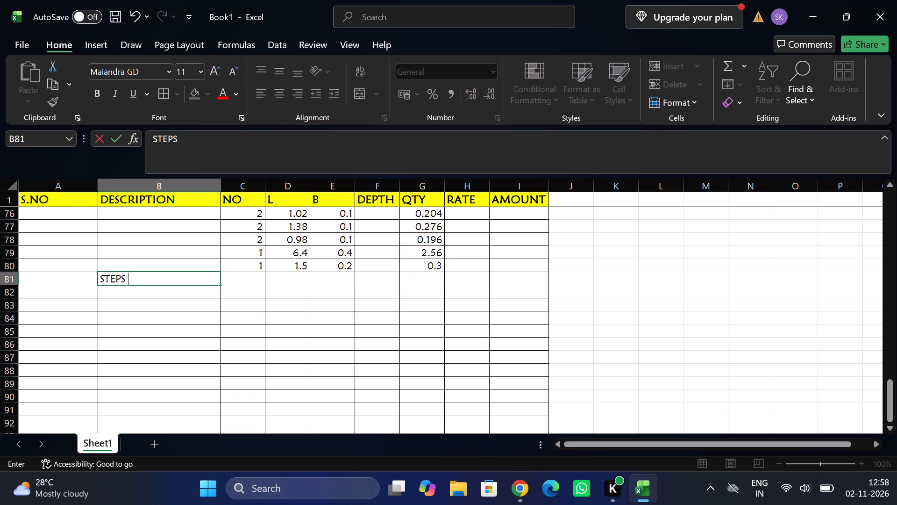
type("SIDE")
key("Tab")
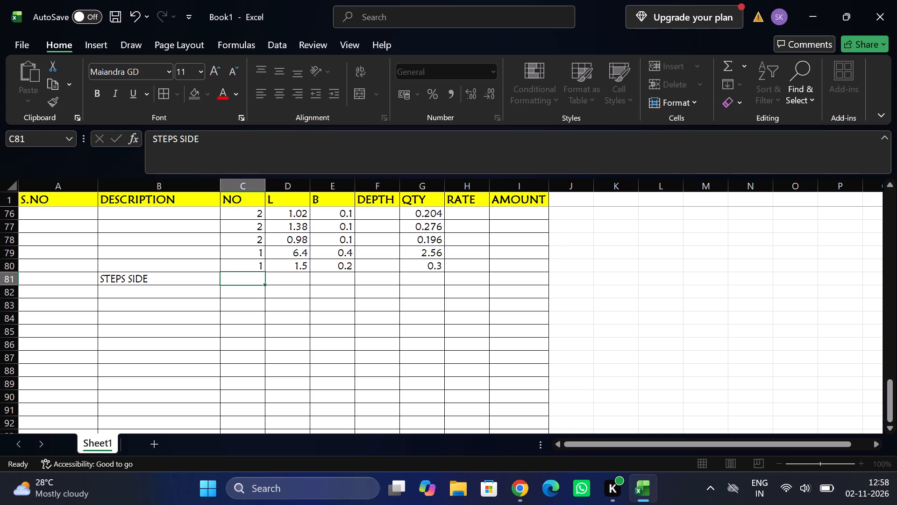
key("1")
key("Tab")
type("=1/")
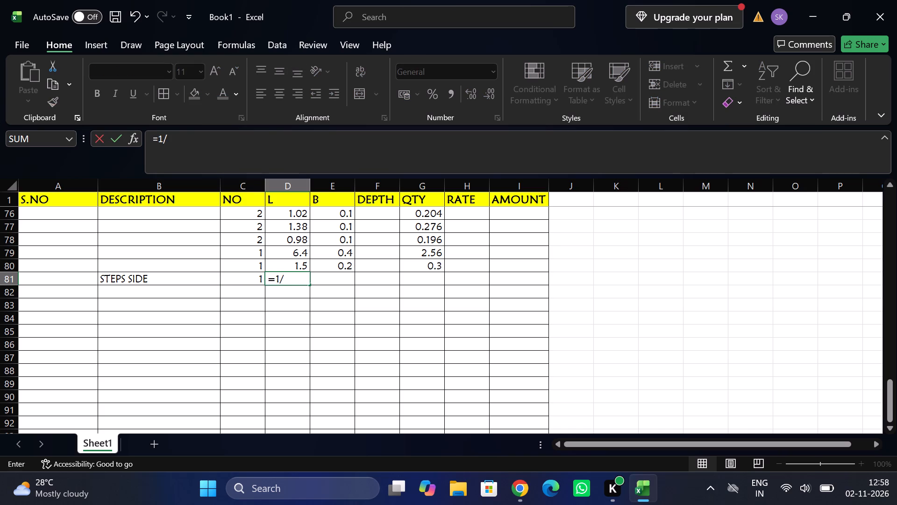
key("BackSpace")
type(".35")
type("+0.3+0,")
key("BackSpace")
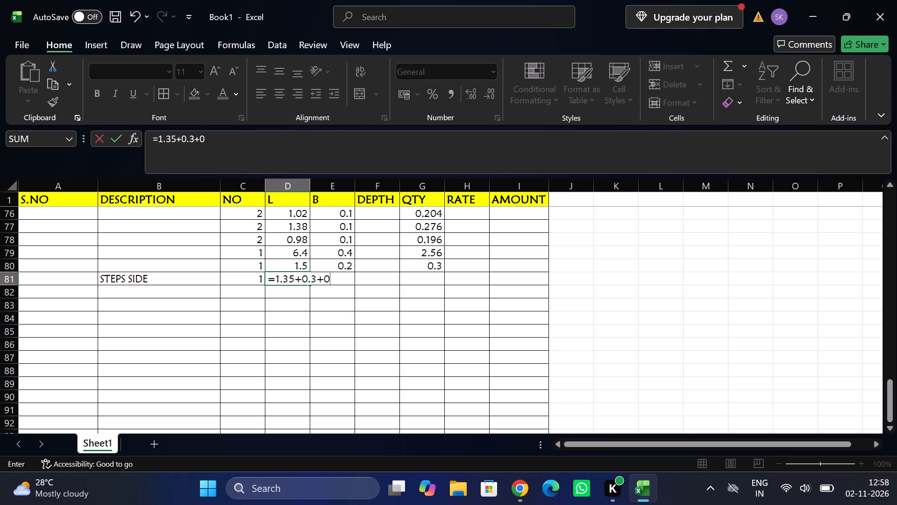
type(".3")
key("Tab")
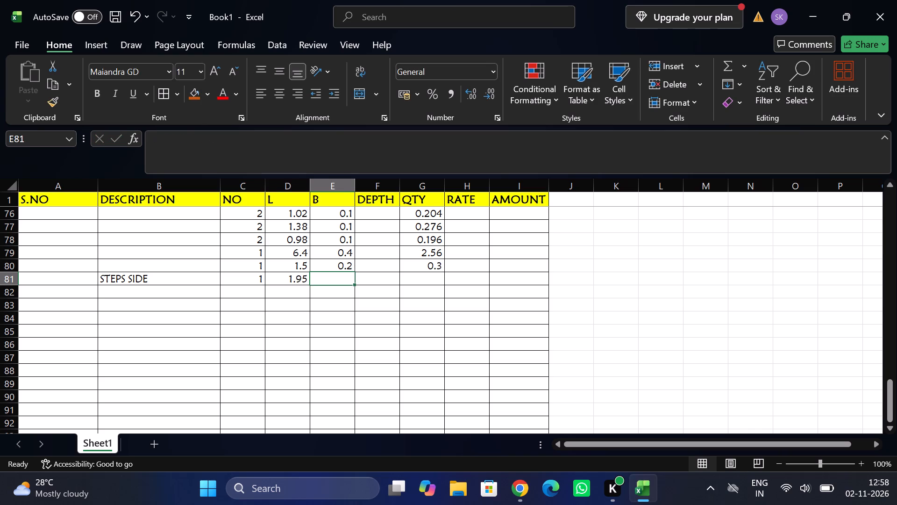
type("0.1")
key("Tab")
key("Tab")
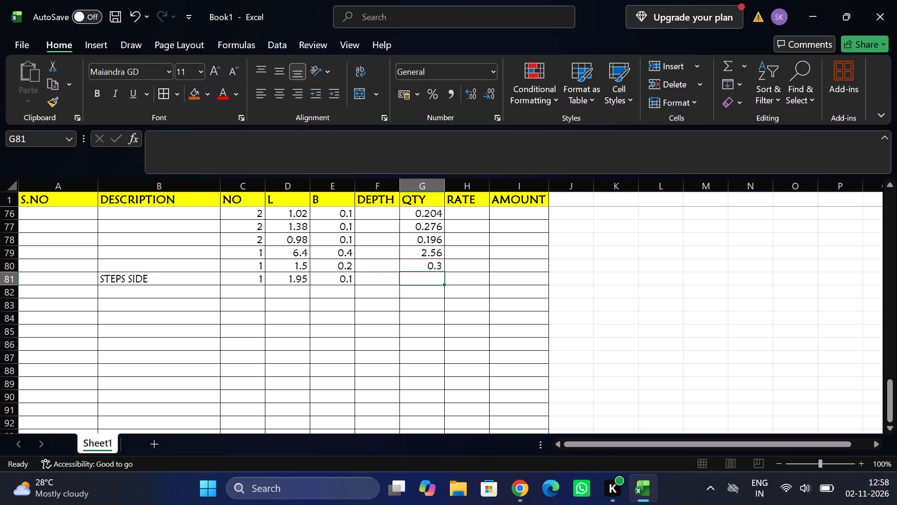
key("ctrl+d")
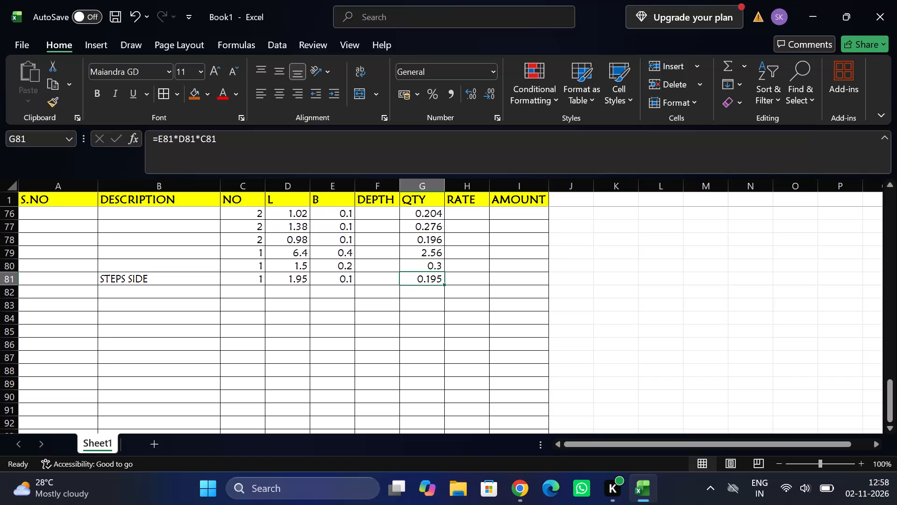
Enter a measurement in row 60, above the SKIRTING heading, with NO 1, L 1.35 and B 0.32.
scroll(241, 274, "up", 2)
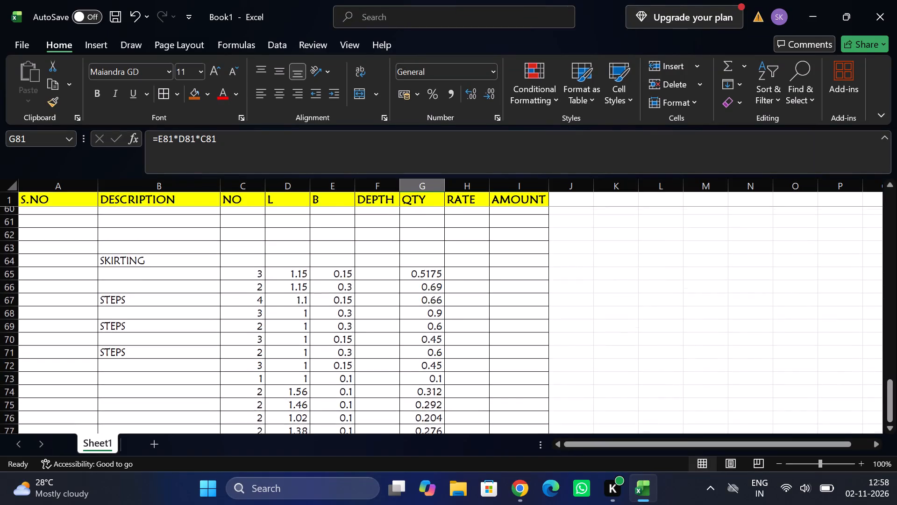
scroll(241, 274, "up", 1)
left_click(254, 275)
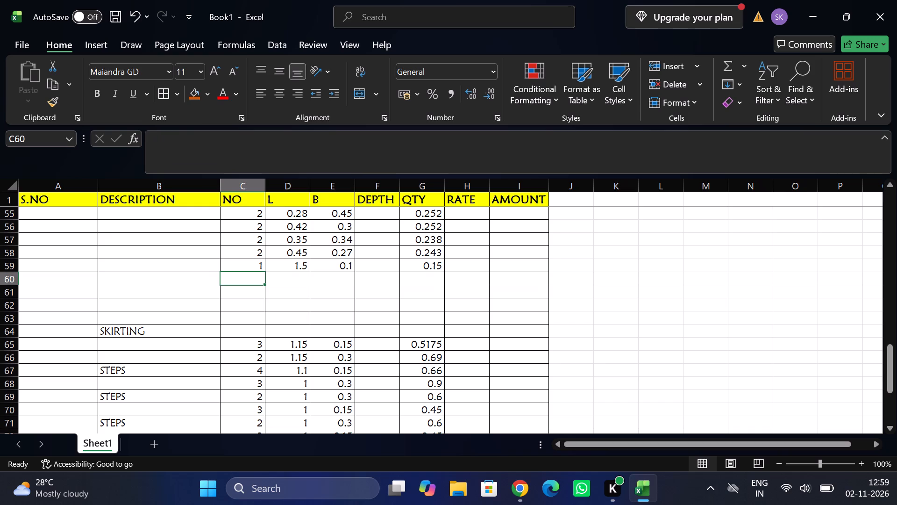
key("1")
key("Tab")
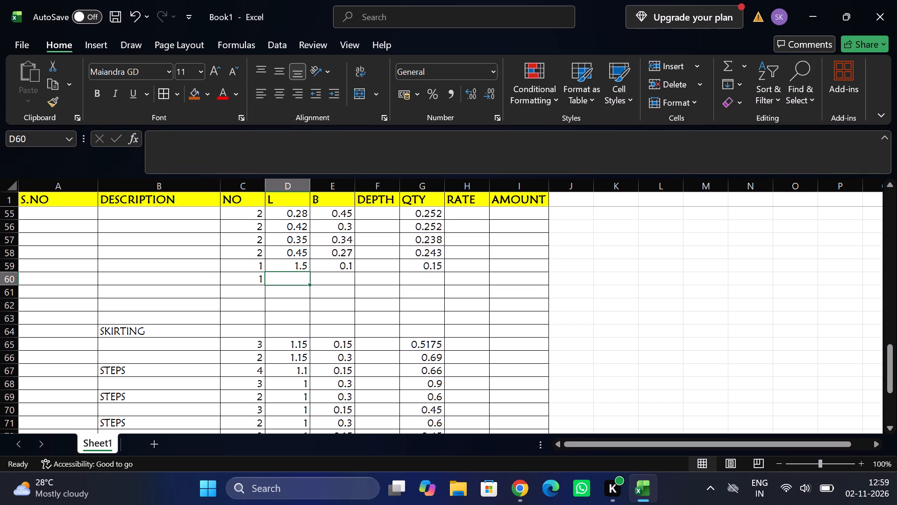
type("1.35")
key("Tab")
type("0.32")
key("Tab")
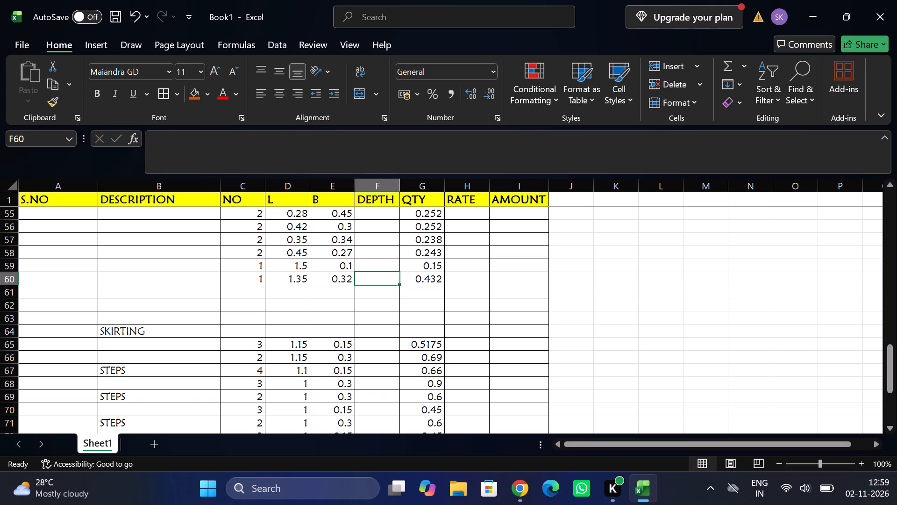
Enter a measurement in row 82 with NO 1, L 1.2 and B 0.1, filling the QTY formula down from the STEPS SIDE row.
scroll(254, 275, "down", 1)
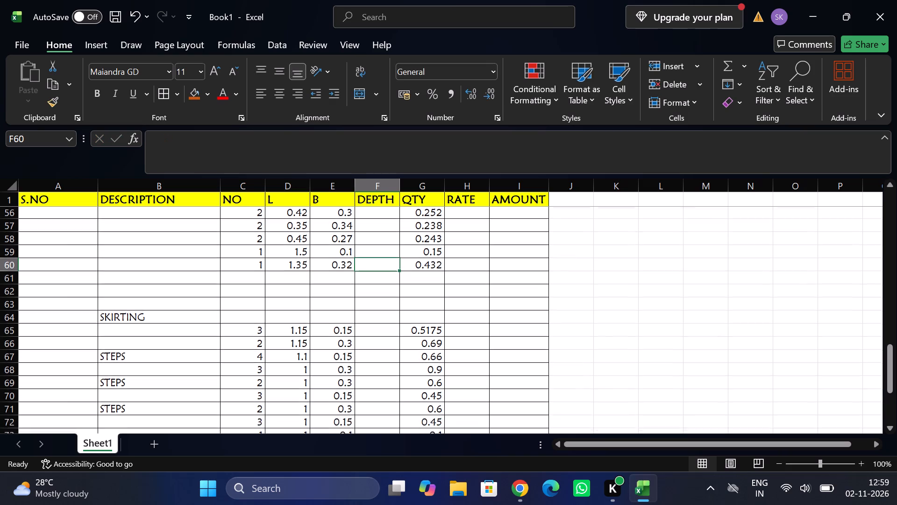
scroll(254, 275, "down", 2)
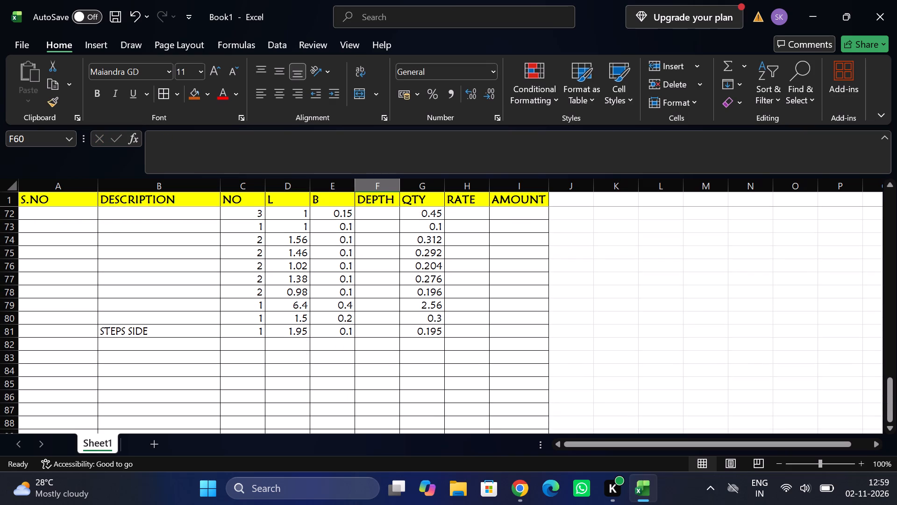
left_click(242, 344)
key("1")
key("Tab")
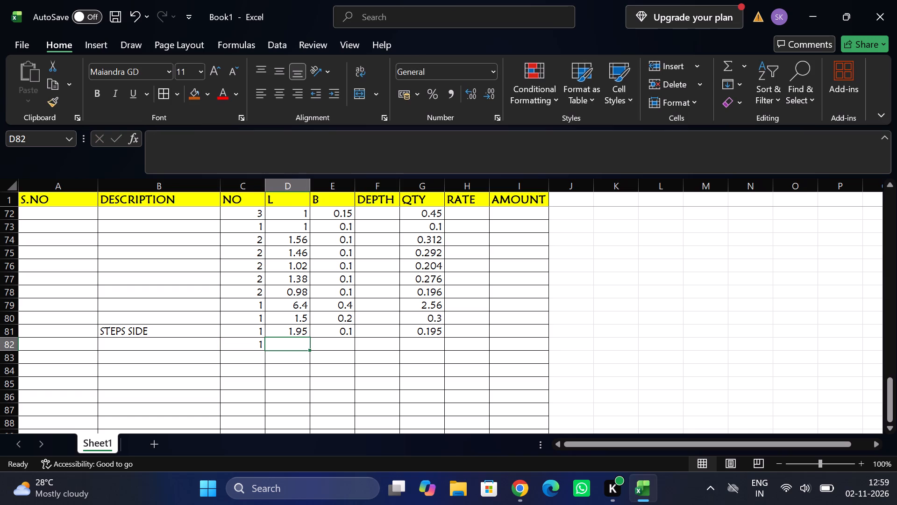
type("1.2")
key("Tab")
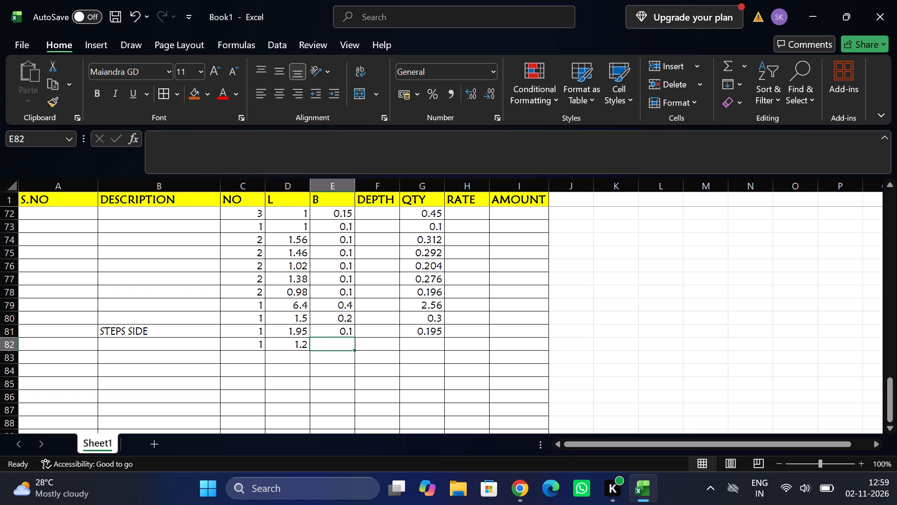
type("0.1")
key("Tab")
key("Tab")
key("ctrl+d")
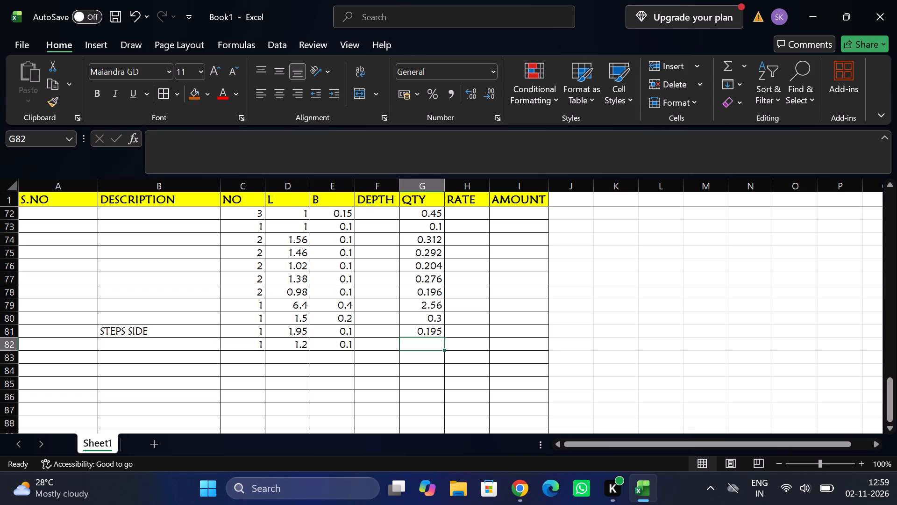
Enter a measurement in row 61, above the SKIRTING heading, with NO 1, L 1 and B 0.45.
scroll(242, 344, "up", 1)
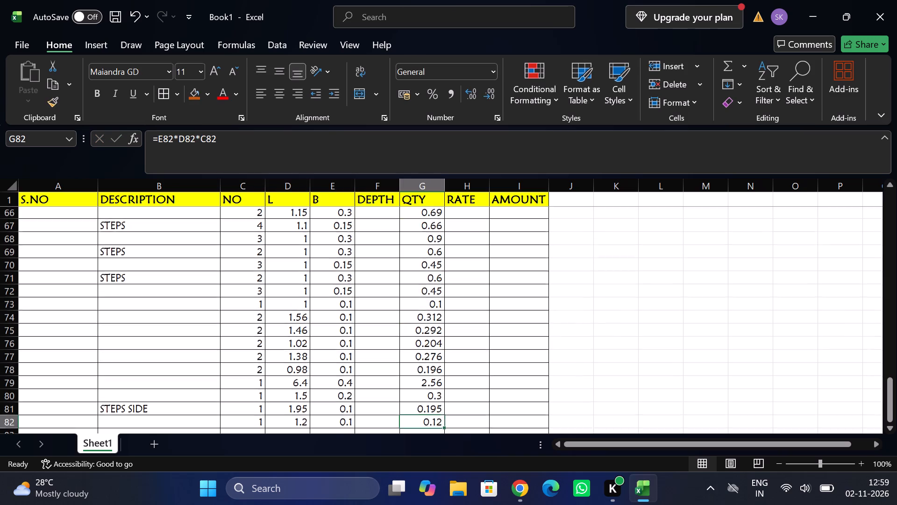
scroll(242, 344, "up", 1)
left_click(245, 343)
key("1")
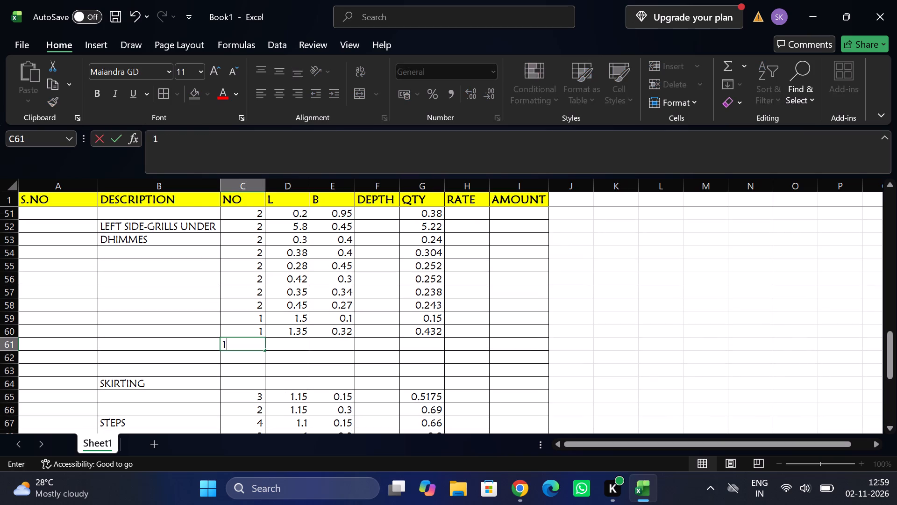
key("Tab")
key("1")
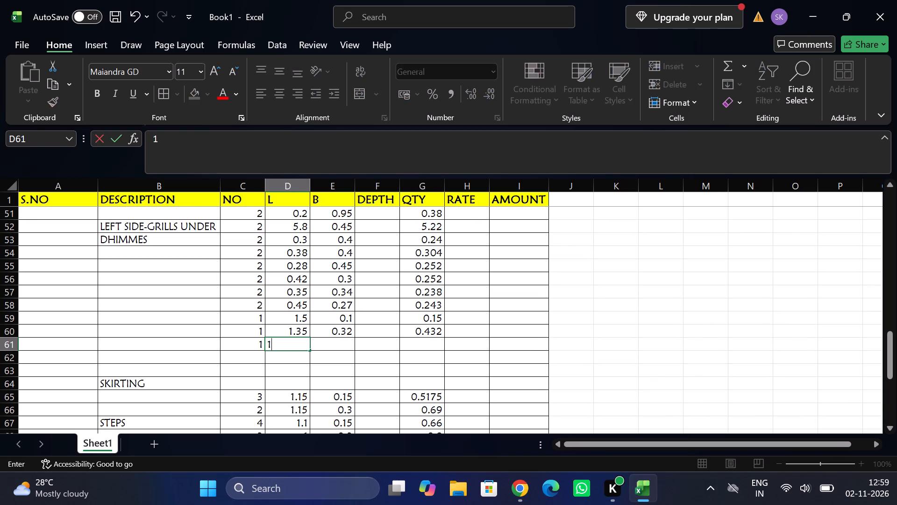
key("Tab")
type("0.45")
key("Tab")
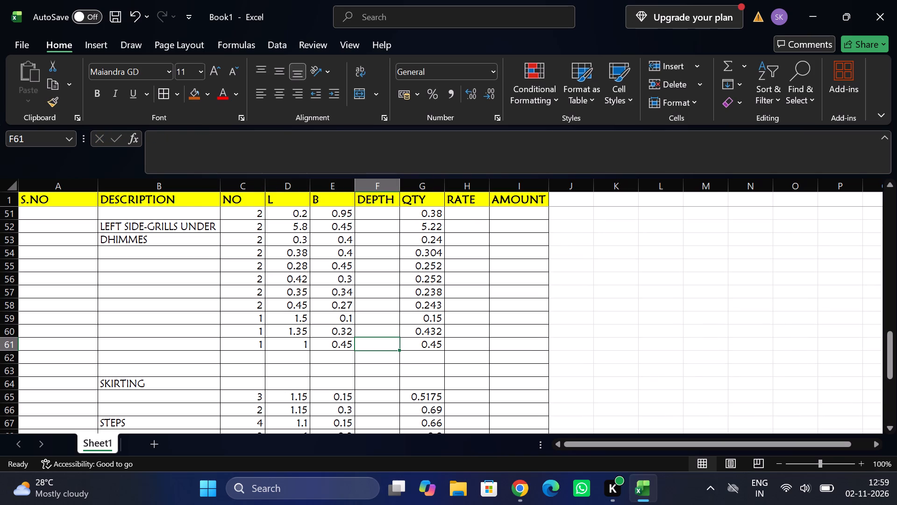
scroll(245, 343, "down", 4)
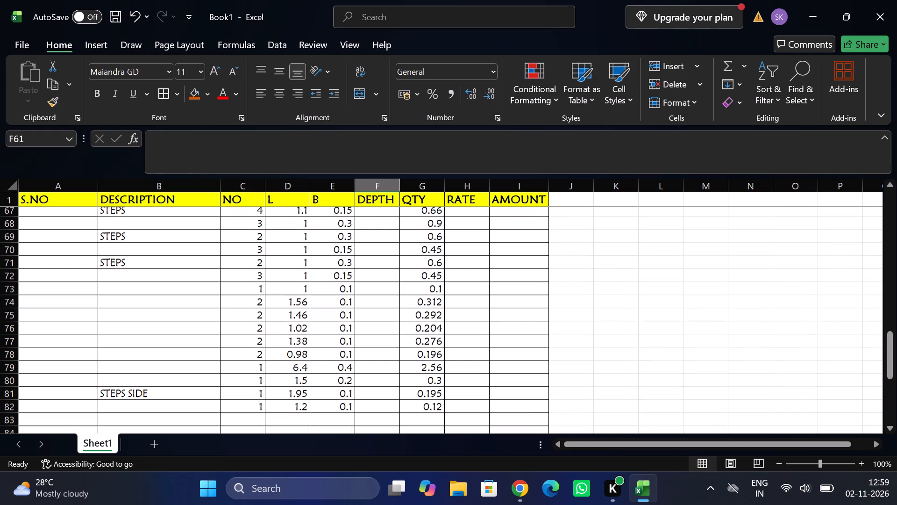
Enter a measurement in row 83, at the end of the STEPS SIDE entries, with NO 1, L 8.7 and B 0.25.
scroll(245, 343, "down", 2)
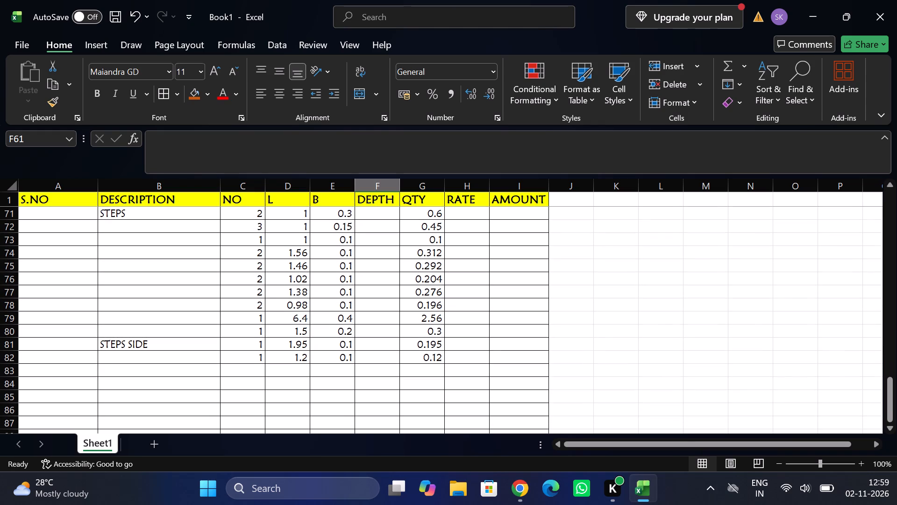
left_click(245, 373)
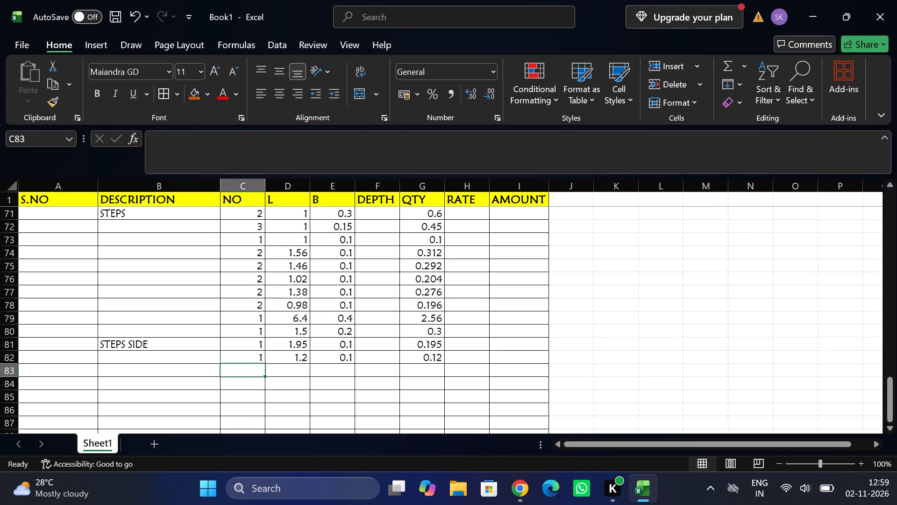
key("1")
key("Tab")
type("8.7")
key("Tab")
type("0.")
type("25")
key("Tab")
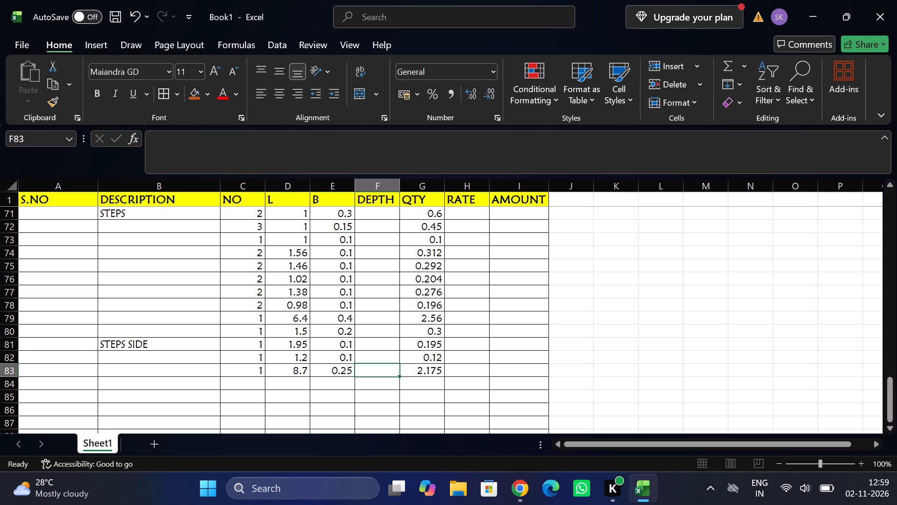
Enter a measurement in row 62, above the SKIRTING heading, with NO 1, L 8.7 and B 0.125.
scroll(245, 373, "up", 2)
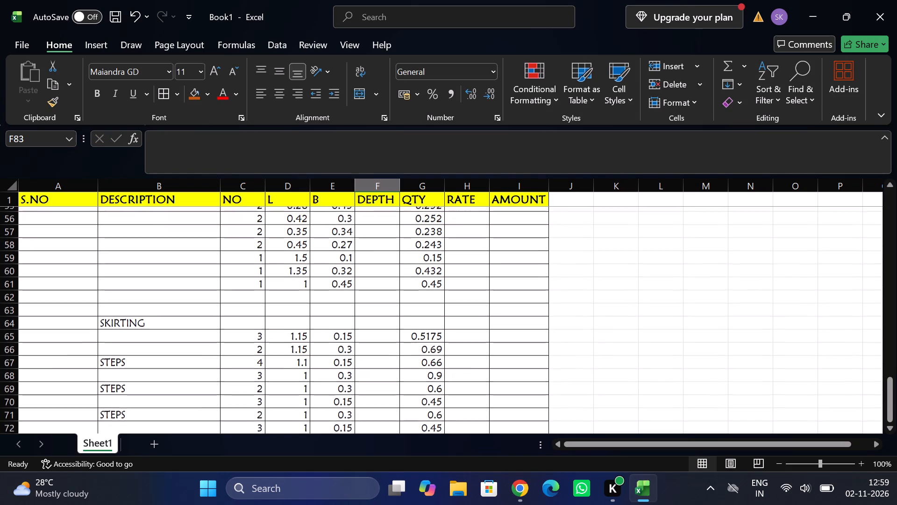
left_click(259, 307)
key("1")
key("Tab")
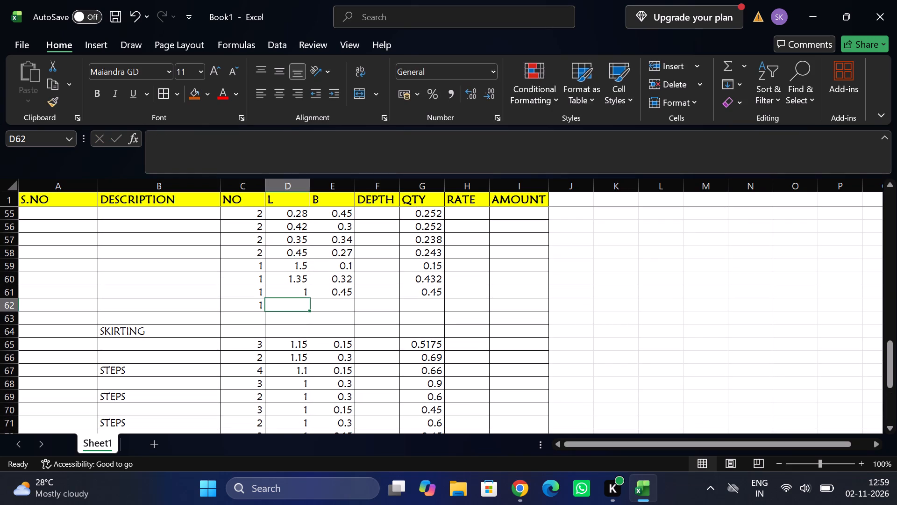
type("8.7")
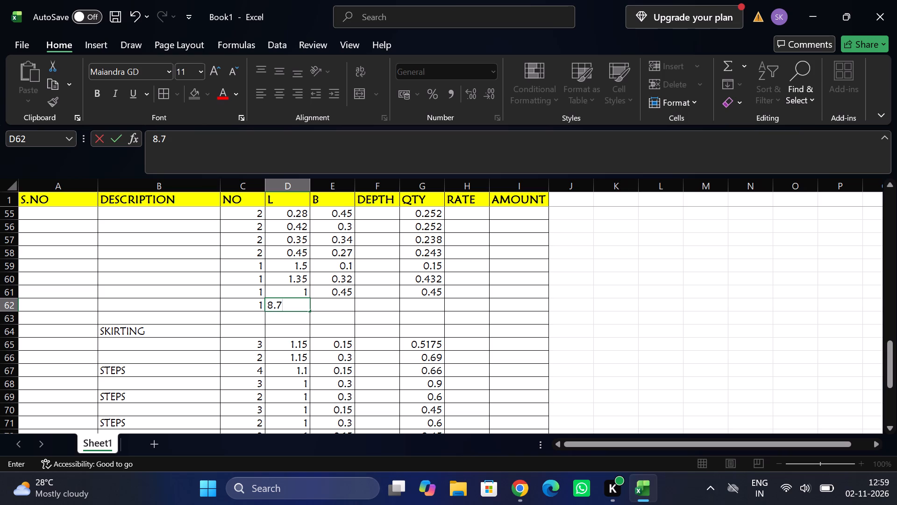
key("Tab")
type("0.12")
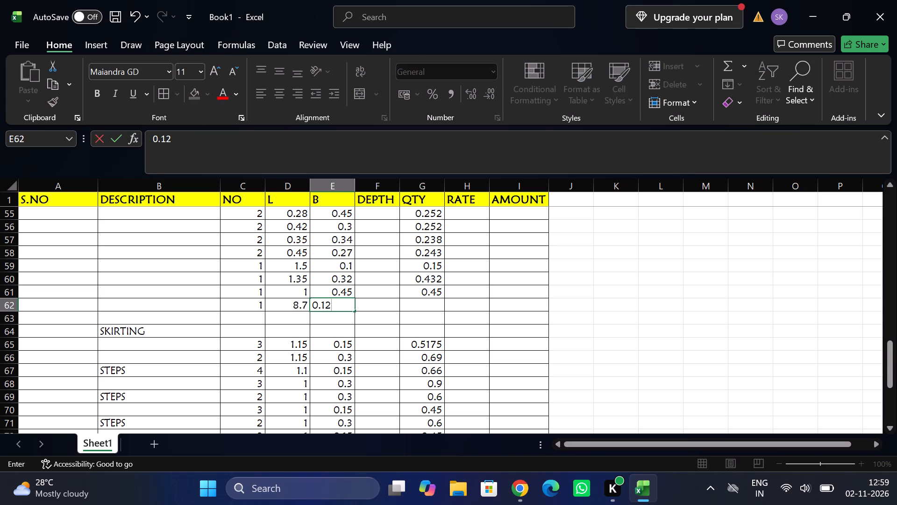
key("BackSpace")
key("BackSpace")
type("125")
key("Tab")
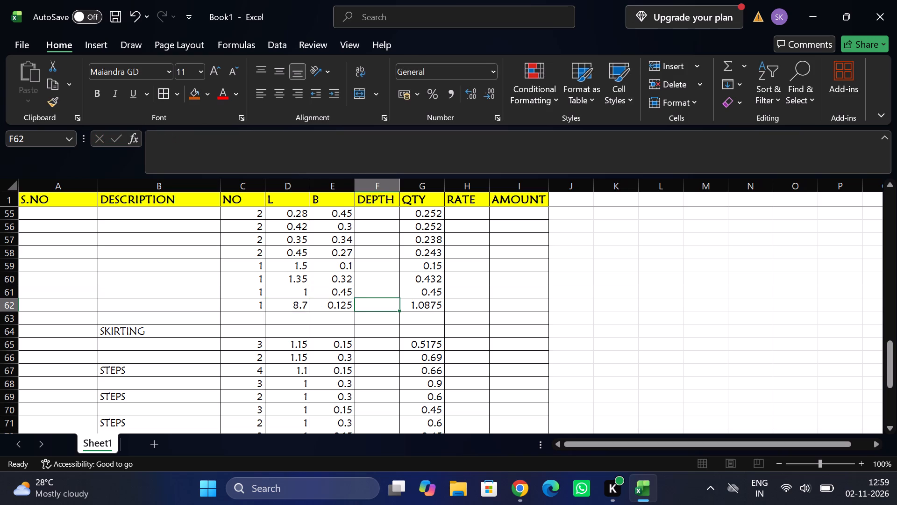
Insert four blank rows directly above the SKIRTING heading in row 64.
scroll(259, 307, "down", 1)
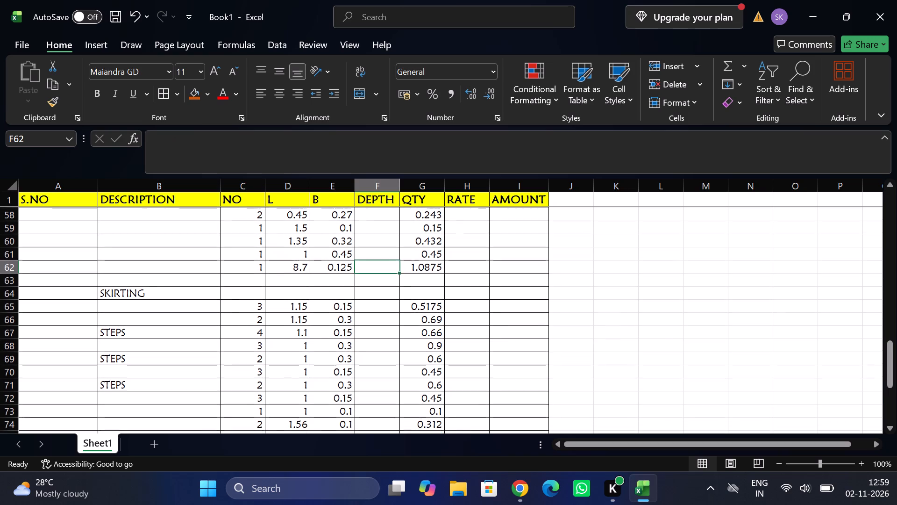
scroll(259, 307, "down", 1)
left_click(15, 289)
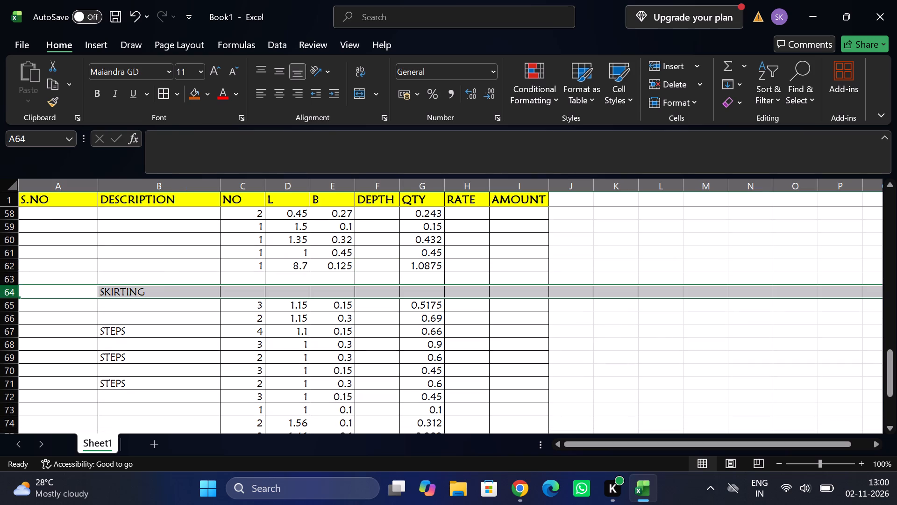
right_click(15, 289)
left_click(67, 154)
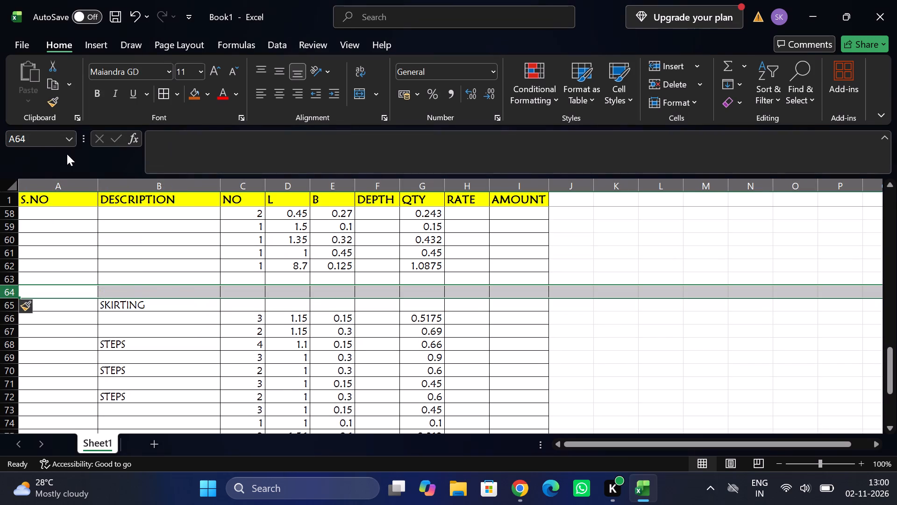
key("ctrl+y")
key("ctrl+y")
key("ctrl+y")
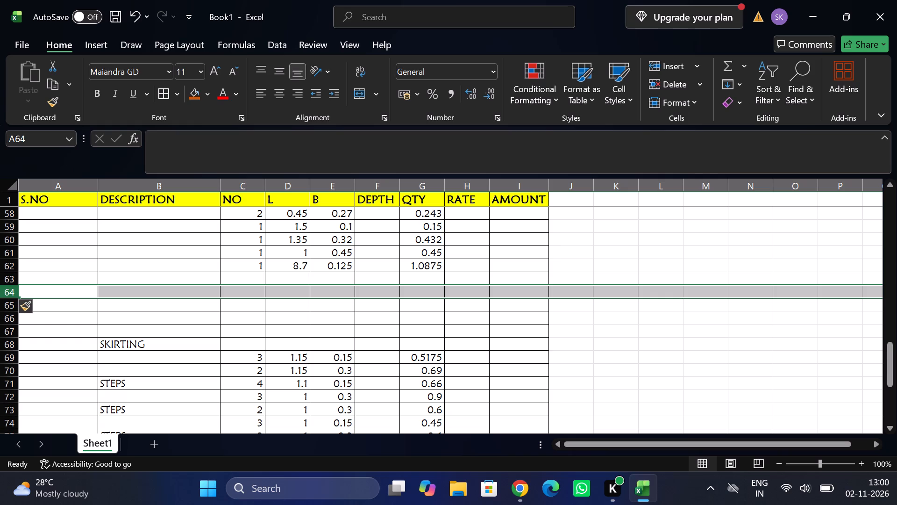
Enter a measurement in row 63 with NO 1, L 4.5 and B =(0.1+0.05)/2, filling the QTY formula down from row 62.
left_click(251, 279)
key("1")
key("Tab")
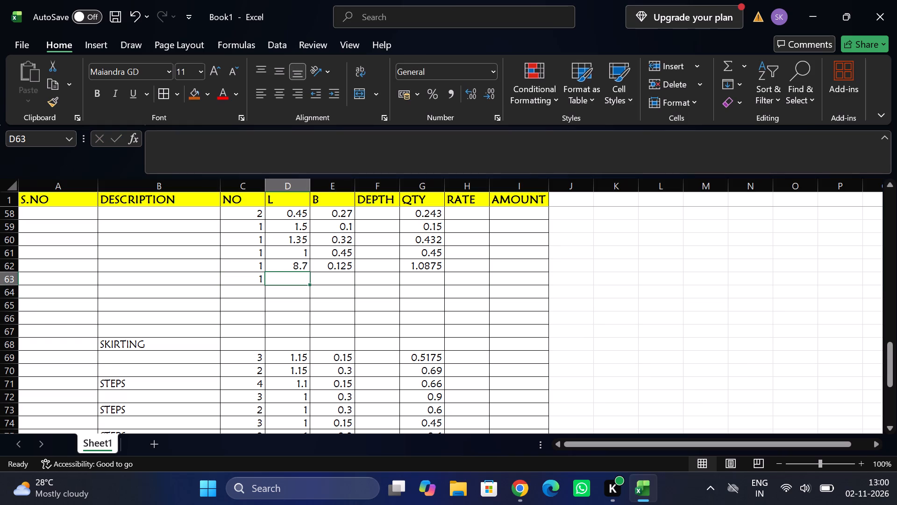
type("4.5")
key("Tab")
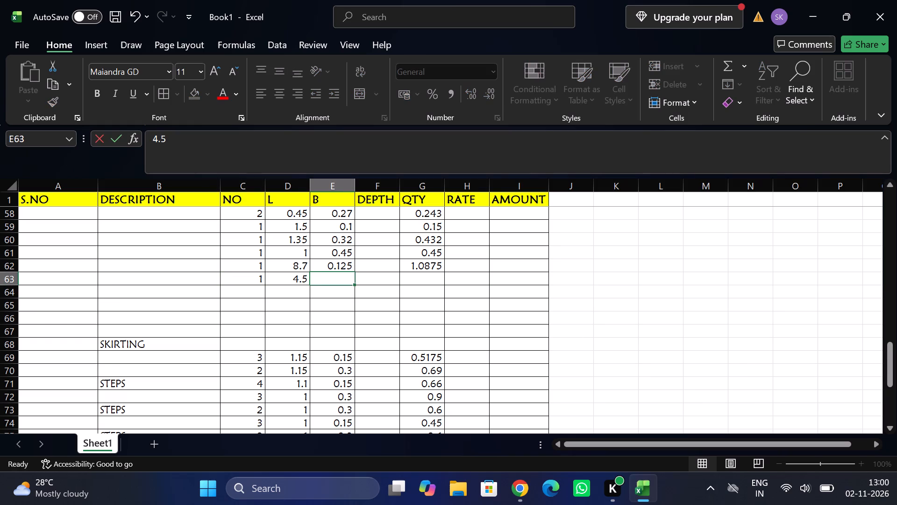
key("equal")
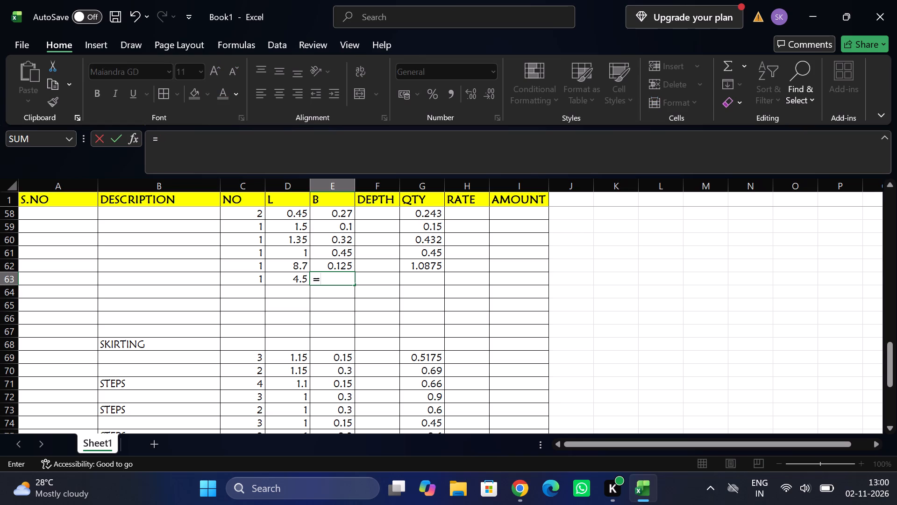
type("(0.")
key("1")
type("+0.05")
key("shift+parenright")
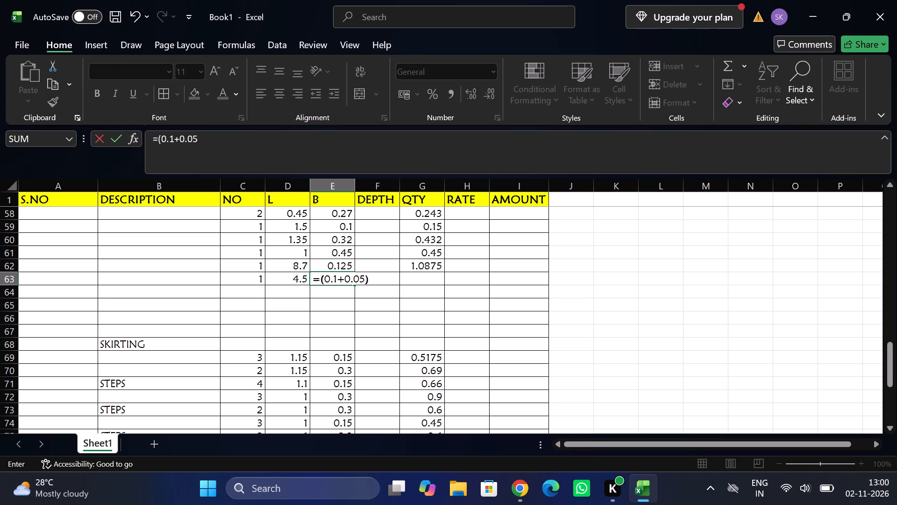
type("/2")
key("Return")
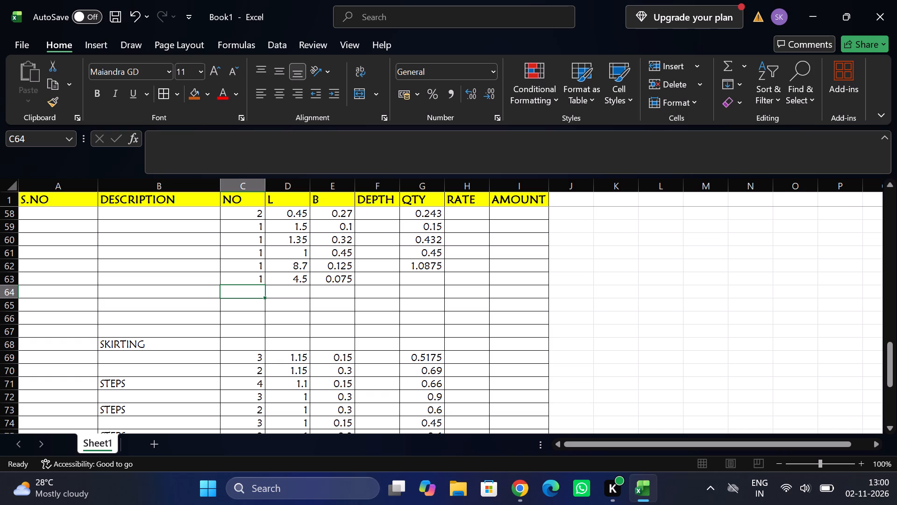
left_click(407, 280)
key("ctrl+d")
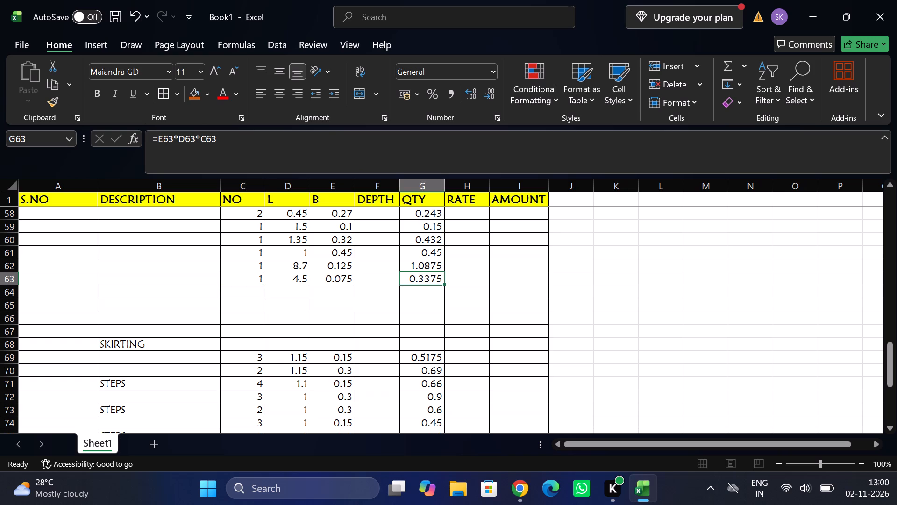
Enter a measurement in row 88, below the last STEPS SIDE entries, with NO 1, L 4.5 and B 0.15.
scroll(407, 280, "down", 3)
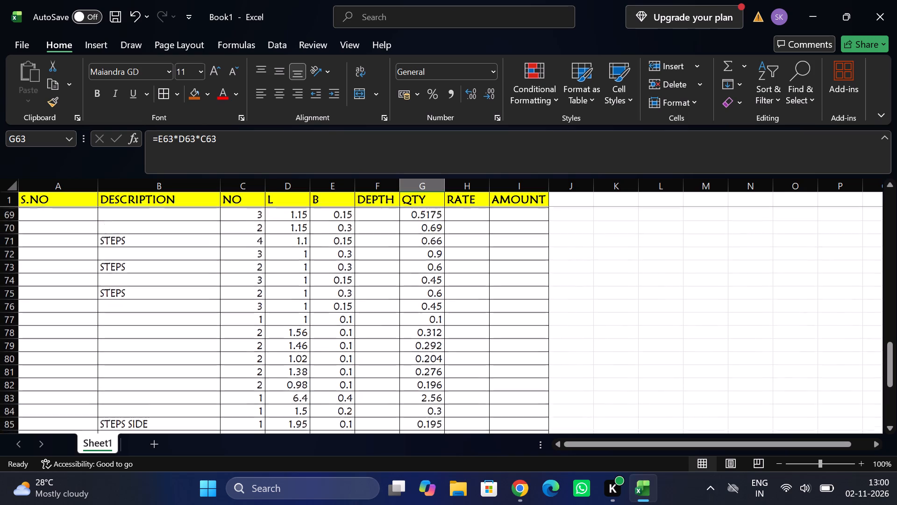
scroll(407, 280, "down", 1)
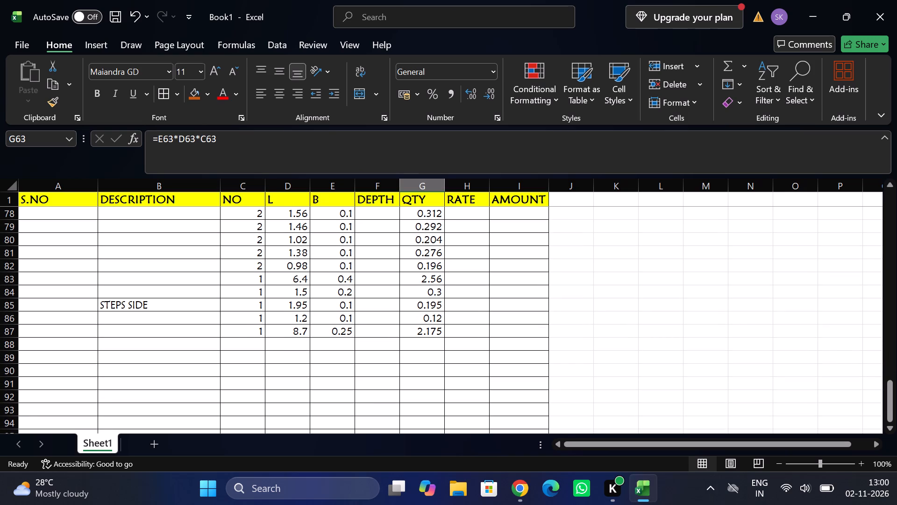
left_click(260, 344)
key("1")
key("Tab")
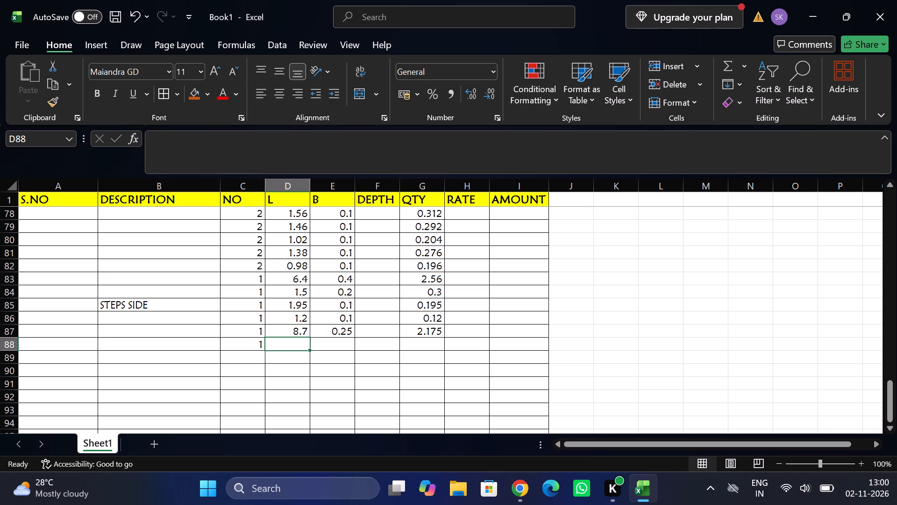
type("4.5")
key("Tab")
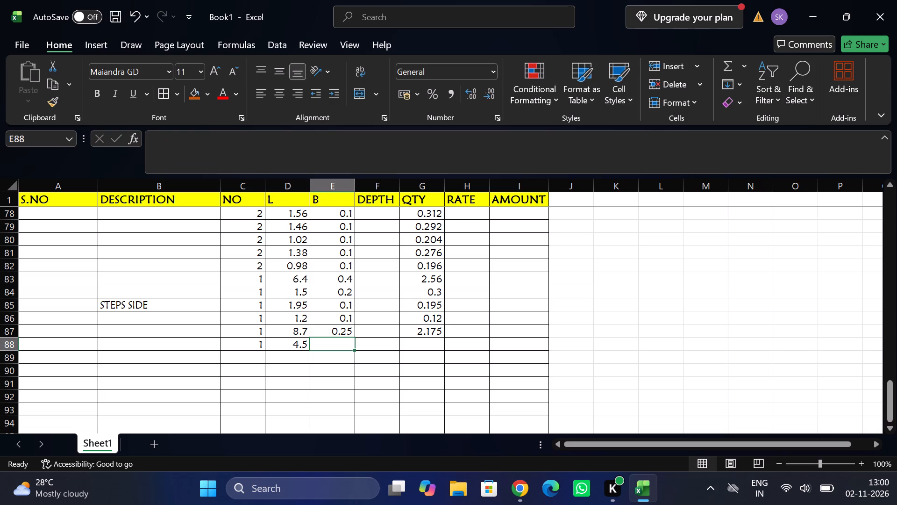
type("0.15")
key("Tab")
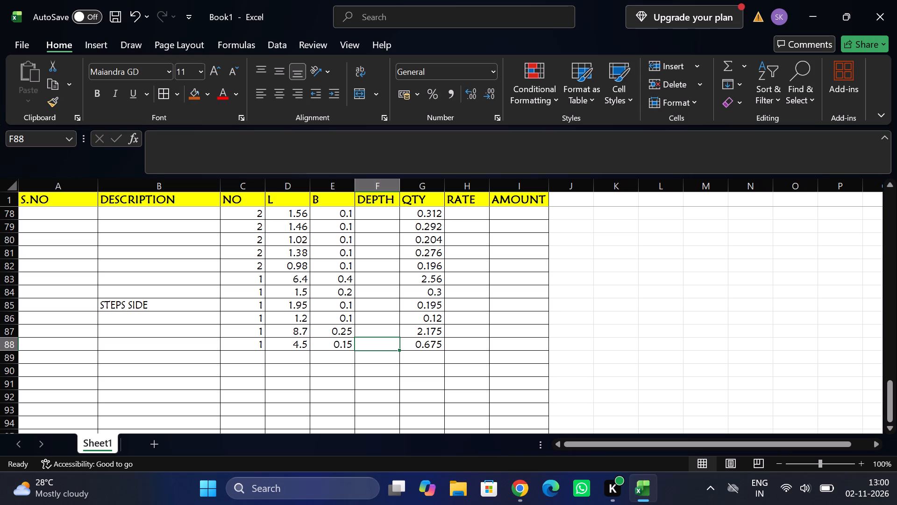
Label the row 88 measurement BACK SIDE in the DESCRIPTION column.
left_click(178, 342)
type("BACK SDI")
key("BackSpace")
key("equal")
key("BackSpace")
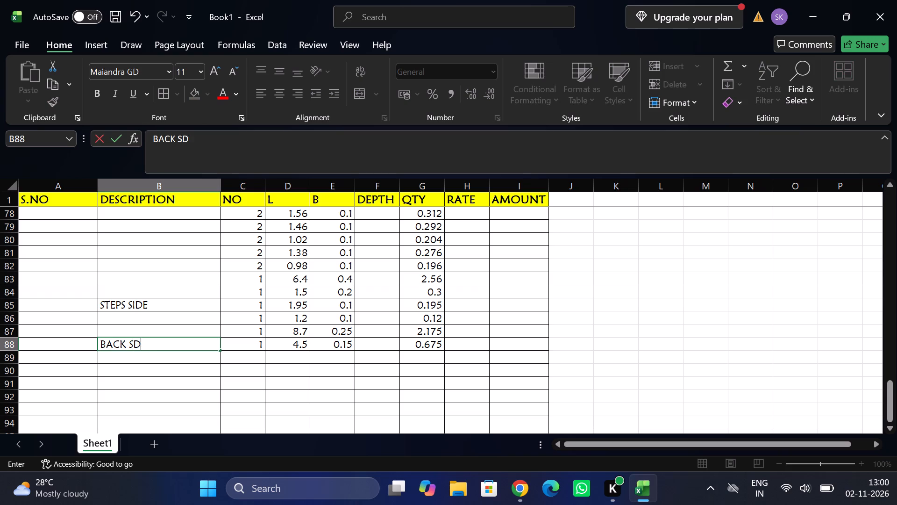
key("BackSpace")
type("IDE")
key("space")
Insert one more blank row at row 64, below the last measurement above the SKIRTING heading.
scroll(178, 342, "up", 4)
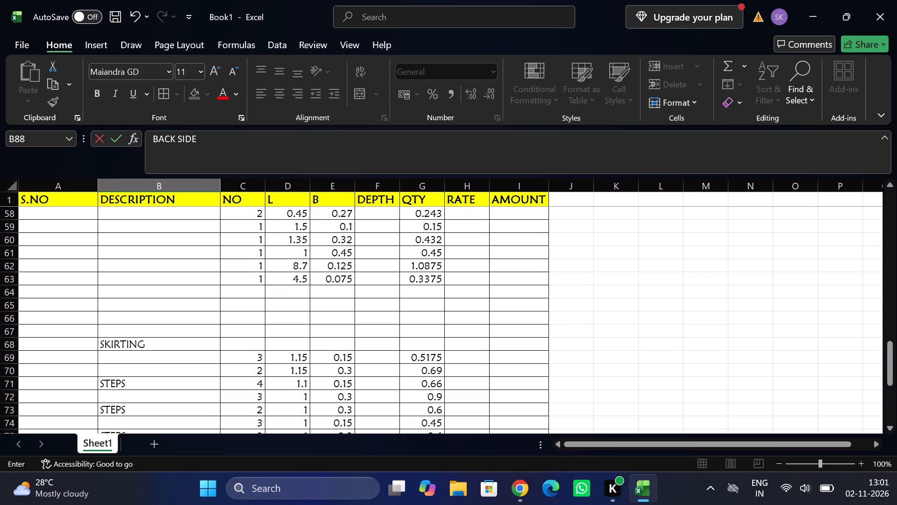
left_click(5, 293)
right_click(5, 293)
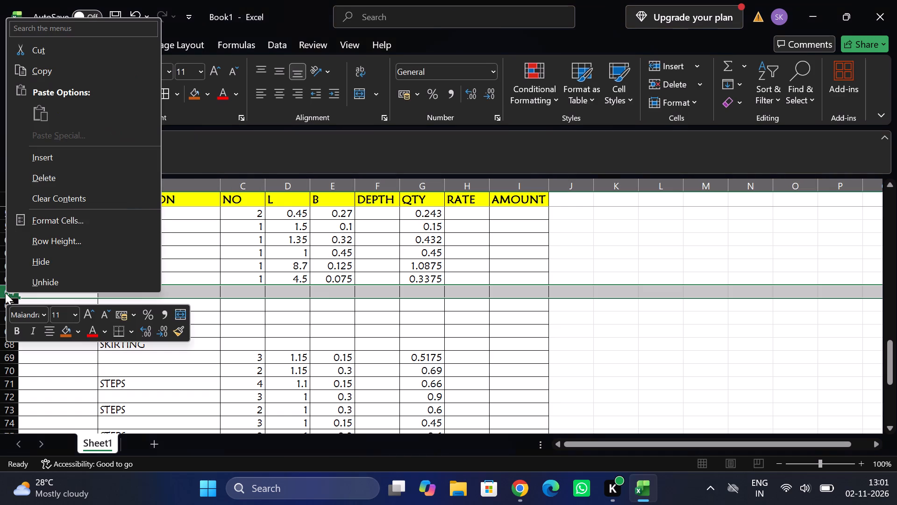
left_click(69, 163)
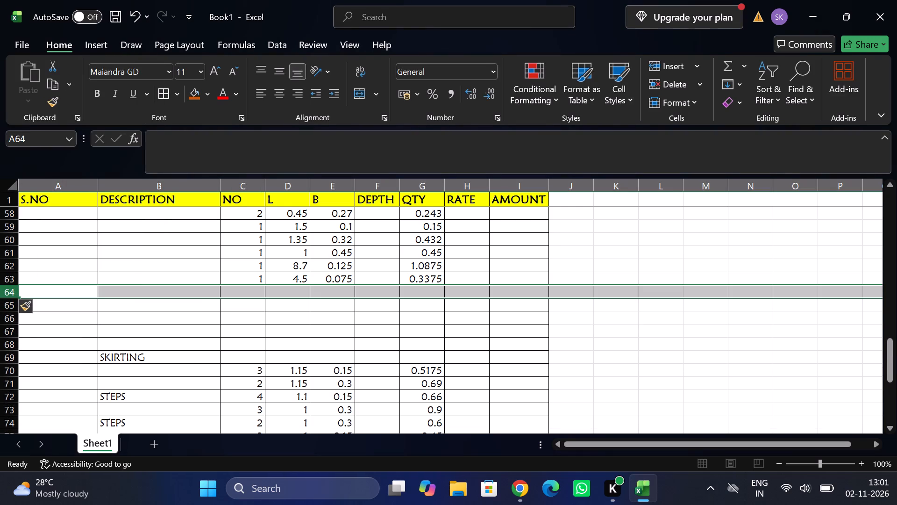
Enter a measurement in row 64 with NO 1, L 1.8 and B 0.44, filling the QTY formula down from row 63.
left_click(240, 293)
key("1")
key("Tab")
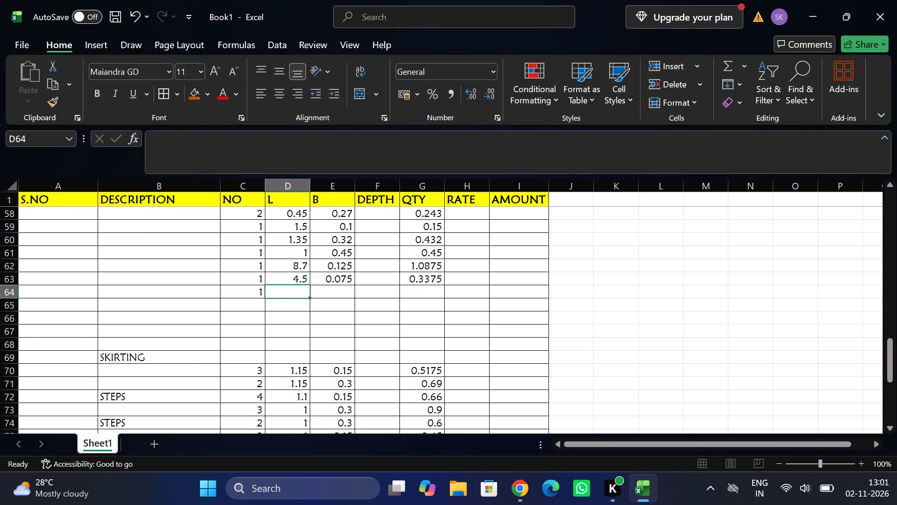
type("1.8")
key("Tab")
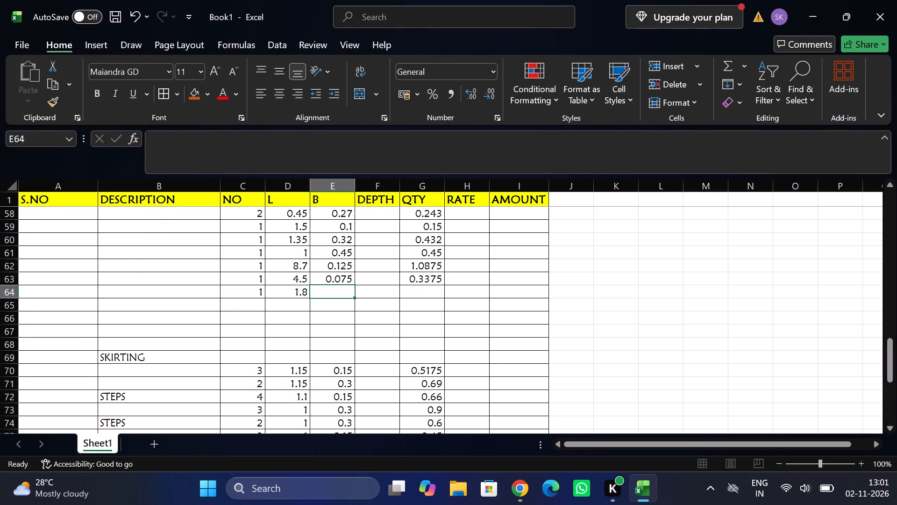
type("0.44")
key("Tab")
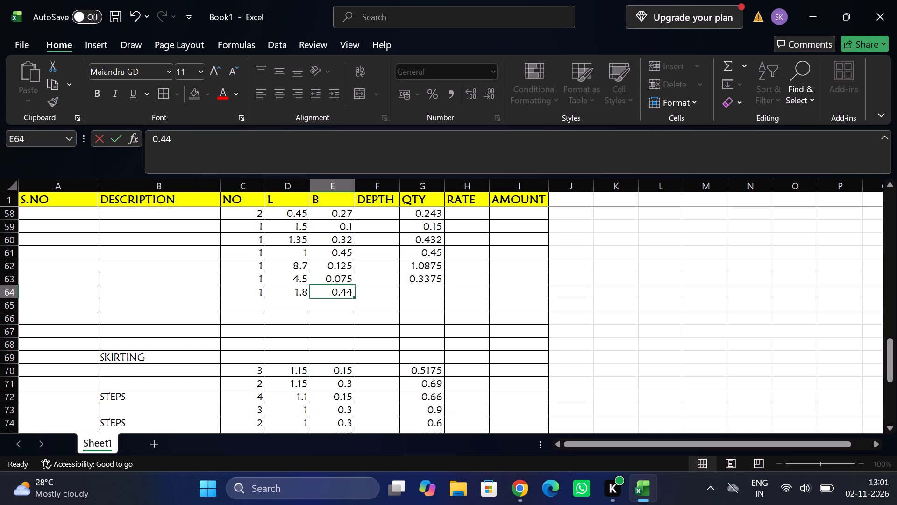
key("Tab")
key("ctrl+d")
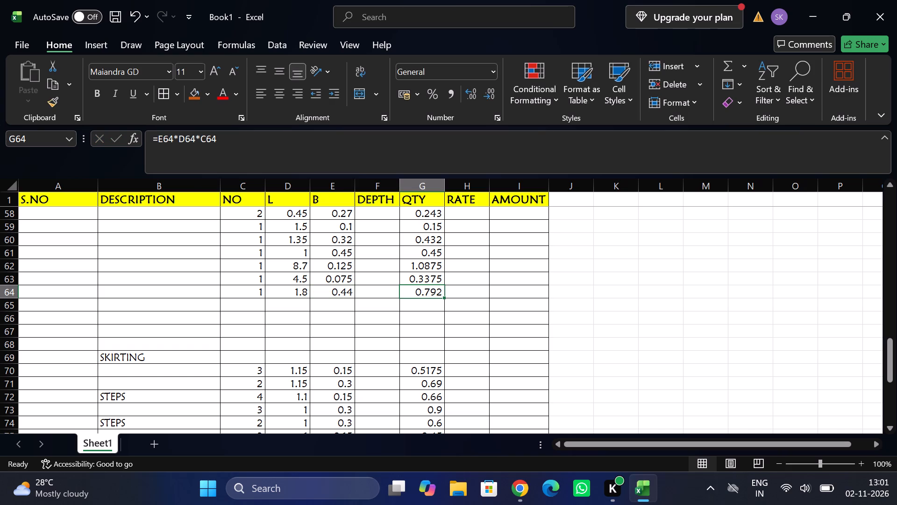
Enter a measurement in row 65 with NO 1, L 1.85 and B 0.44, filling B and the QTY formula down from row 64.
left_click(249, 305)
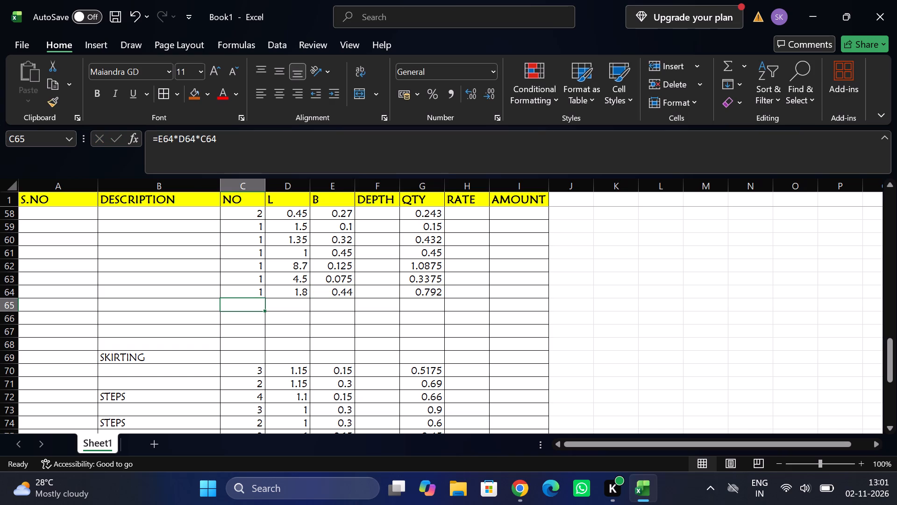
key("1")
key("Tab")
type("1.85")
key("Tab")
key("ctrl+d")
key("Tab")
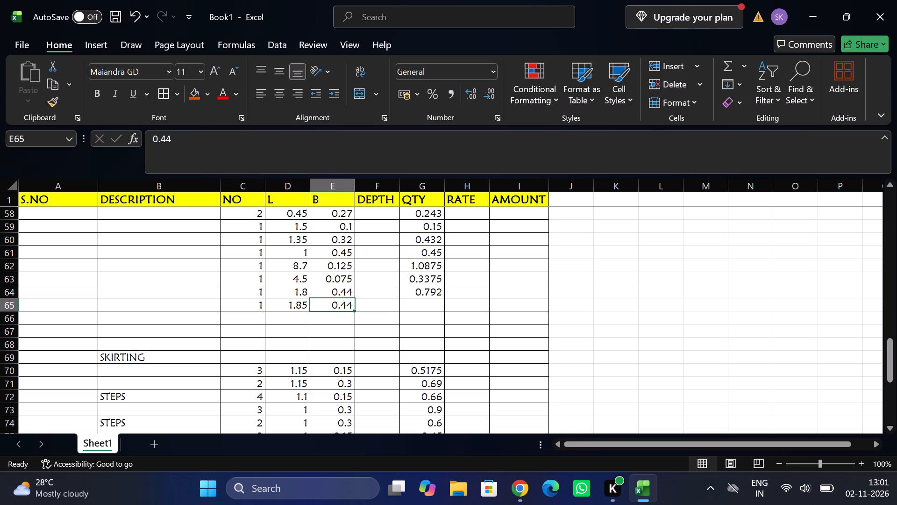
key("ctrl+d")
key("Tab")
key("ctrl+d")
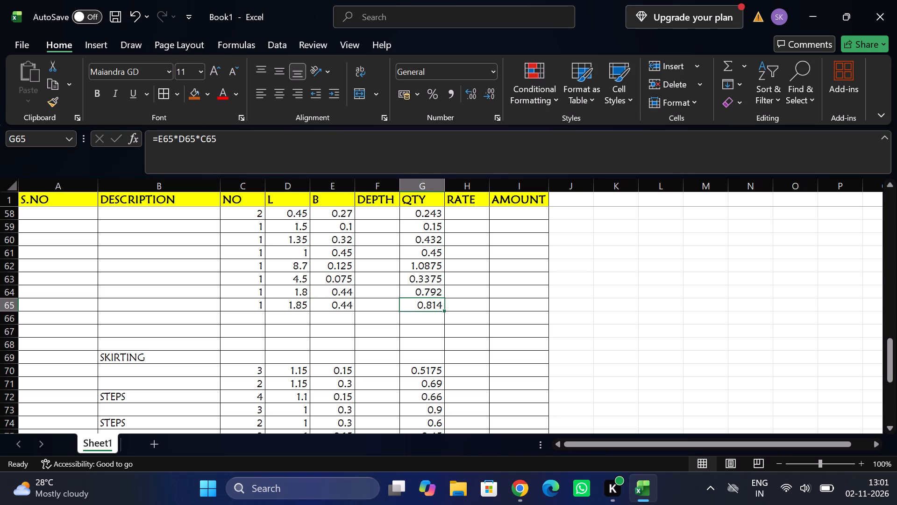
Enter a measurement in row 66 with NO 1, L 1.8 and B 0.45, filling the QTY formula down from row 65.
left_click(254, 315)
key("1")
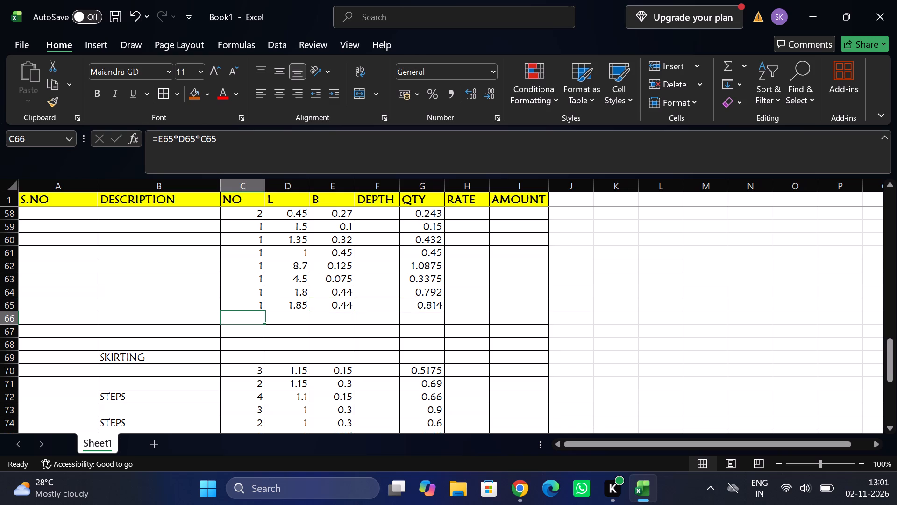
key("Tab")
type("1.8")
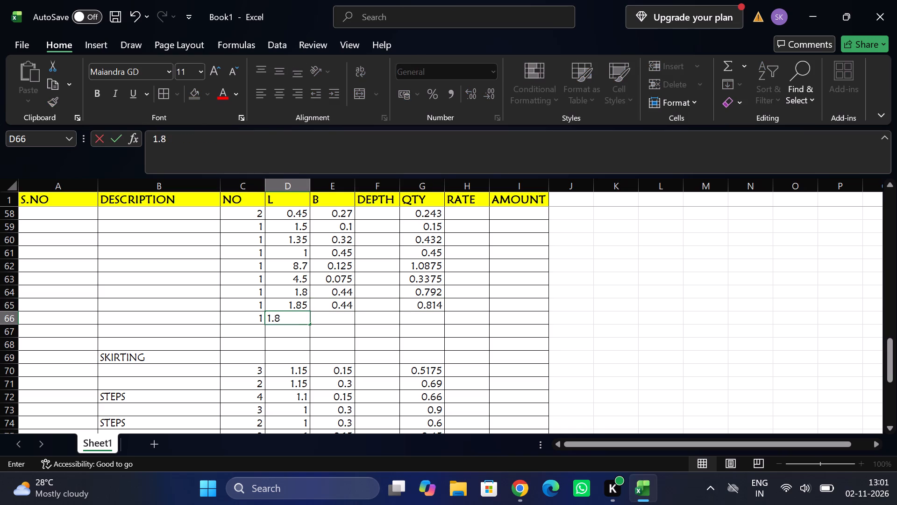
key("Tab")
key("ctrl+d")
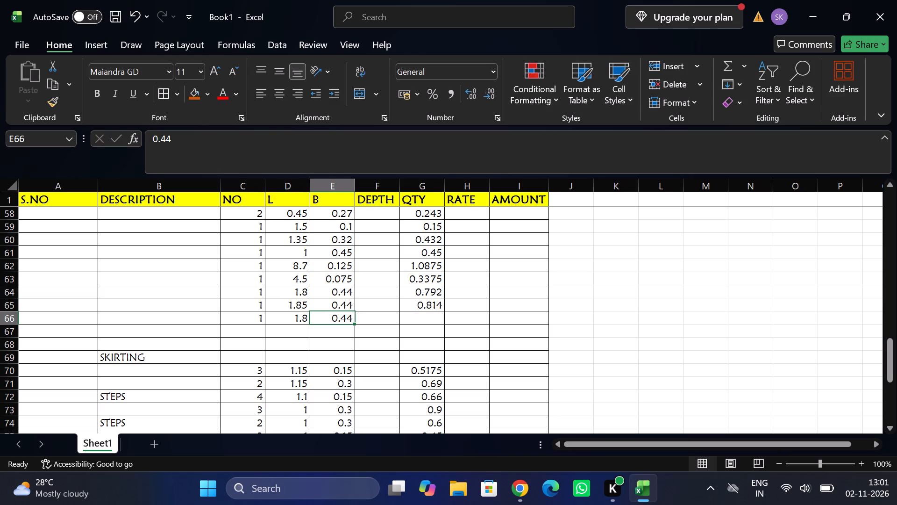
key("Tab")
key("shift+Tab")
type("0.45")
key("Tab")
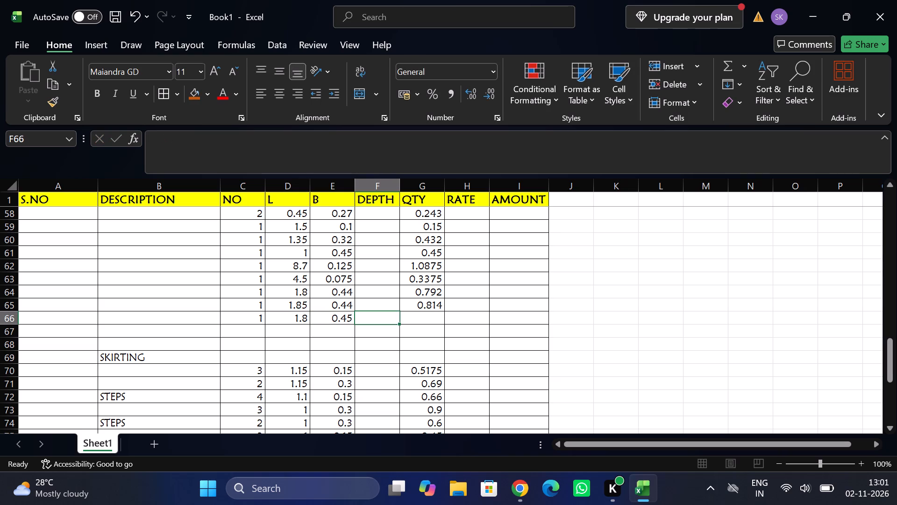
key("Tab")
key("ctrl+d")
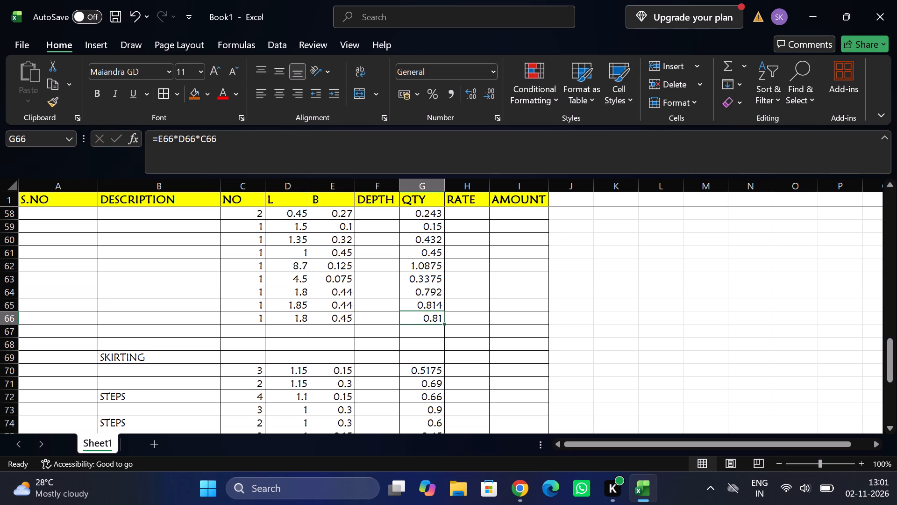
Enter a measurement in row 90, below the BACK SIDE entry, with NO 1, L 6.5 and B 0.15.
scroll(292, 348, "down", 3)
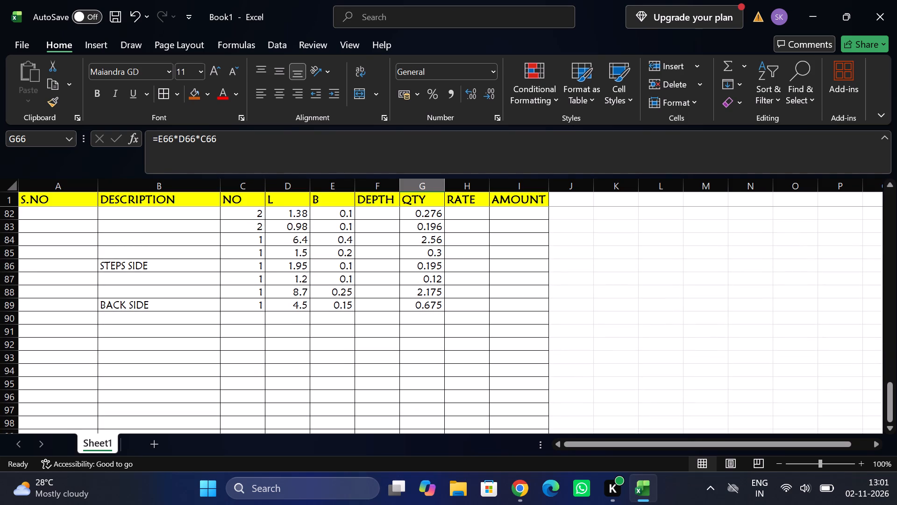
left_click(255, 318)
key("1")
key("Tab")
type("6.5")
key("Tab")
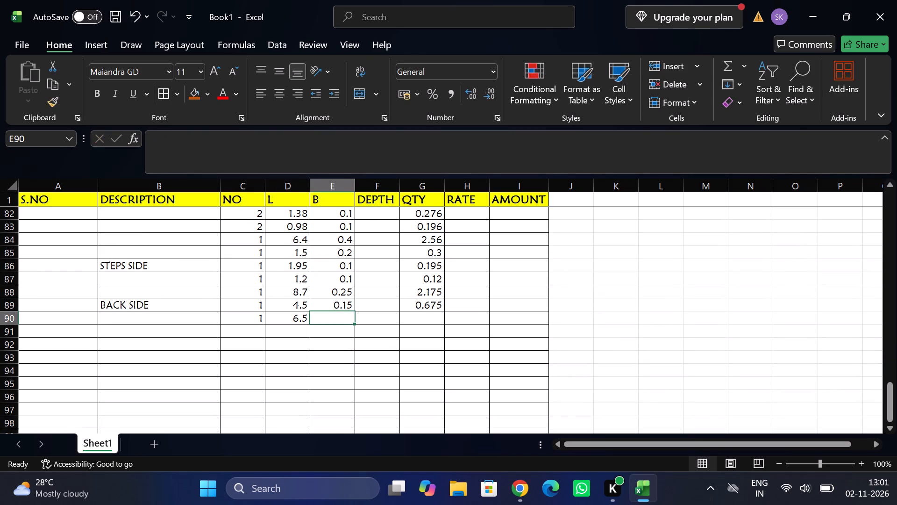
type("0.15")
key("Tab")
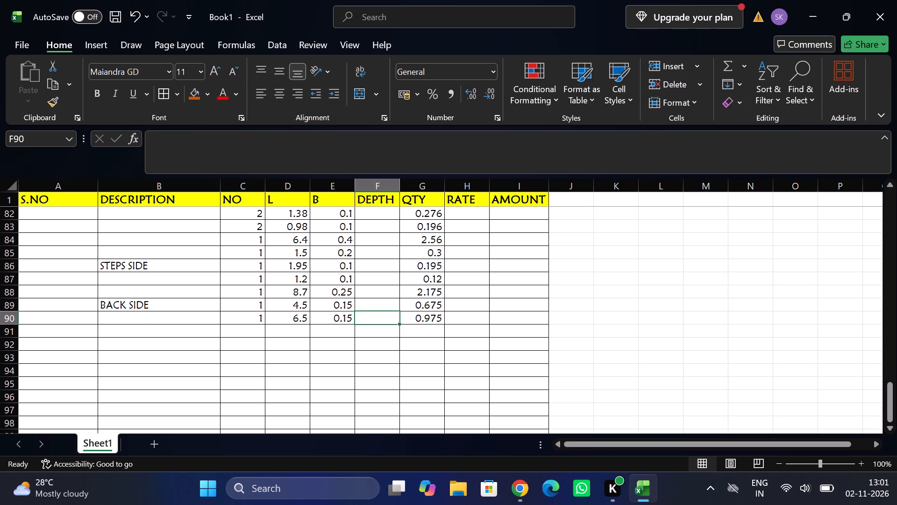
Enter a measurement in row 91, at the end of the skirting entries, with NO 1, L 4.5 and B 0.1.
left_click(249, 330)
key("1")
key("Tab")
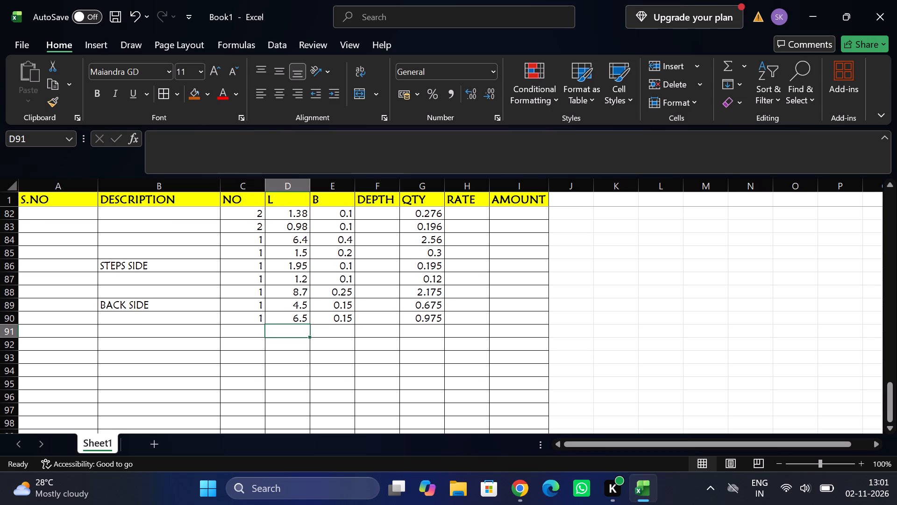
key("shift+Tab")
key("1")
key("Tab")
type("4.5")
key("Tab")
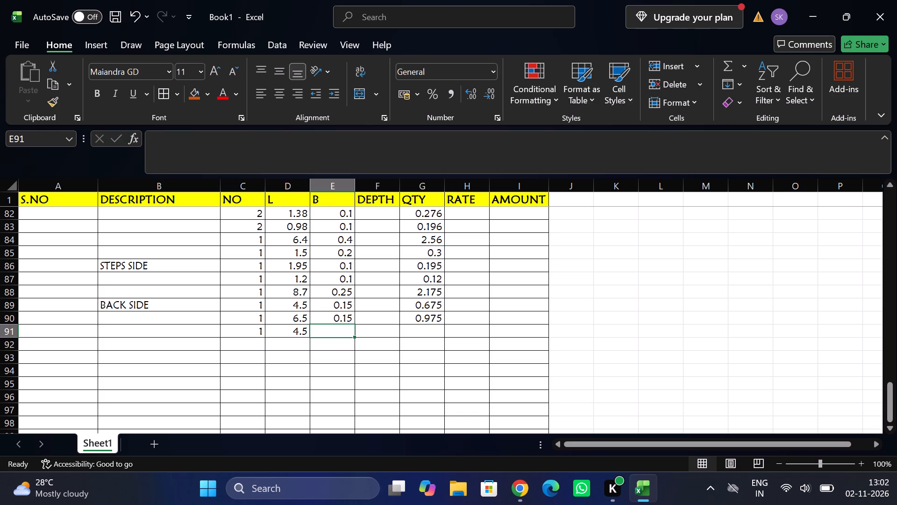
type("0.1")
key("Tab")
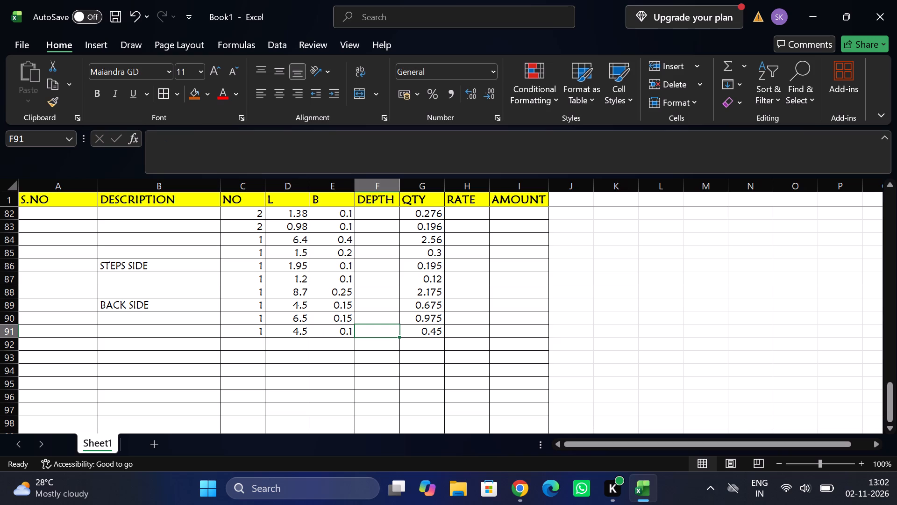
Enter a measurement in row 67, above the SKIRTING heading, with NO 1, L 9 and B 0.1.
scroll(249, 330, "up", 1)
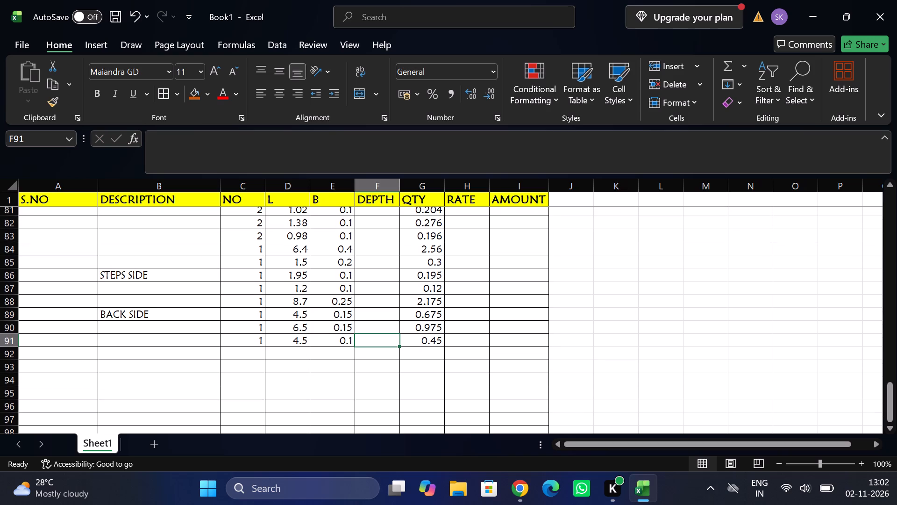
scroll(249, 330, "up", 3)
scroll(249, 330, "down", 1)
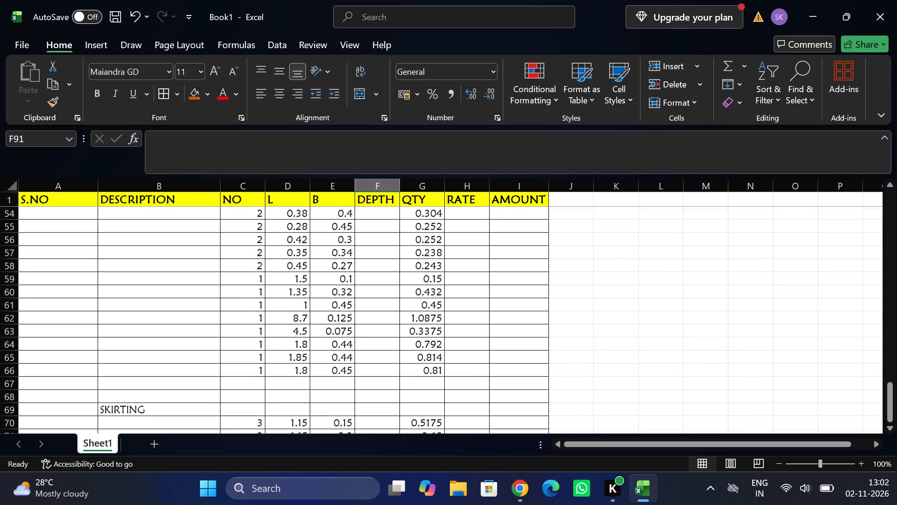
scroll(249, 330, "down", 1)
left_click(251, 380)
key("1")
key("Tab")
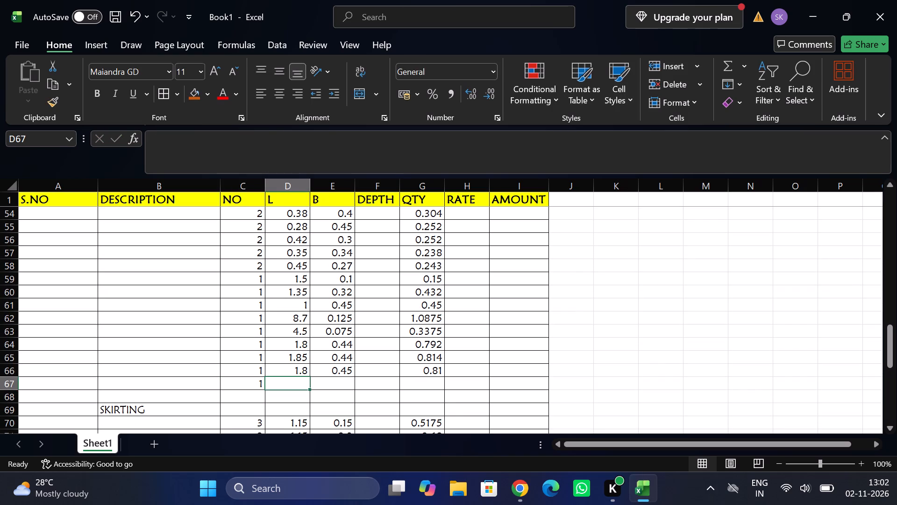
key("9")
key("Tab")
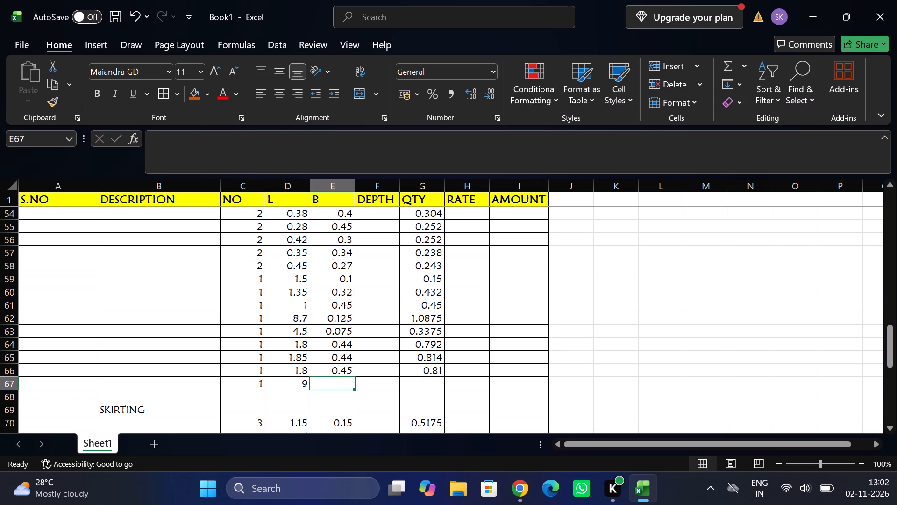
type("0.1")
key("Tab")
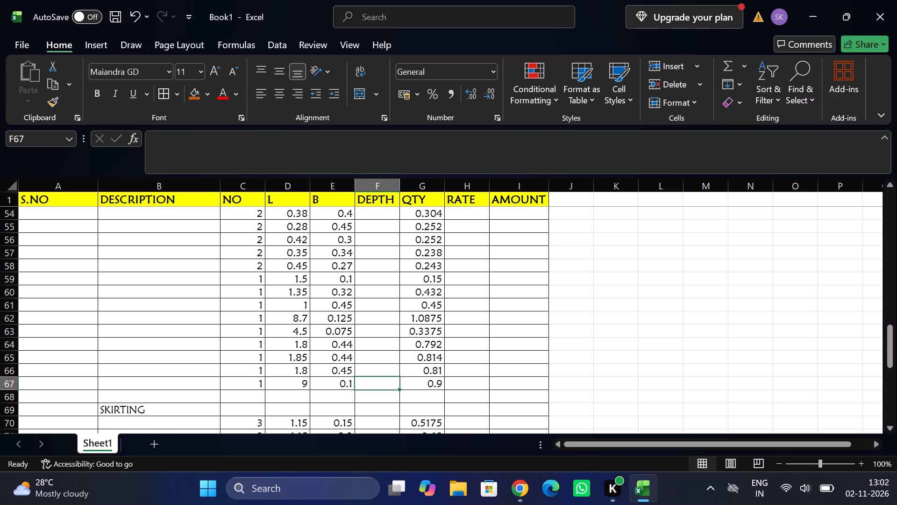
Insert three blank rows at row 69, directly above the SKIRTING heading.
left_click(13, 410)
right_click(13, 410)
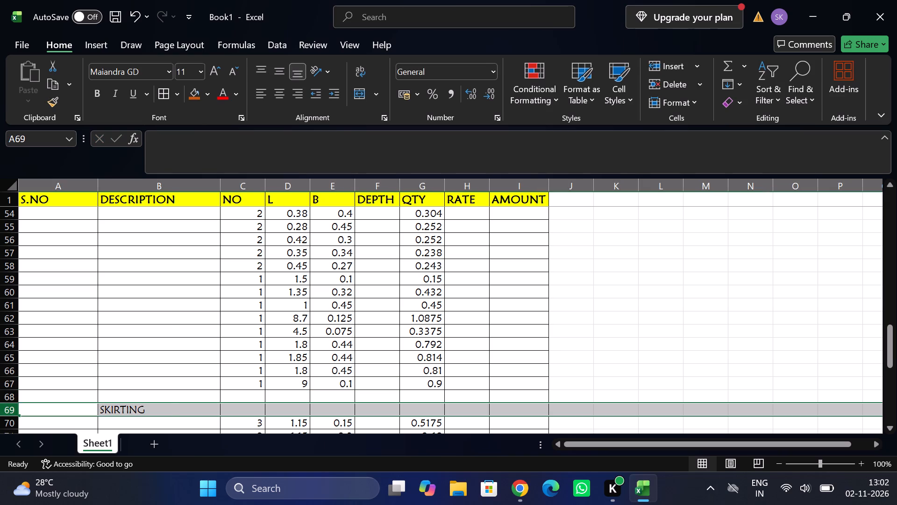
left_click(42, 283)
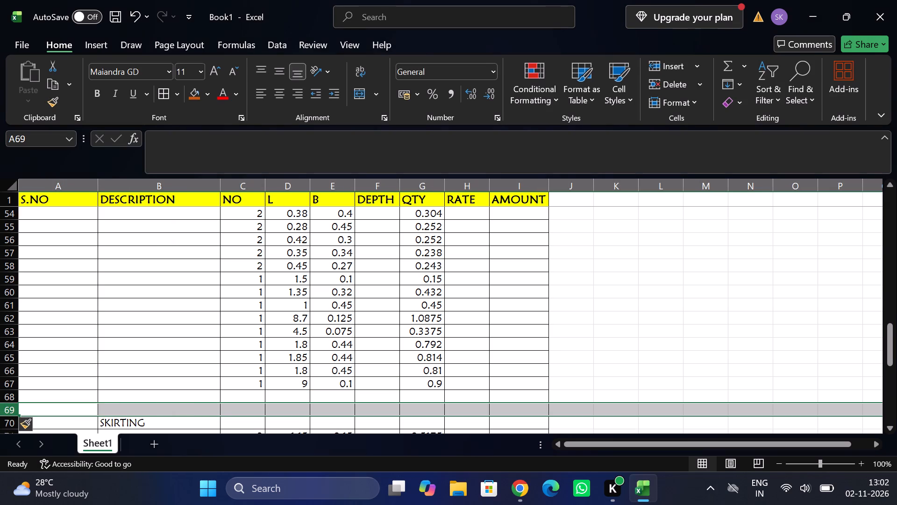
key("ctrl+y")
key("ctrl+y")
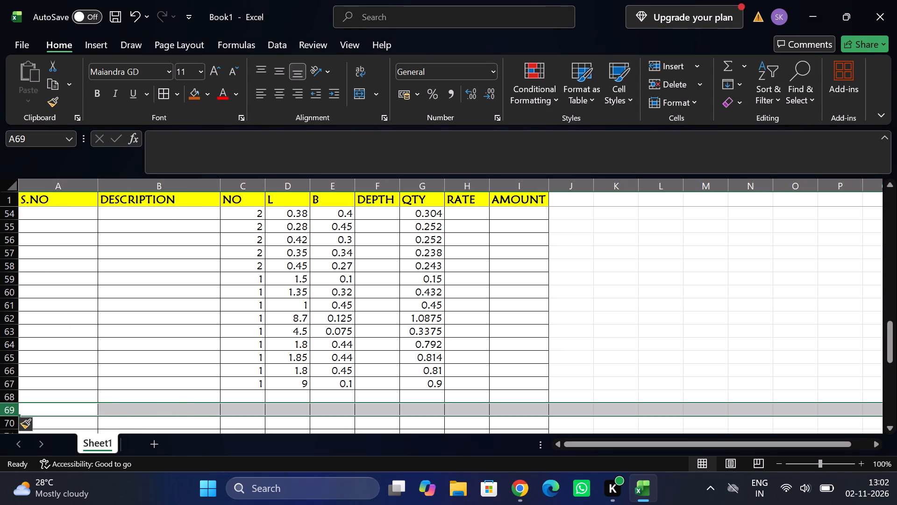
Enter 1 in the NO column of row 68, below the last measurement above the SKIRTING heading.
left_click(244, 394)
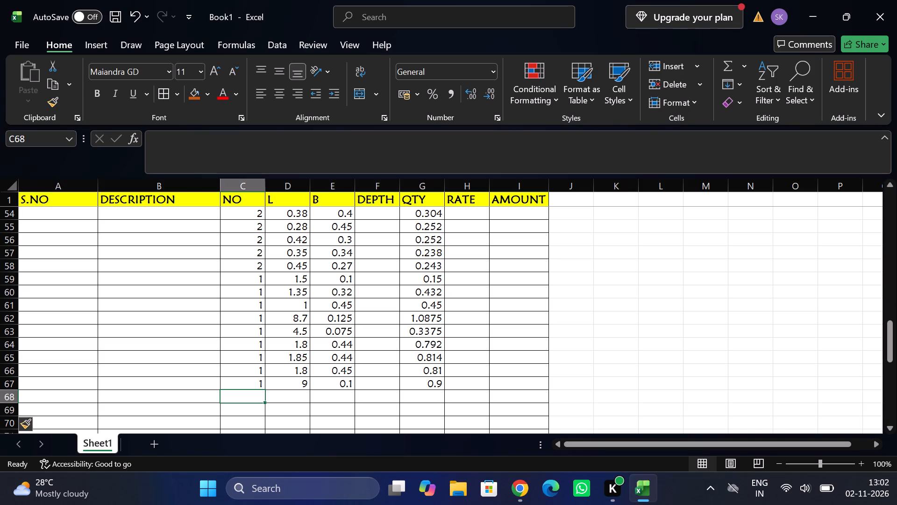
key("1")
key("Tab")
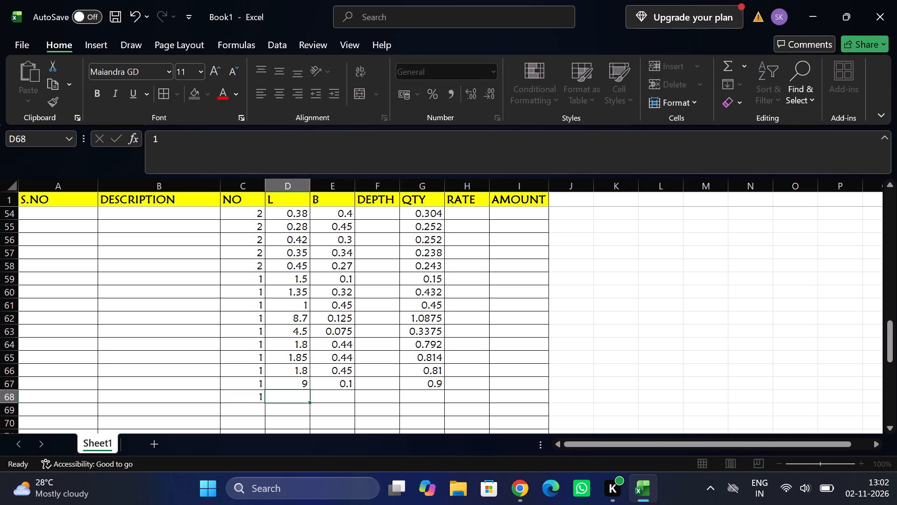
Enter a measurement in row 95, below the last BACK SIDE entries, with NO 1, L 9 and B 0.25.
scroll(333, 399, "down", 2)
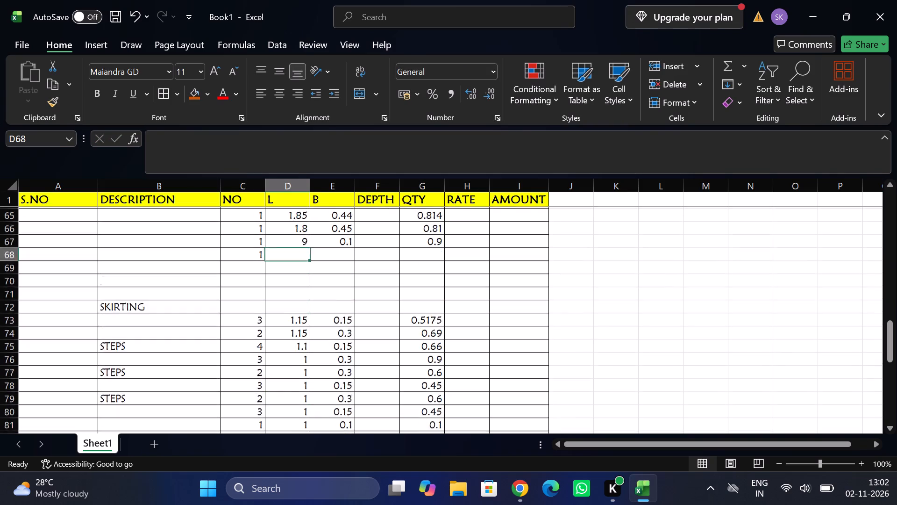
scroll(333, 399, "down", 2)
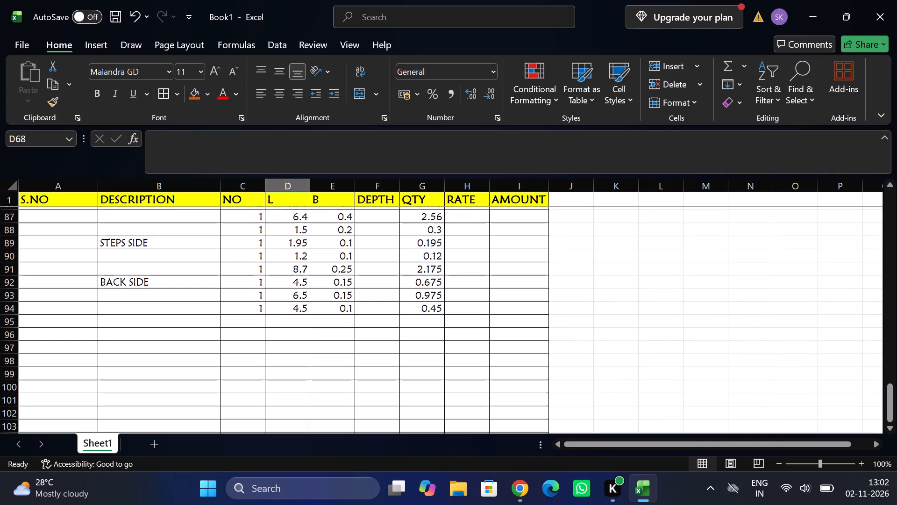
scroll(333, 399, "down", 1)
left_click(255, 294)
key("1")
key("Tab")
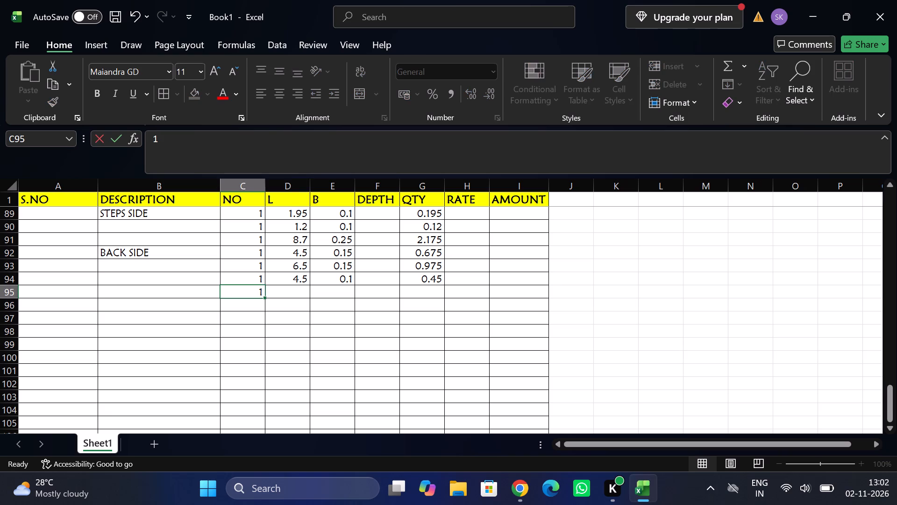
key("9")
key("Tab")
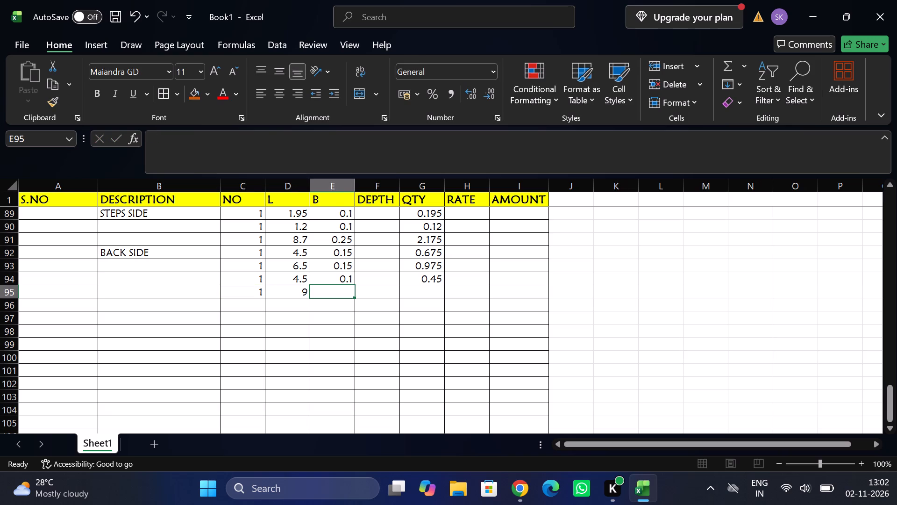
type("0.25")
key("Tab")
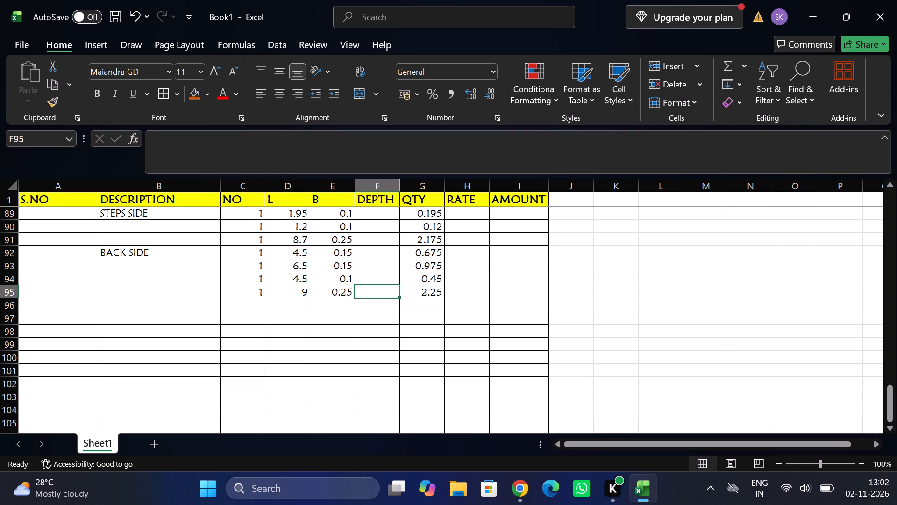
Complete the measurement in row 68, above the SKIRTING heading, with L 1.25 and B 0.38.
scroll(278, 315, "up", 1)
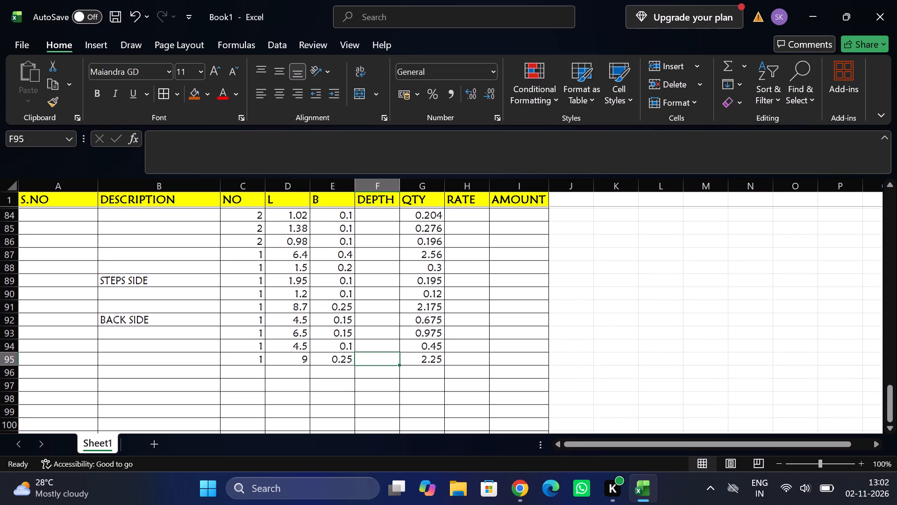
scroll(278, 315, "up", 1)
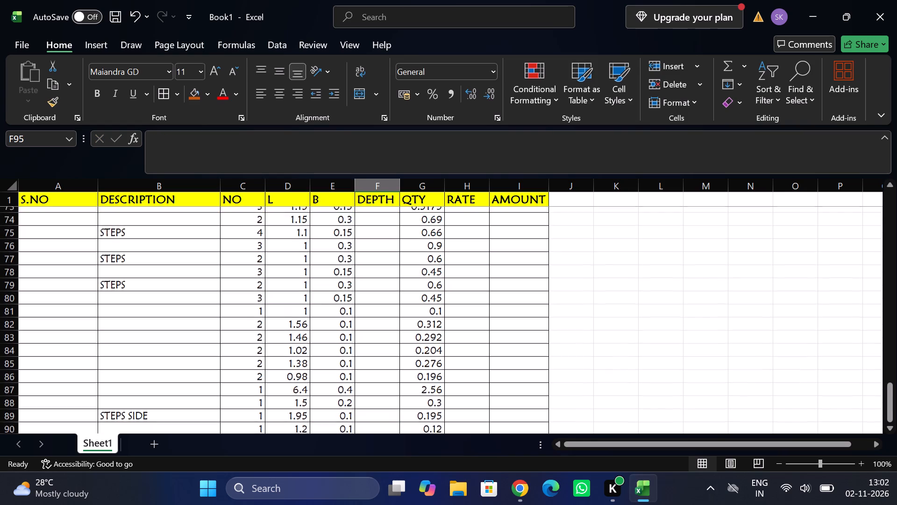
scroll(278, 315, "up", 2)
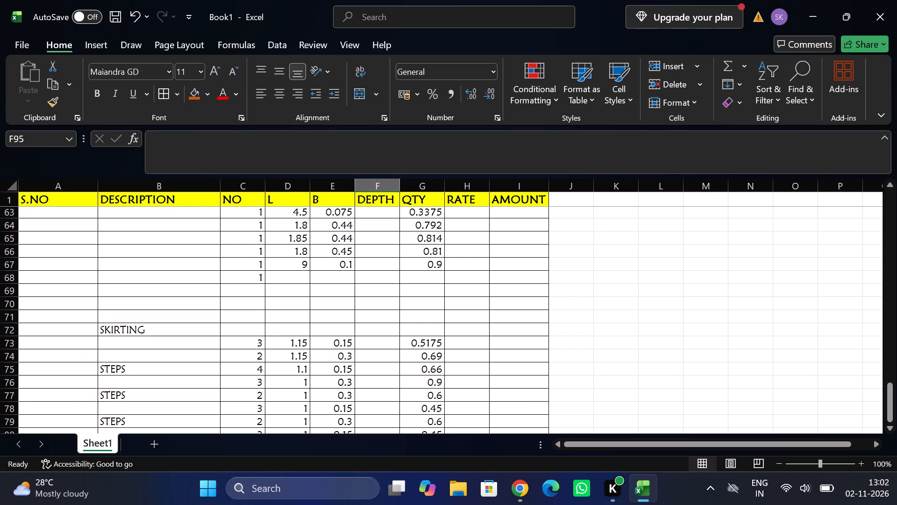
scroll(278, 315, "up", 1)
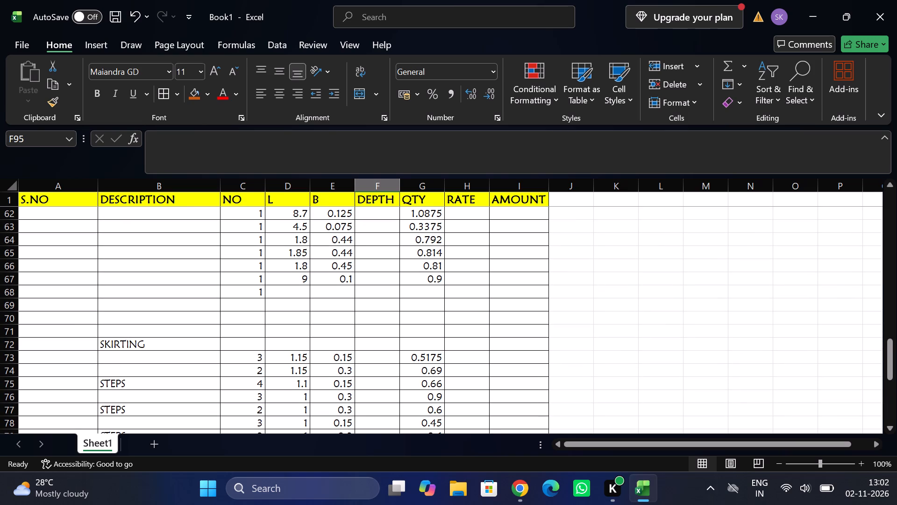
left_click(286, 291)
key("1")
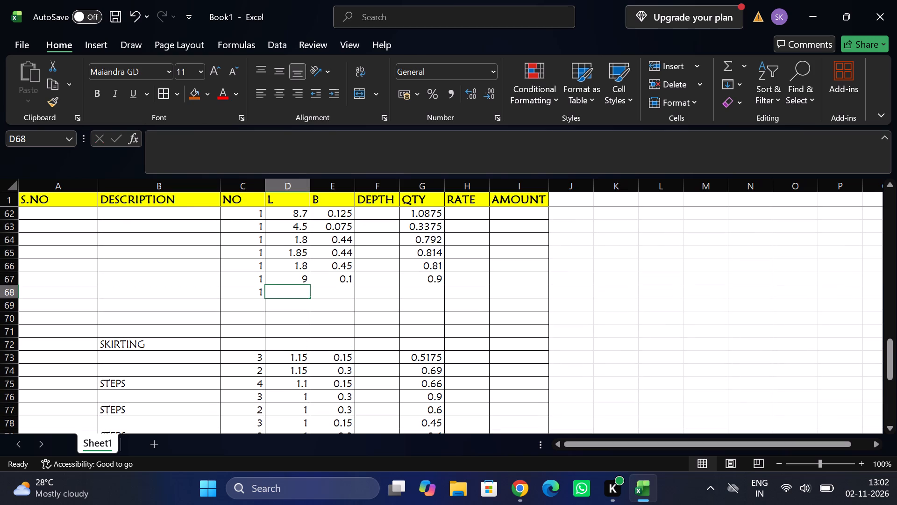
type(".25")
key("Tab")
type("0.")
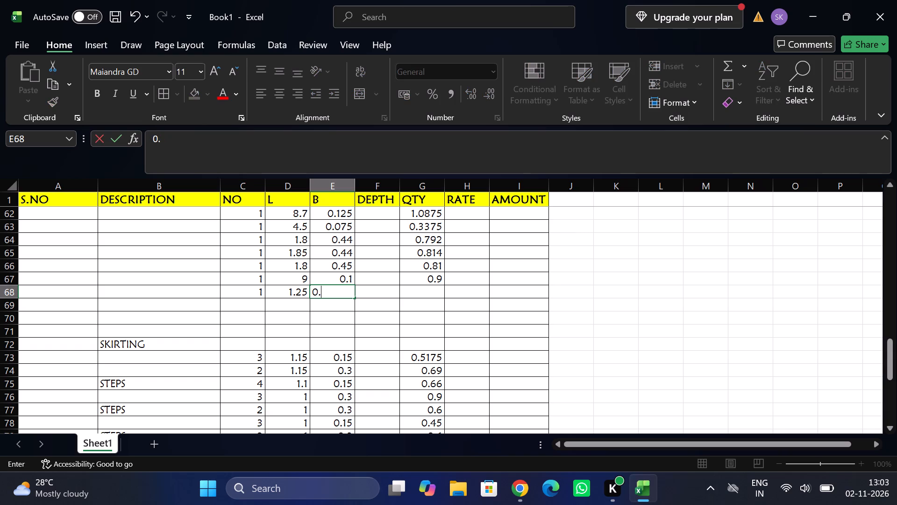
key("3")
key("8")
key("Tab")
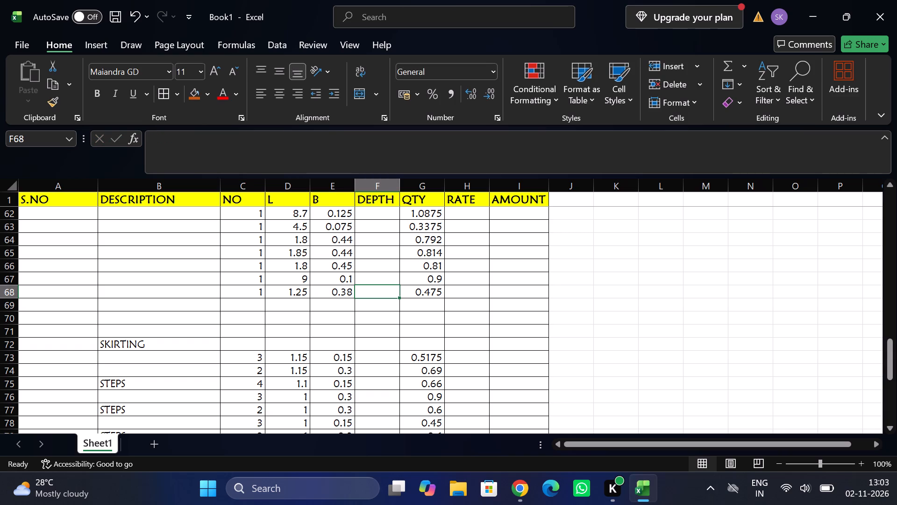
Start a measurement in row 96, below the last BACK SIDE entry, with NO 1 and L as the formula =1.25+0.35+0.35.
scroll(286, 291, "down", 3)
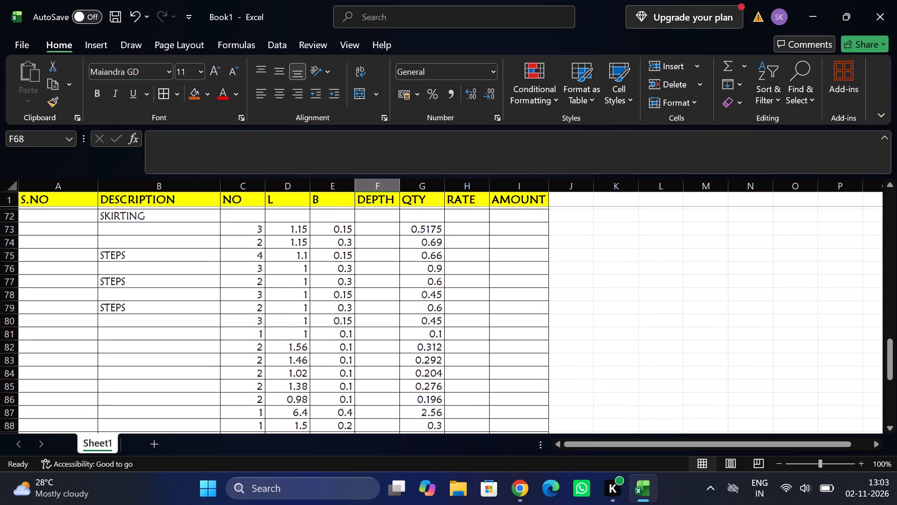
scroll(286, 291, "down", 1)
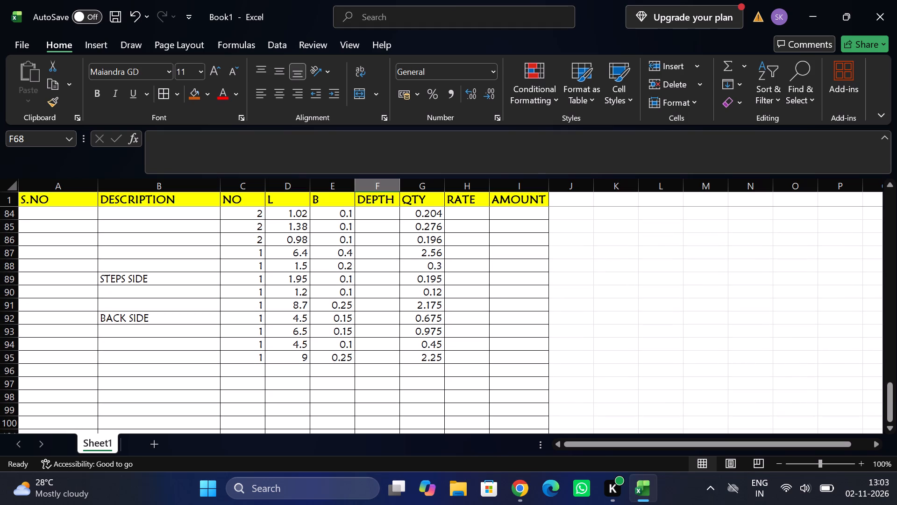
left_click(252, 372)
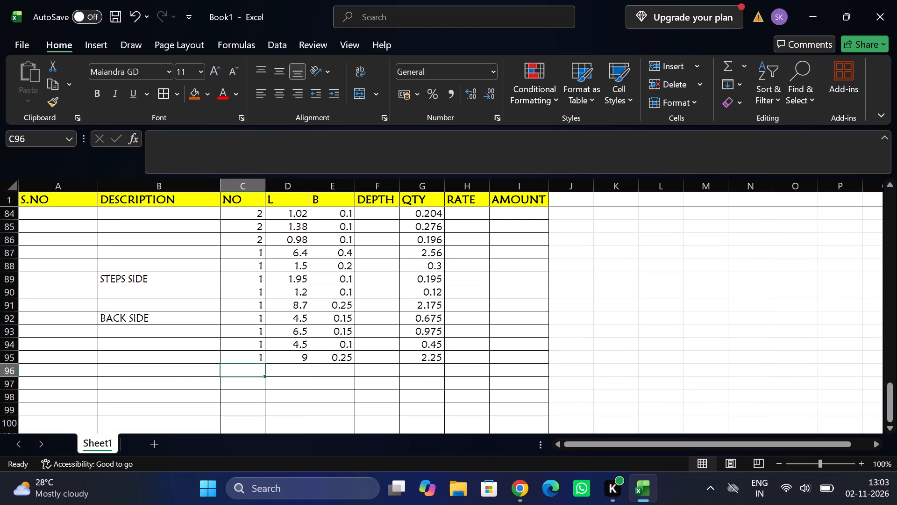
key("1")
key("Tab")
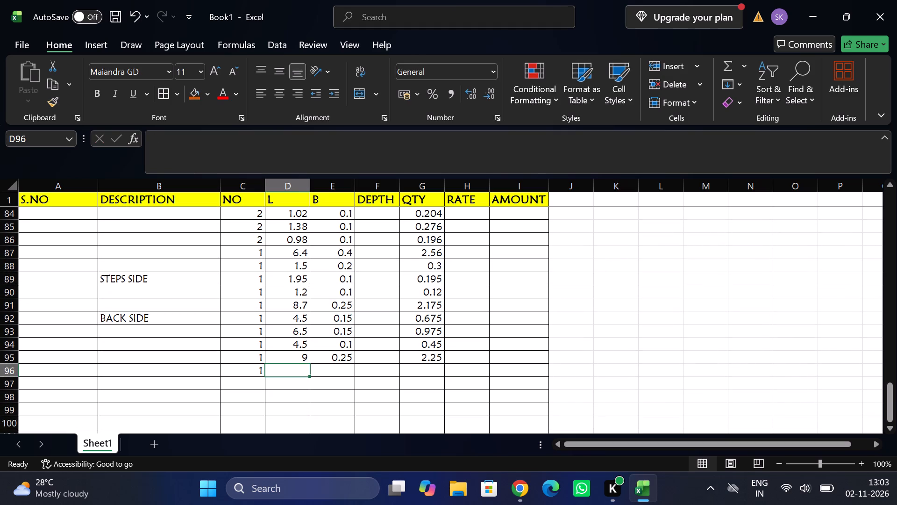
type("=1")
type(".25")
key("shift+plus")
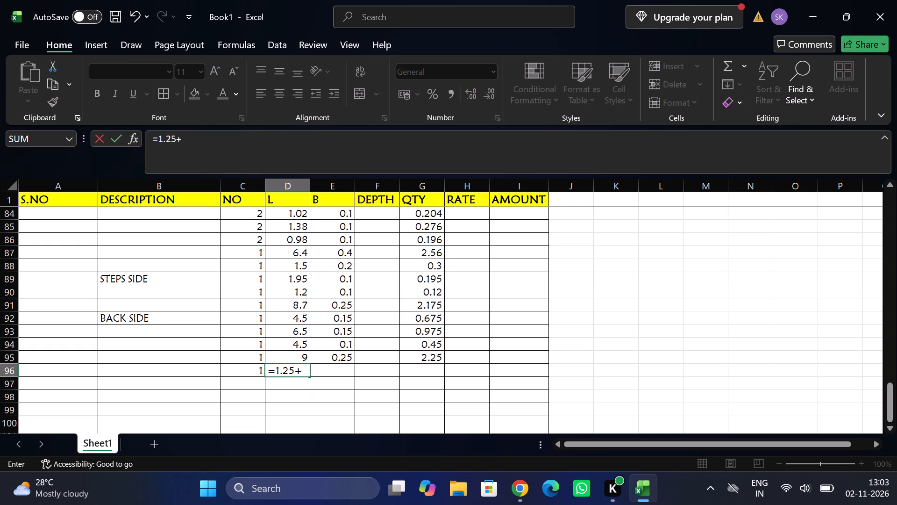
type("0.35")
key("shift+plus")
type("0.")
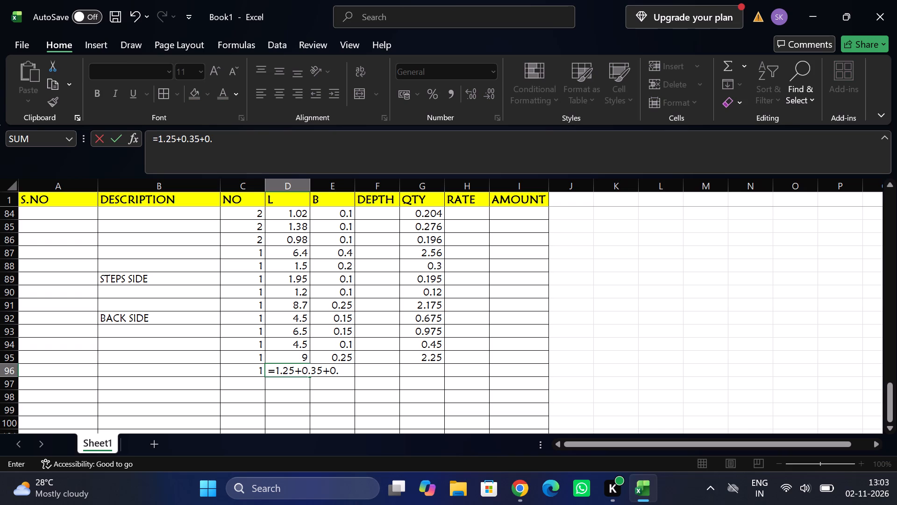
key("3")
key("5")
key("Return")
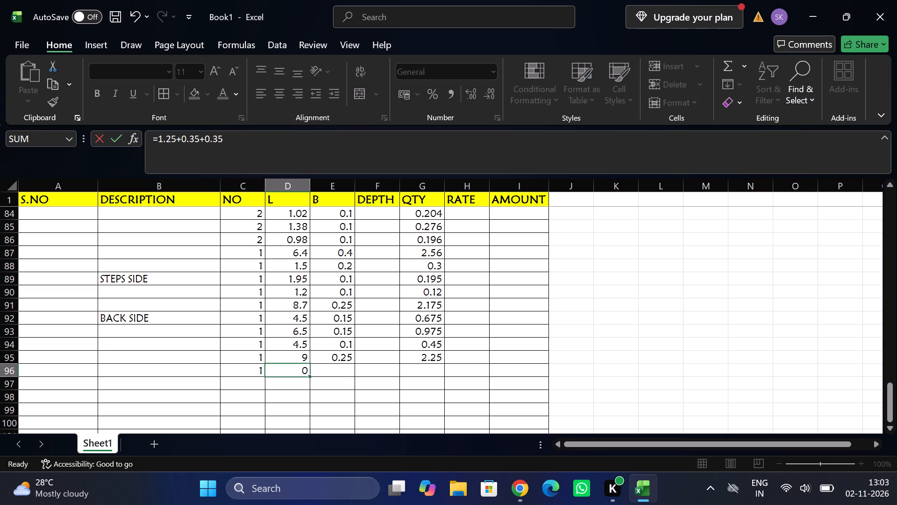
Enter B 0.1 in row 96 and fill its QTY formula down from the row above.
left_click(333, 373)
type("0.1")
key("Tab")
key("Tab")
key("ctrl+d")
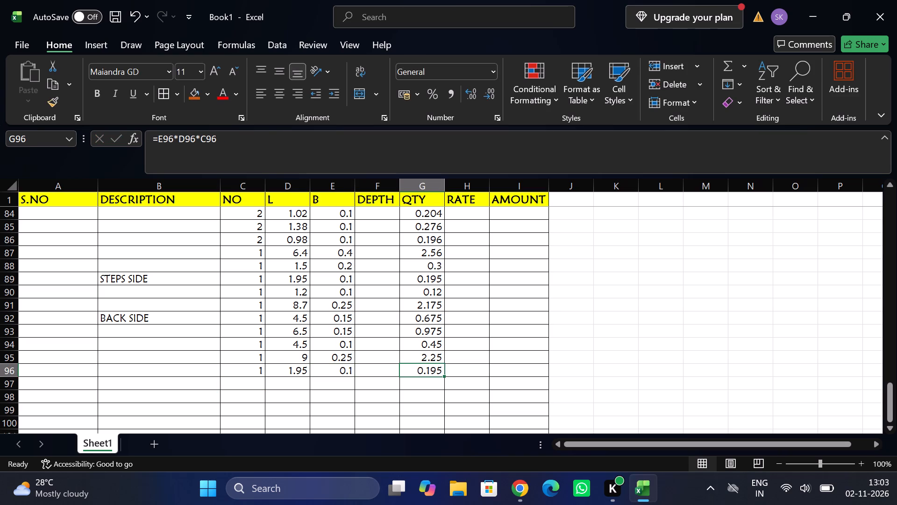
Enter a measurement in row 69, above the SKIRTING heading, with NO 1, L 1 and B 0.6.
scroll(347, 287, "up", 2)
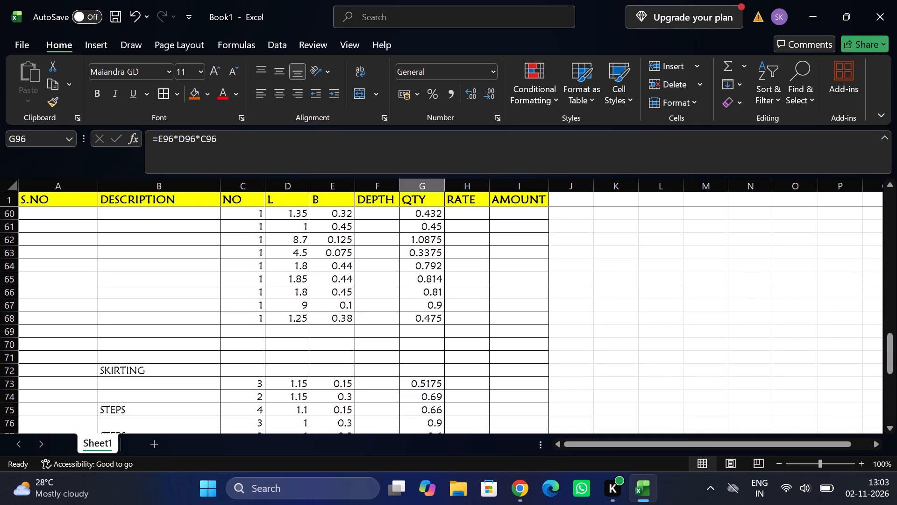
left_click(253, 329)
key("1")
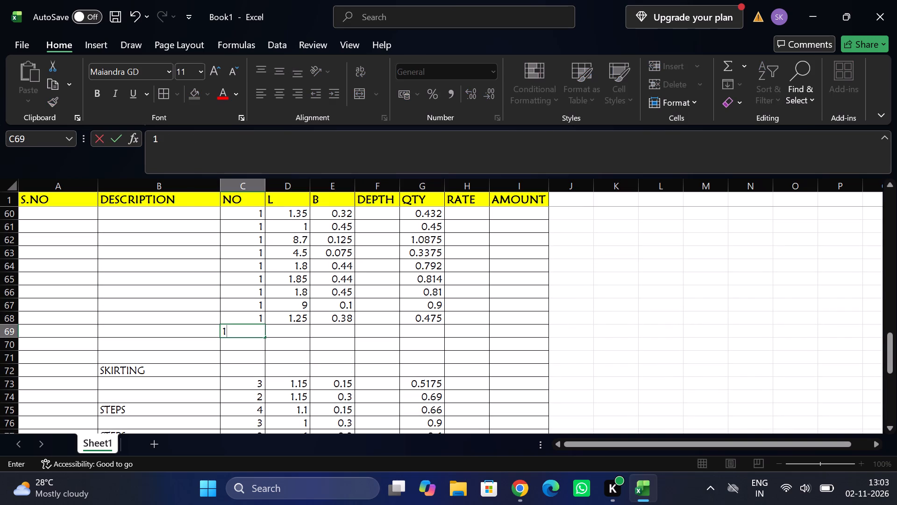
key("Tab")
key("1")
key("Tab")
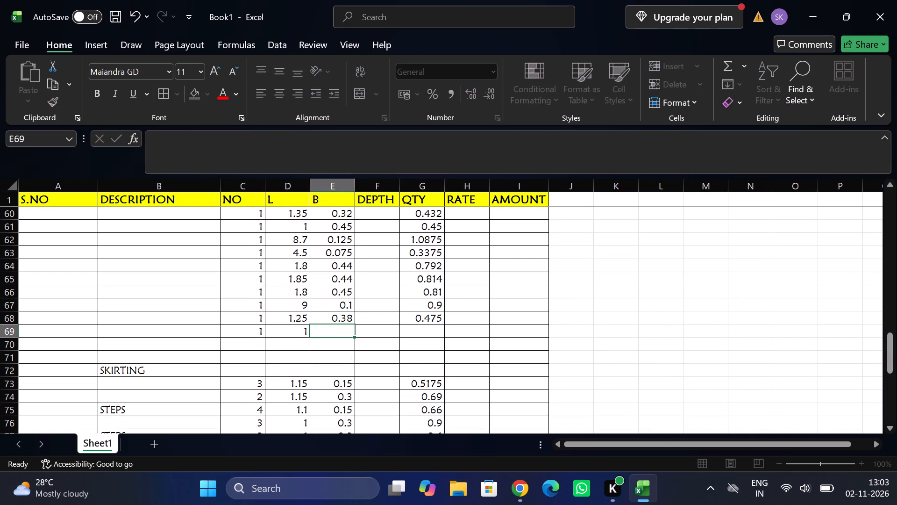
type("0.6")
key("Tab")
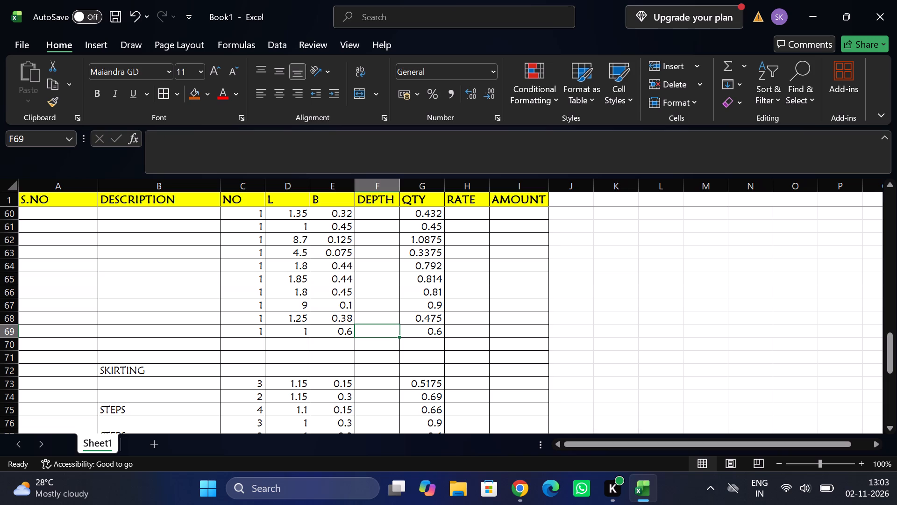
Enter a measurement in row 97 with NO 1, L 1 and B 0.1, and fill its QTY formula down from the row above.
scroll(253, 329, "down", 4)
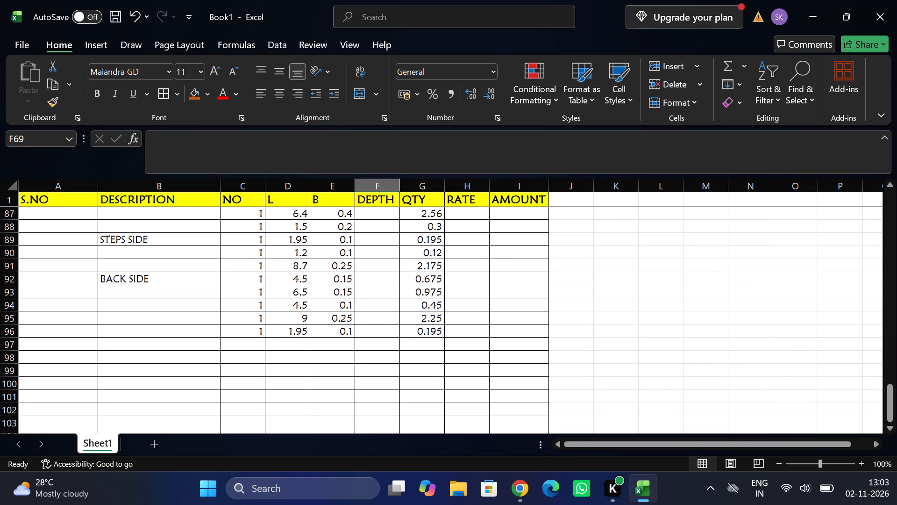
left_click(253, 340)
key("1")
key("Tab")
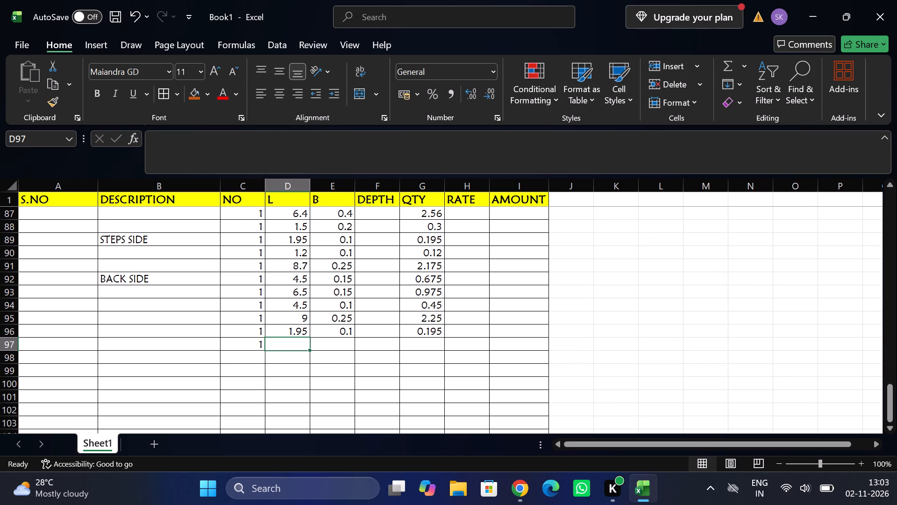
key("1")
key("Tab")
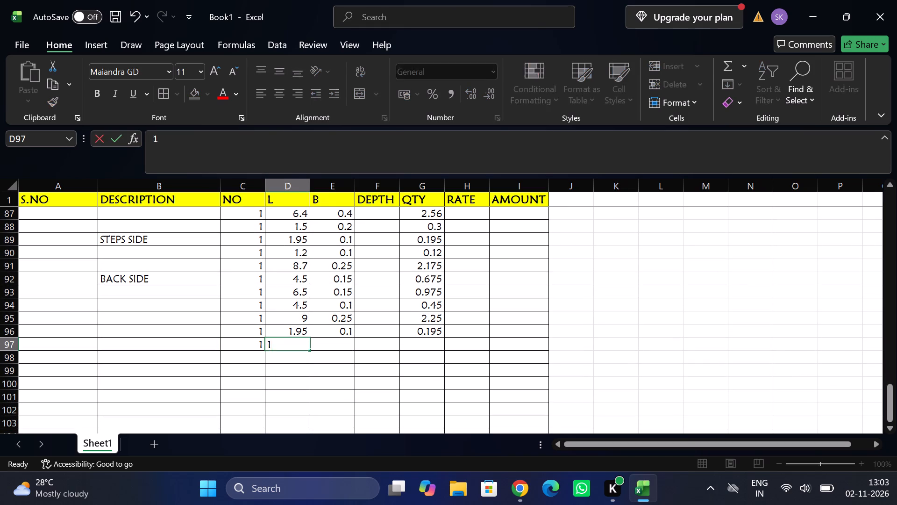
type("0.1")
key("Tab")
key("Tab")
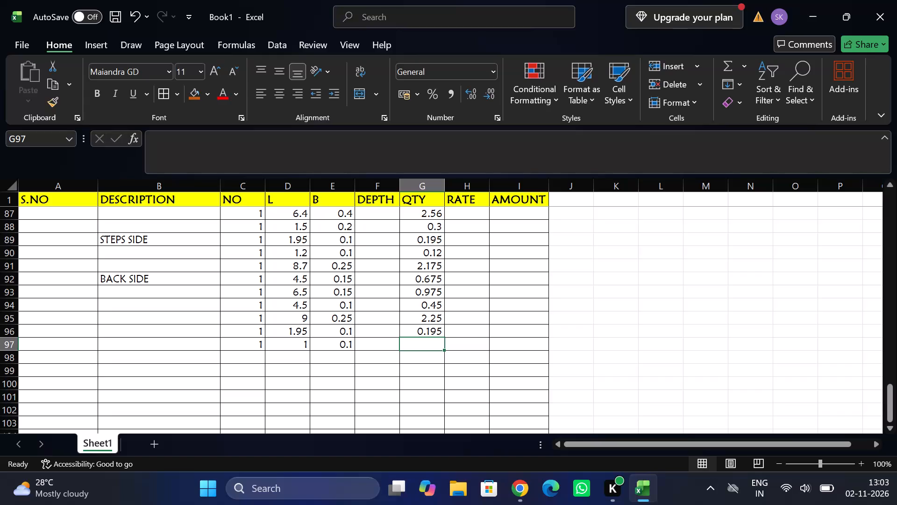
key("ctrl+d")
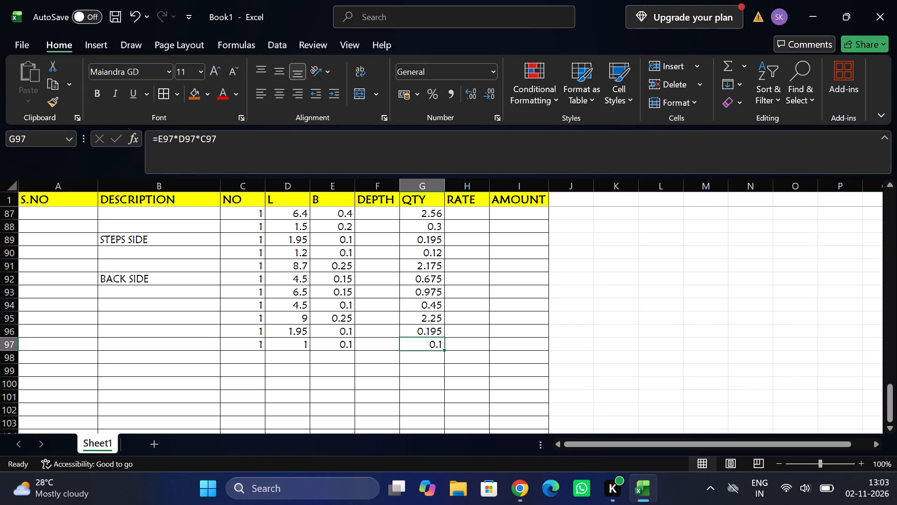
Enter a measurement in row 98, below the last BACK SIDE entry, with NO 1, L 1.5 and B 0.2.
left_click(258, 354)
key("1")
key("Tab")
key("1")
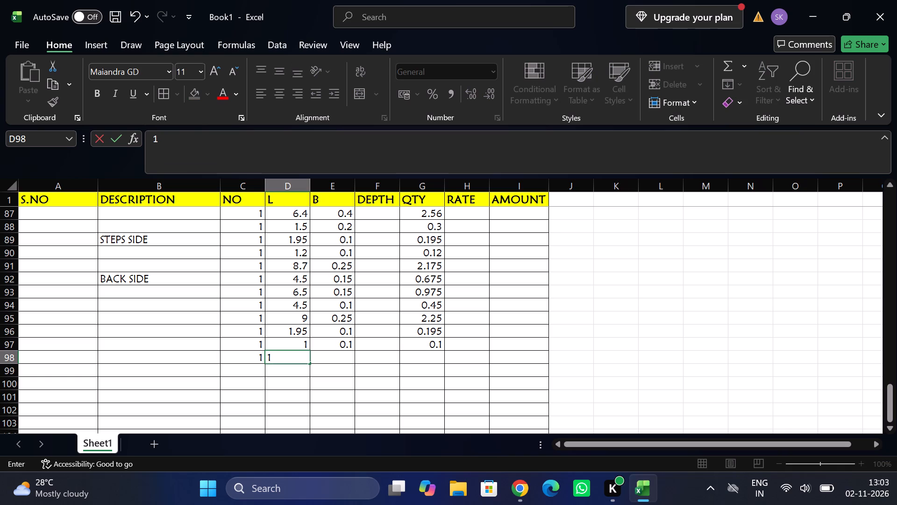
type(".5")
key("Tab")
type("0.2")
key("Tab")
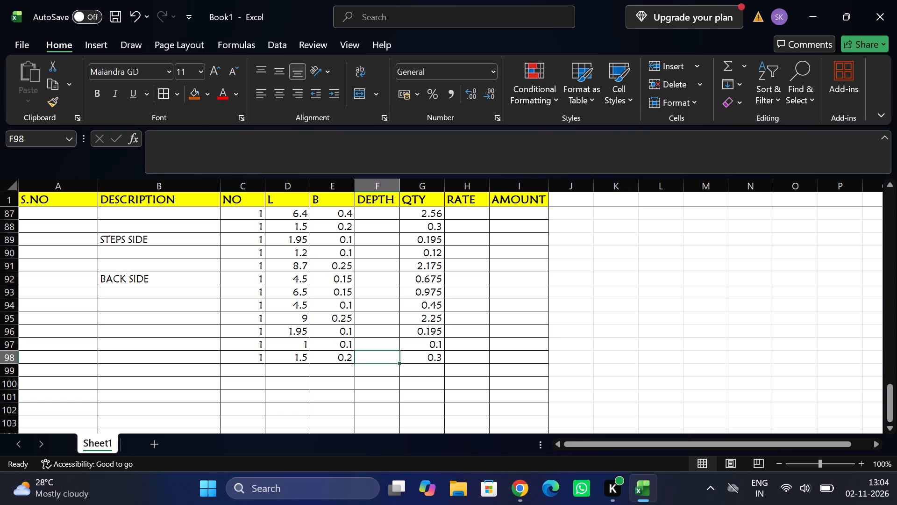
Enter a measurement in row 70, above the SKIRTING heading, with NO 1, L 1.5 and B 0.1.
scroll(319, 310, "up", 2)
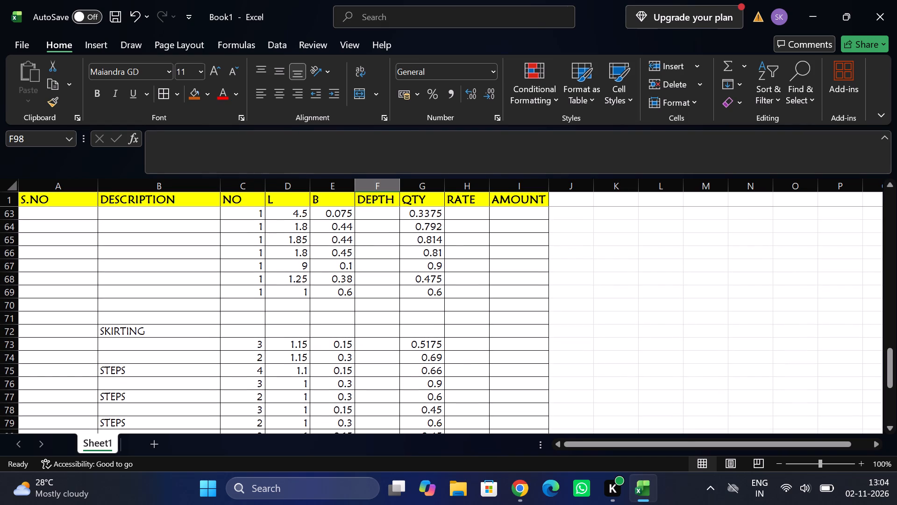
left_click(261, 302)
key("1")
key("Tab")
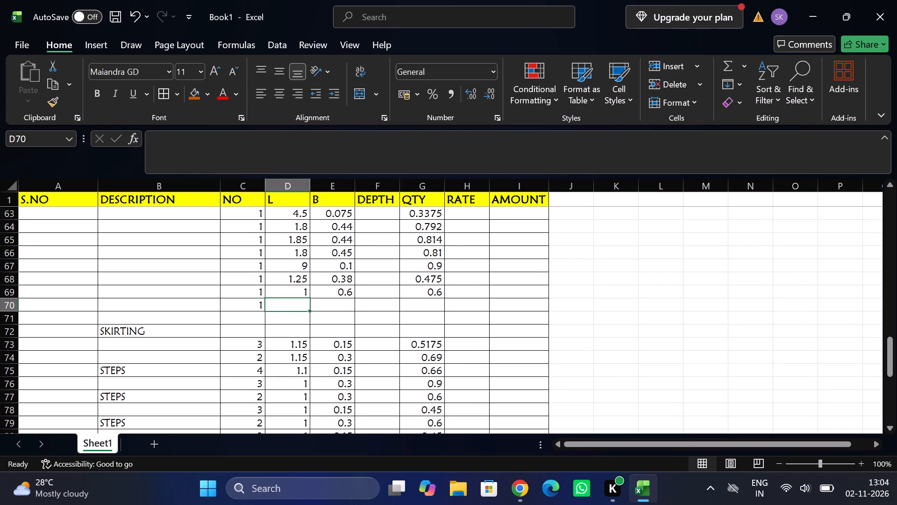
type("1.5")
key("Tab")
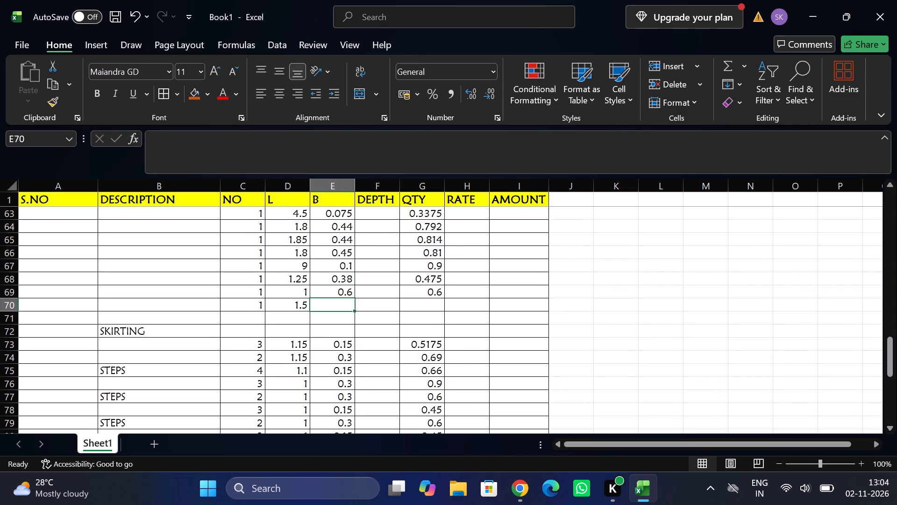
type("0.")
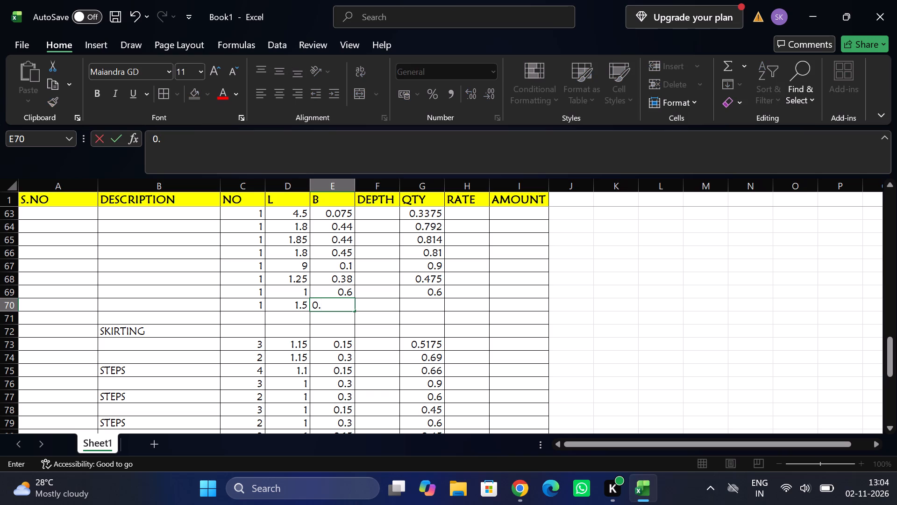
key("1")
key("Tab")
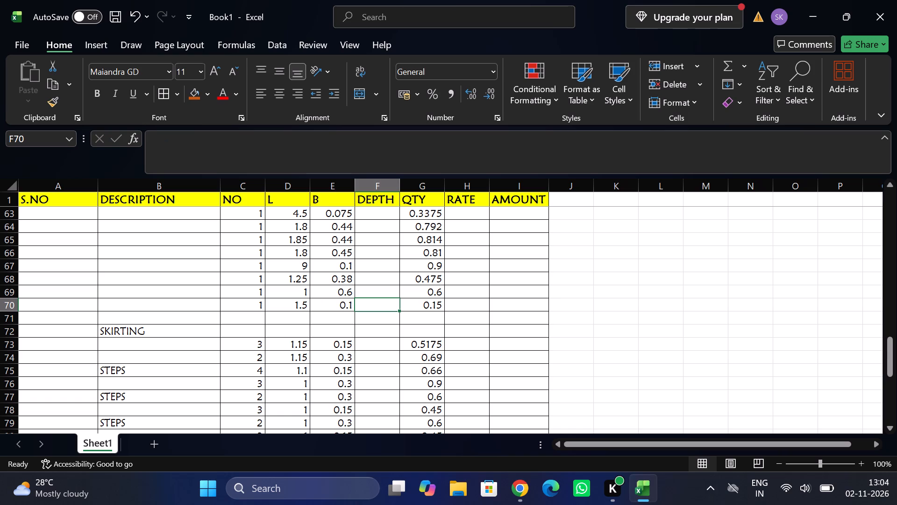
Insert 13 blank rows above the SKIRTING heading in row 72.
left_click(11, 329)
right_click(11, 329)
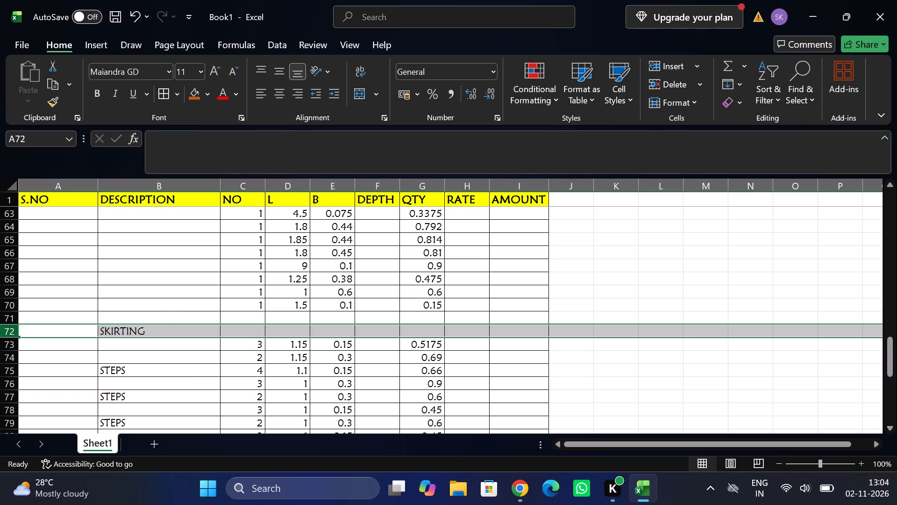
left_click(59, 200)
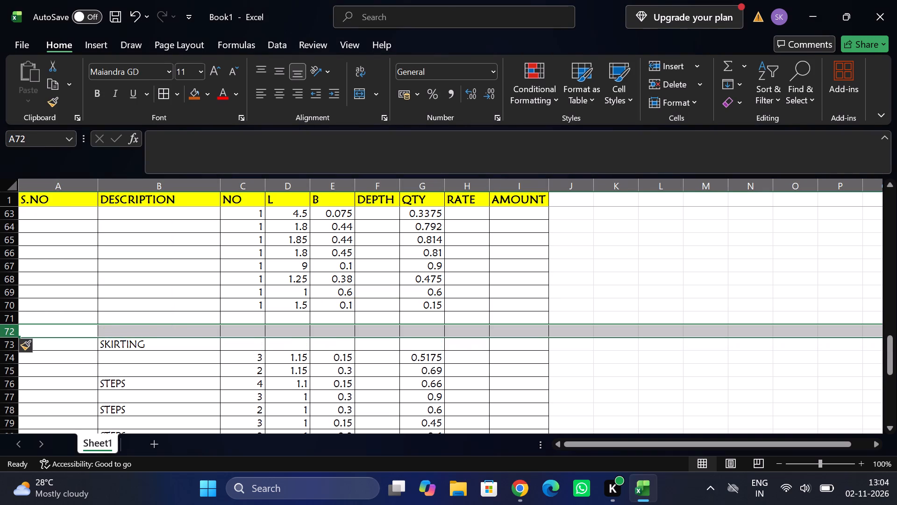
key("ctrl+y")
key("ctrl+y")
key("ctrl+y")
key("ctrl+y")
key("ctrl+y")
key("ctrl+y")
key("ctrl+y")
key("ctrl+y")
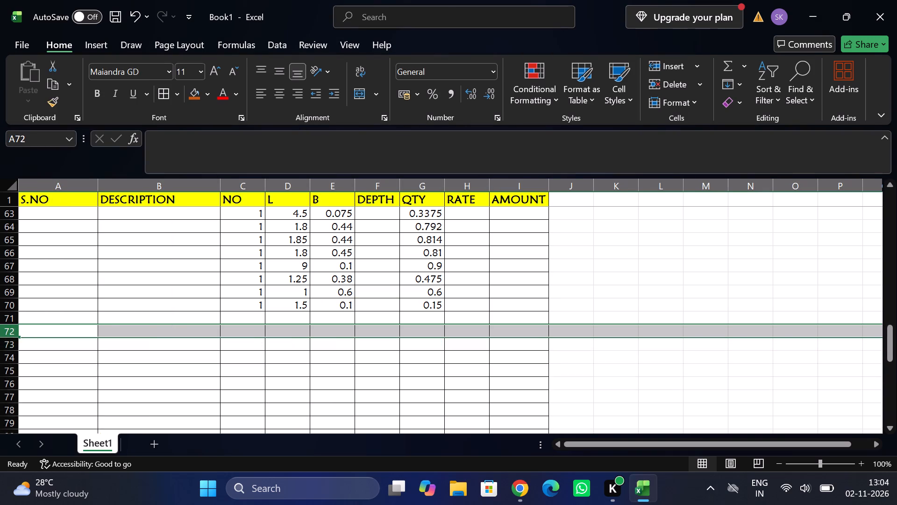
key("ctrl+y")
key("ctrl+y")
key("ctrl+y")
key("ctrl+y")
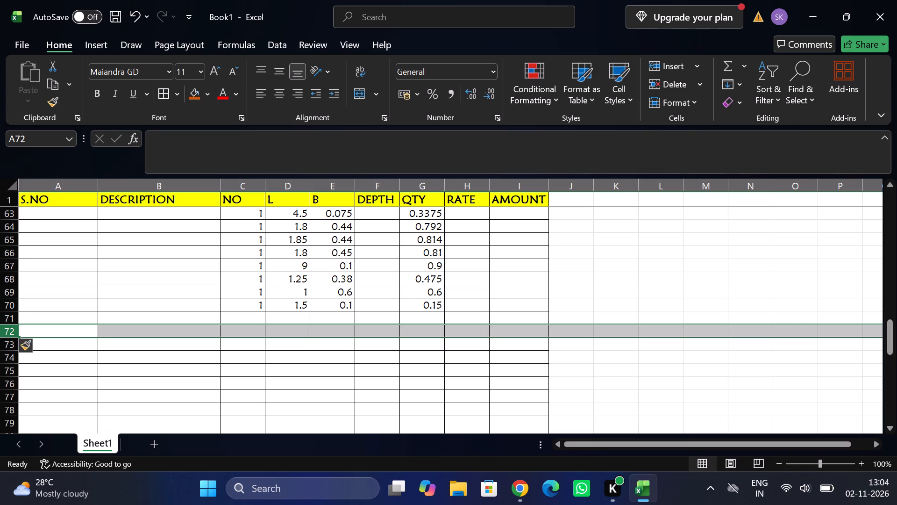
Enter a BOUNDARY-RIGHT SIDE measurement in row 71 with NO 1, L 10.9 and B 0.3.
left_click(130, 317)
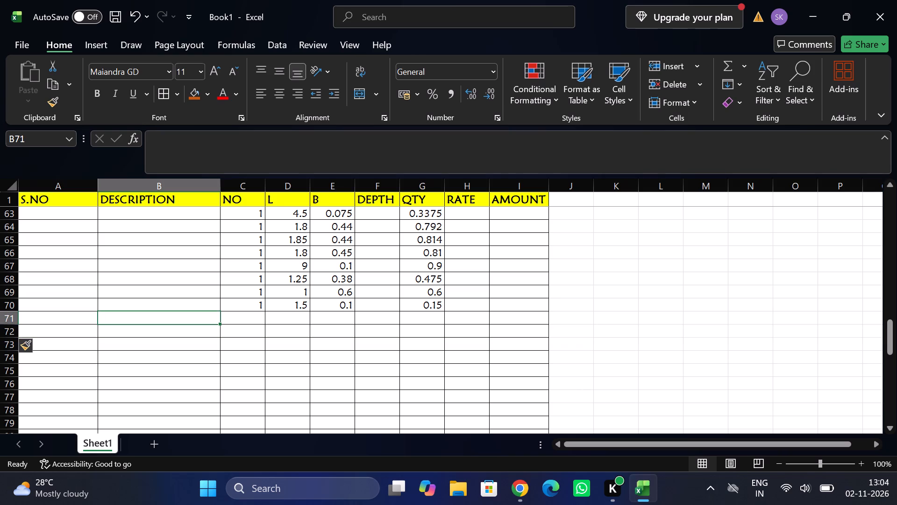
type("BOUNDARY")
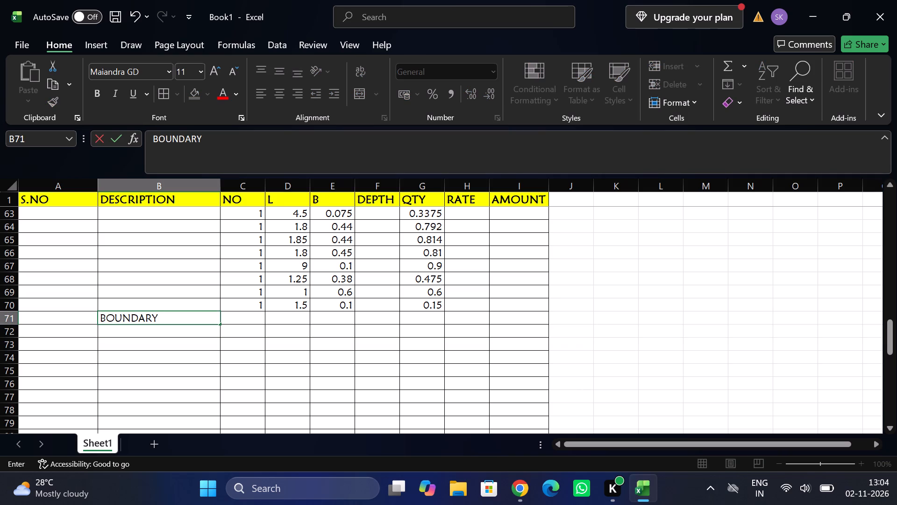
key("minus")
type("RIGHT")
key("space")
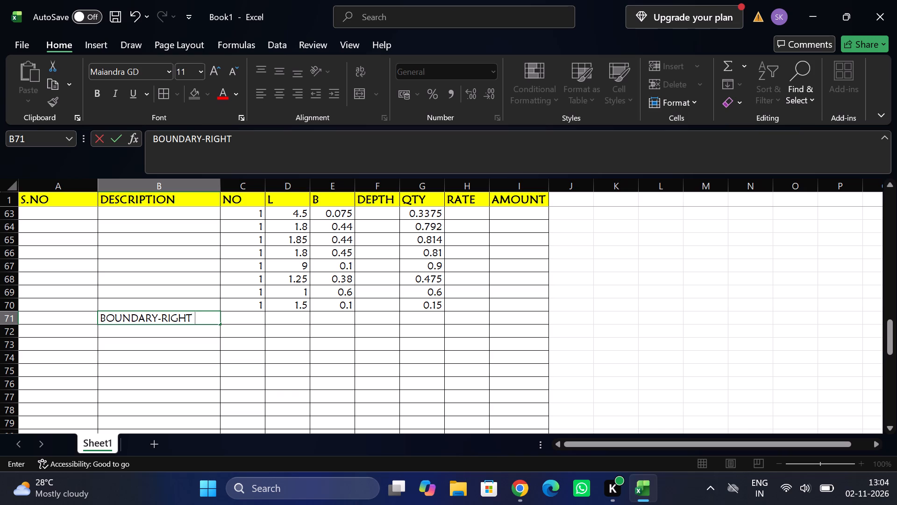
type("SIDE")
key("Tab")
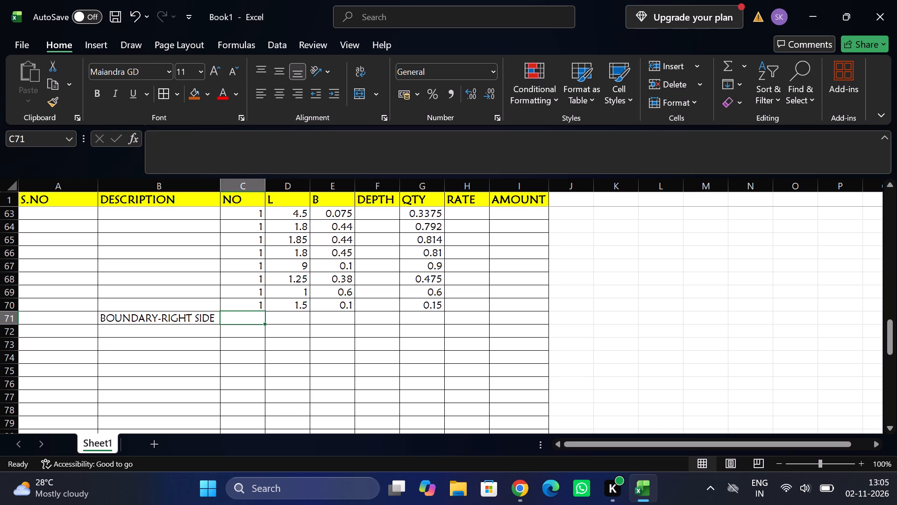
key("1")
key("Tab")
type("10.9")
key("Tab")
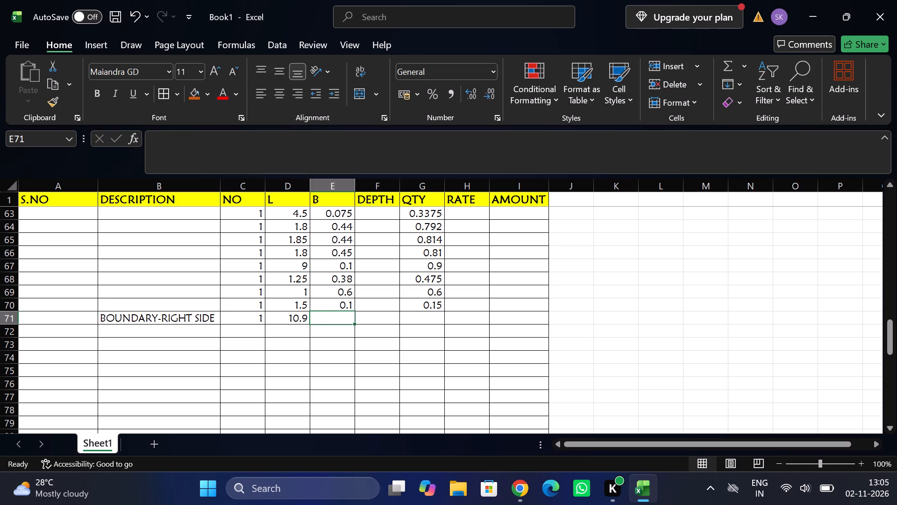
type("0.3")
key("Tab")
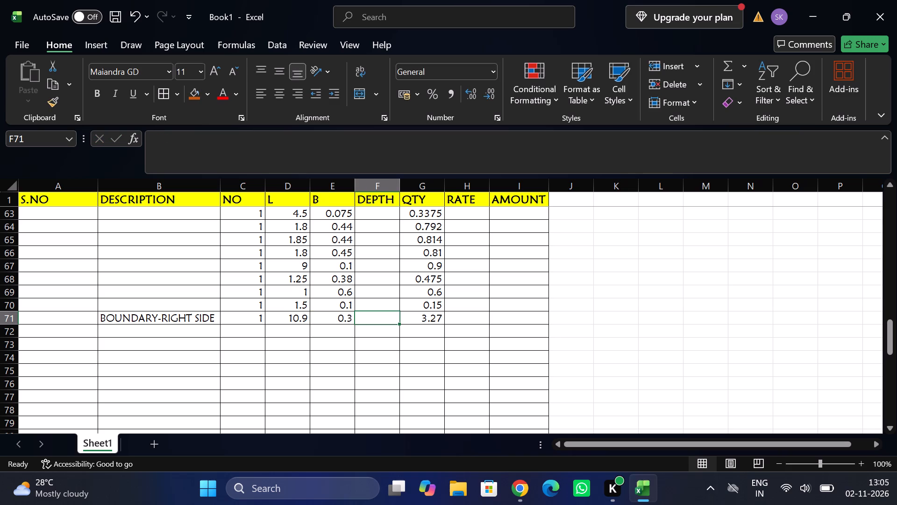
Enter a measurement in row 112, at the end of the skirting section, with NO 1, L 10.9 and B 0.48.
scroll(111, 368, "down", 4)
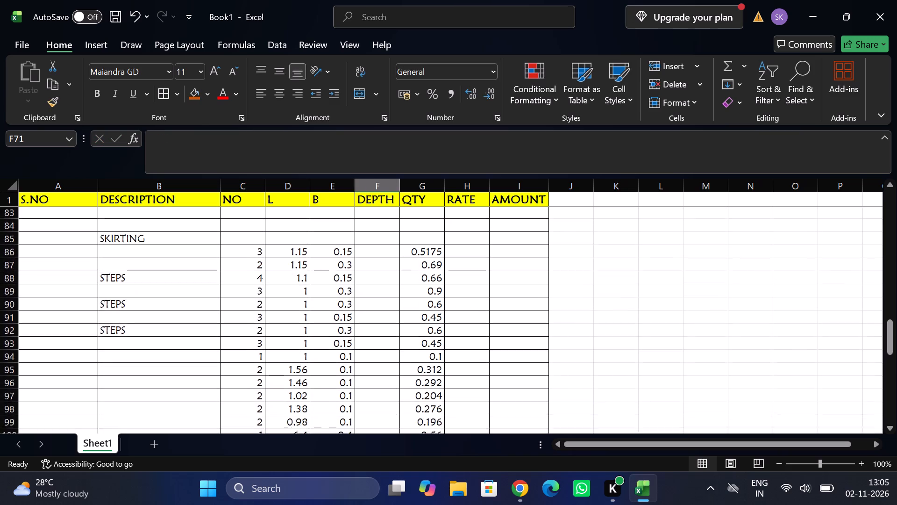
scroll(111, 368, "down", 1)
scroll(111, 368, "up", 3)
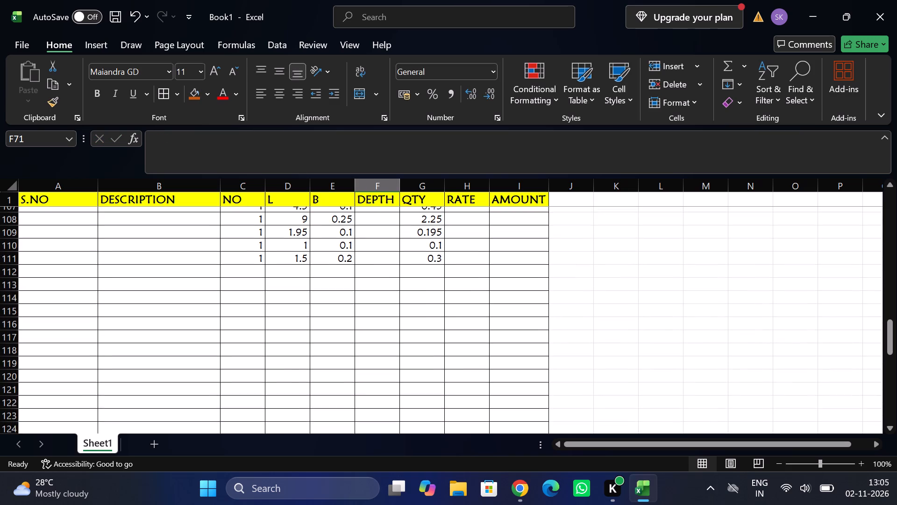
scroll(111, 368, "up", 1)
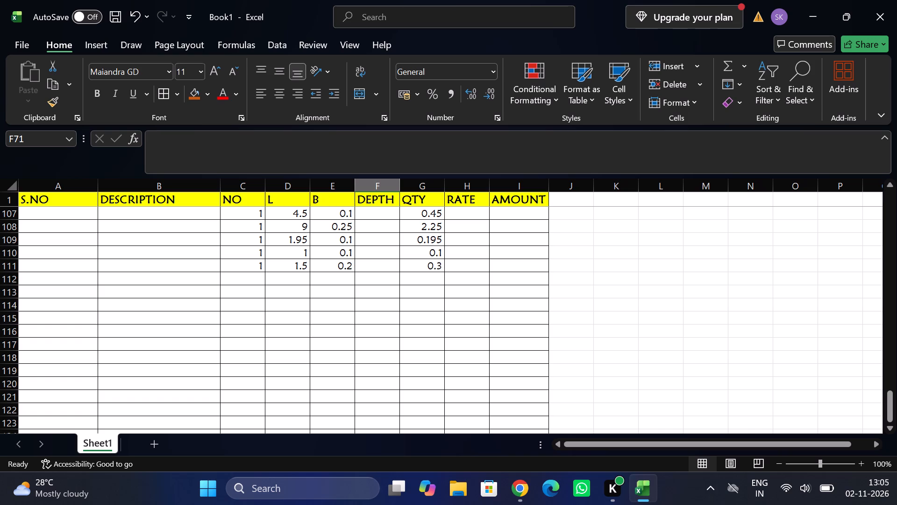
left_click(244, 279)
key("1")
key("Tab")
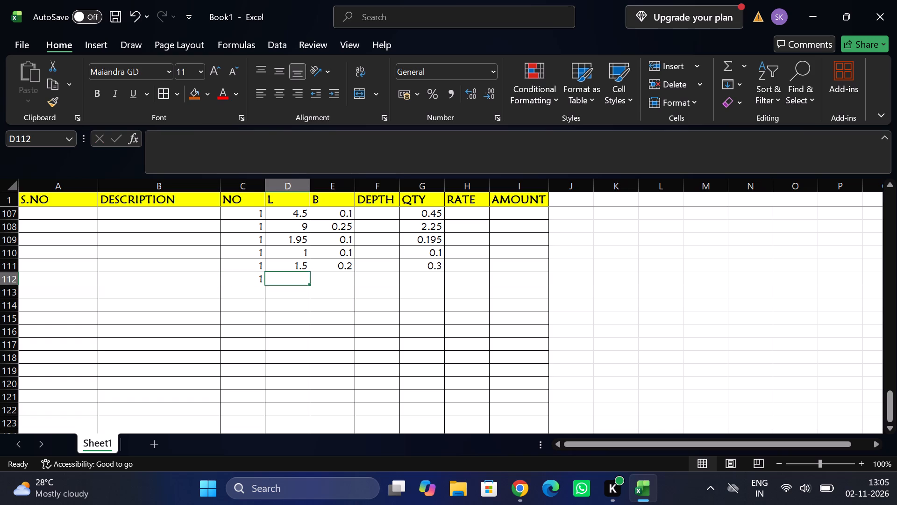
type("10.9")
key("Tab")
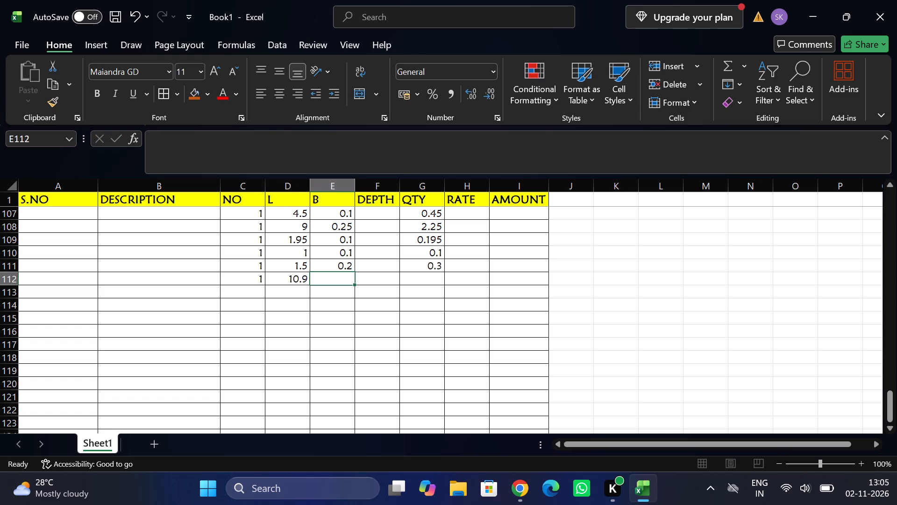
type("0.48")
key("Tab")
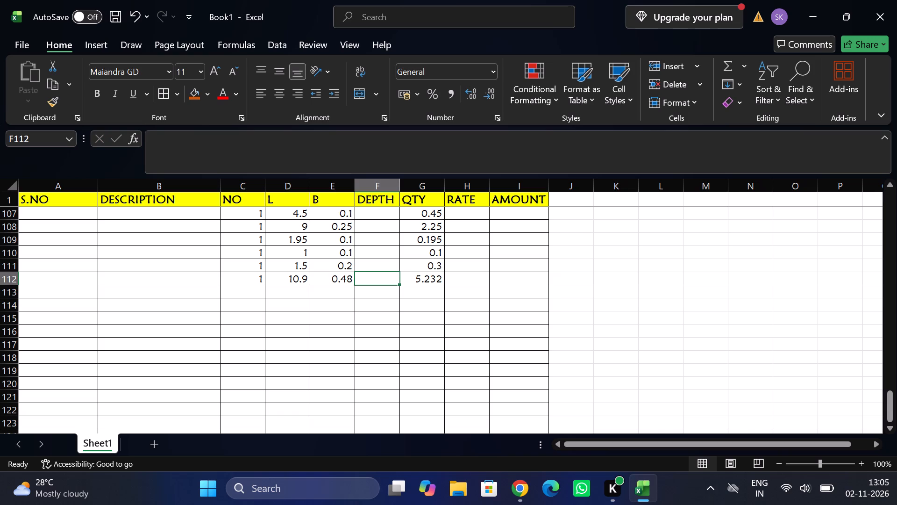
Enter a second measurement below BOUNDARY-RIGHT SIDE, in row 72, with NO 1, L 10.9 and B 0.05.
scroll(244, 279, "up", 2)
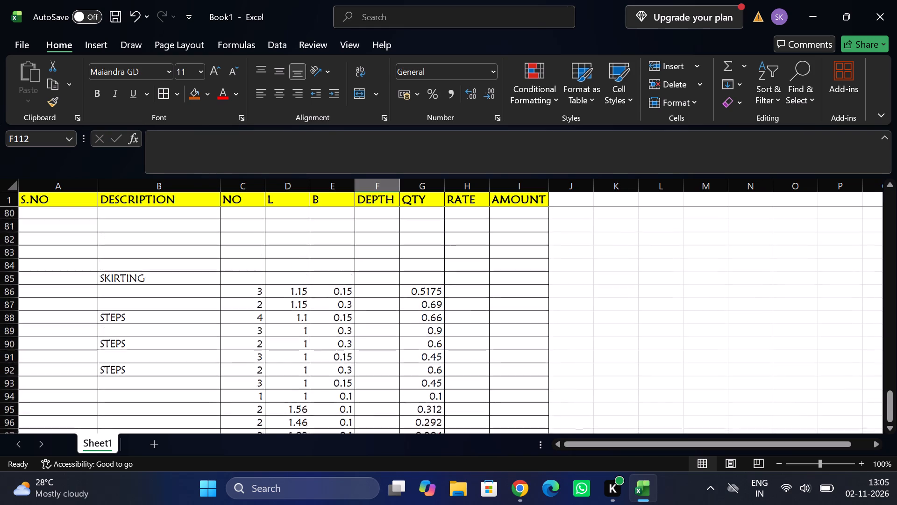
scroll(244, 279, "up", 1)
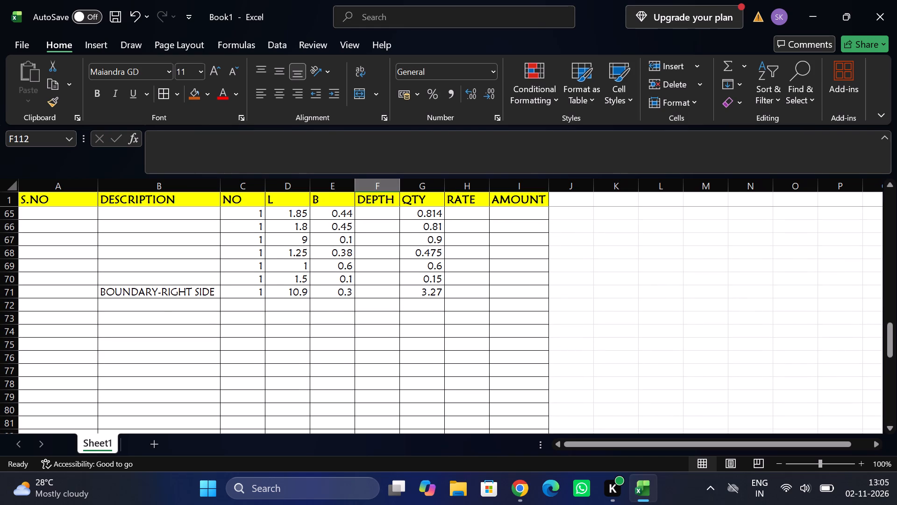
scroll(240, 303, "down", 1)
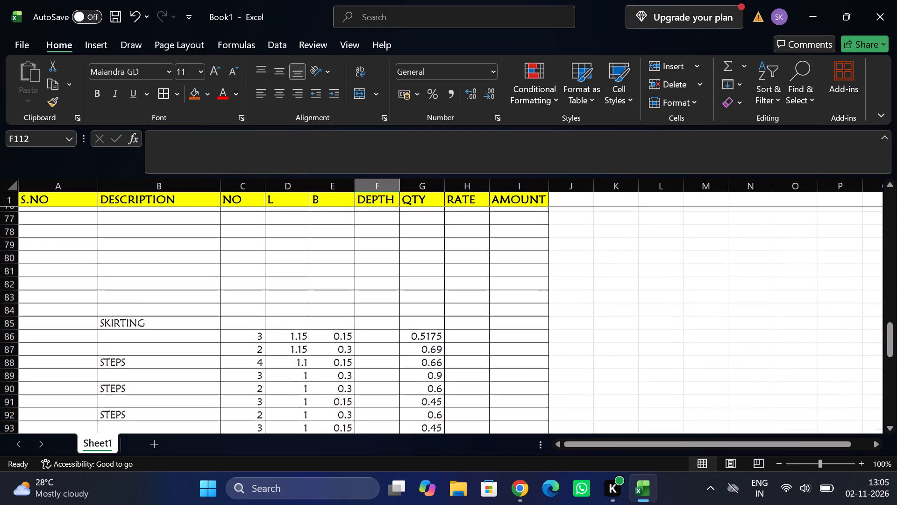
scroll(240, 303, "down", 1)
scroll(240, 303, "up", 1)
scroll(240, 303, "down", 1)
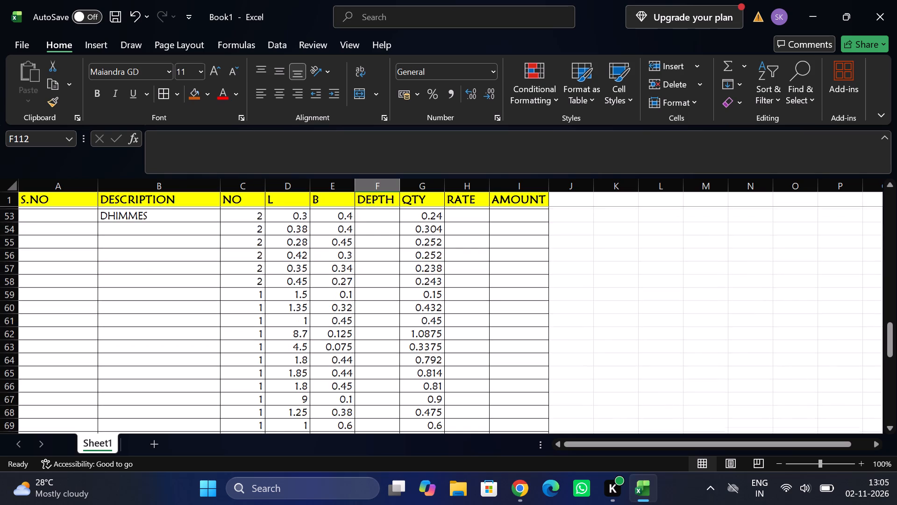
scroll(240, 303, "down", 2)
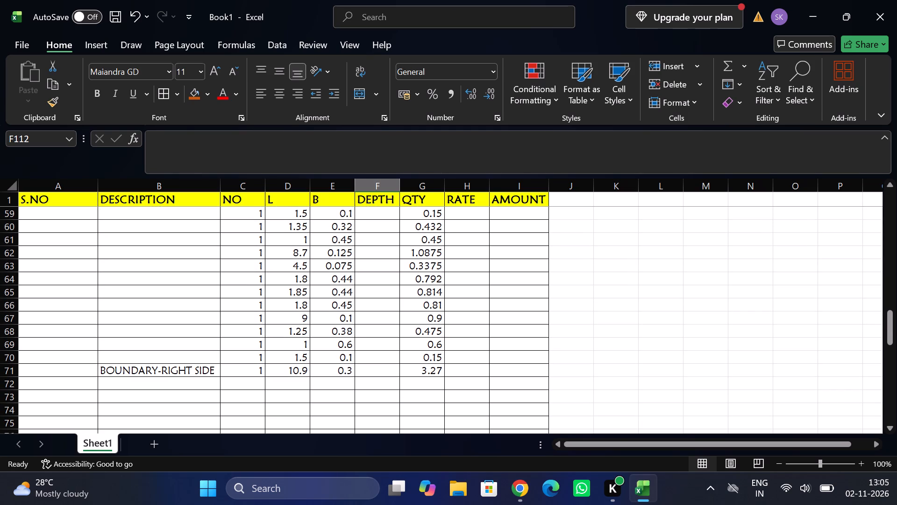
left_click(244, 384)
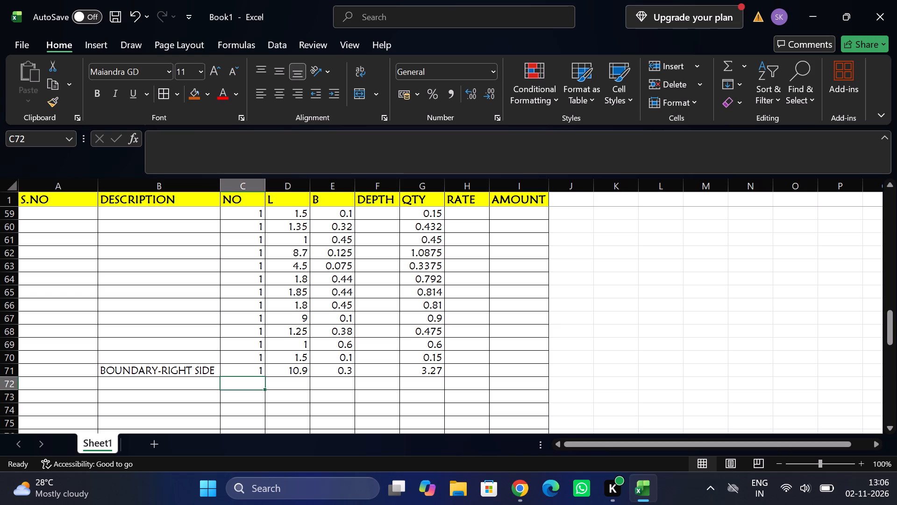
key("1")
key("Tab")
type("10.9")
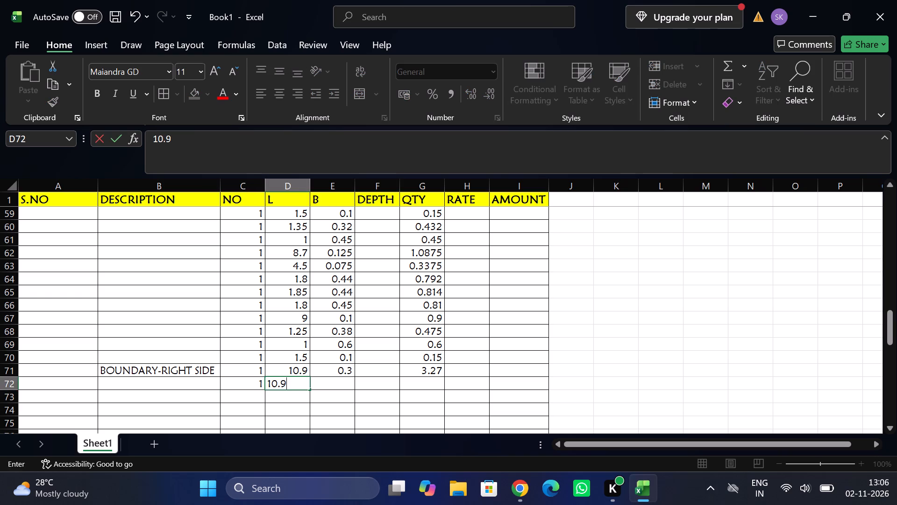
key("Tab")
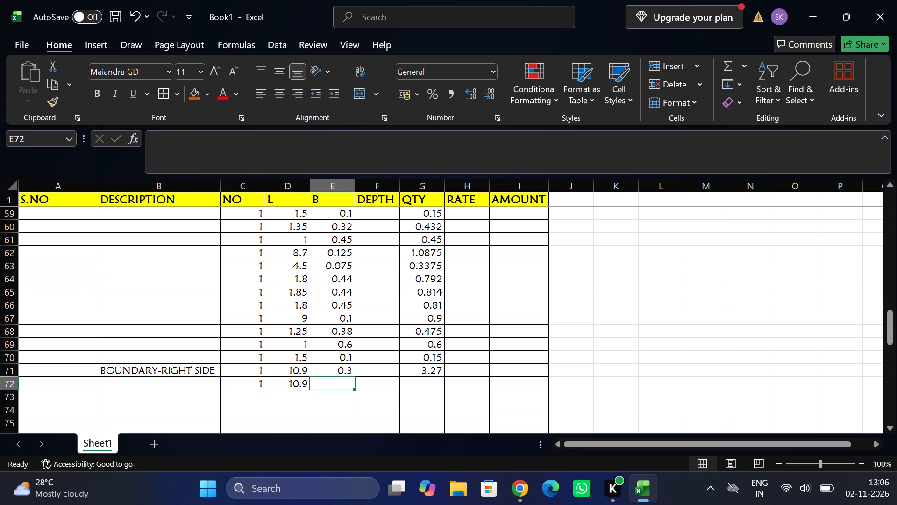
type("0.05")
key("Tab")
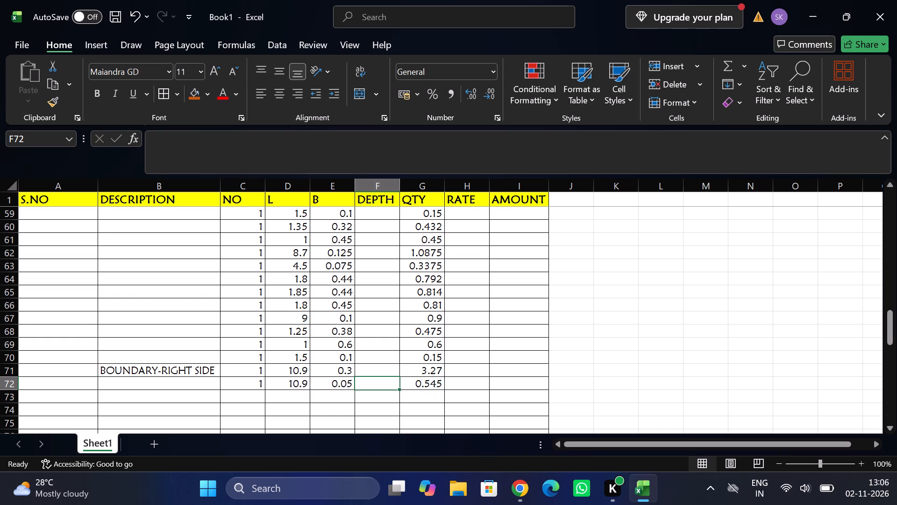
Enter a measurement in row 113, at the end of the skirting section, with NO 1, L 10.9 and B 0.25.
scroll(290, 384, "down", 1)
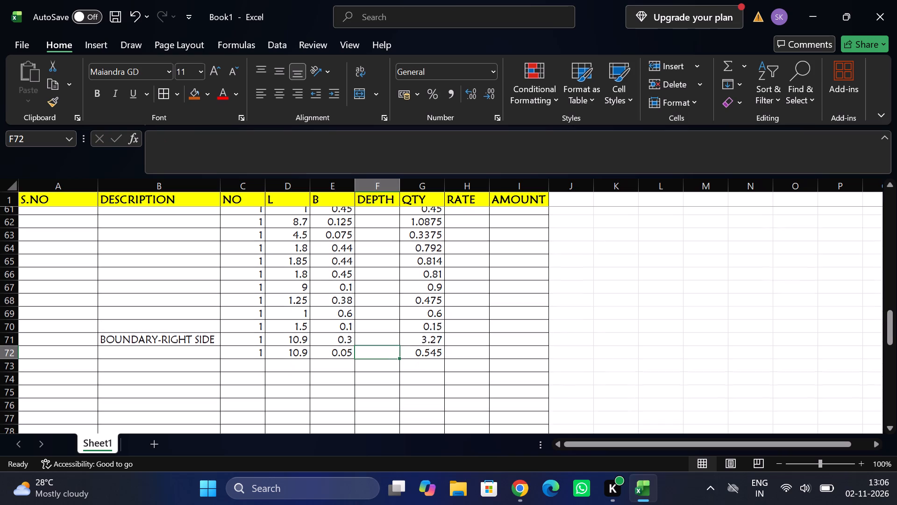
scroll(290, 384, "down", 2)
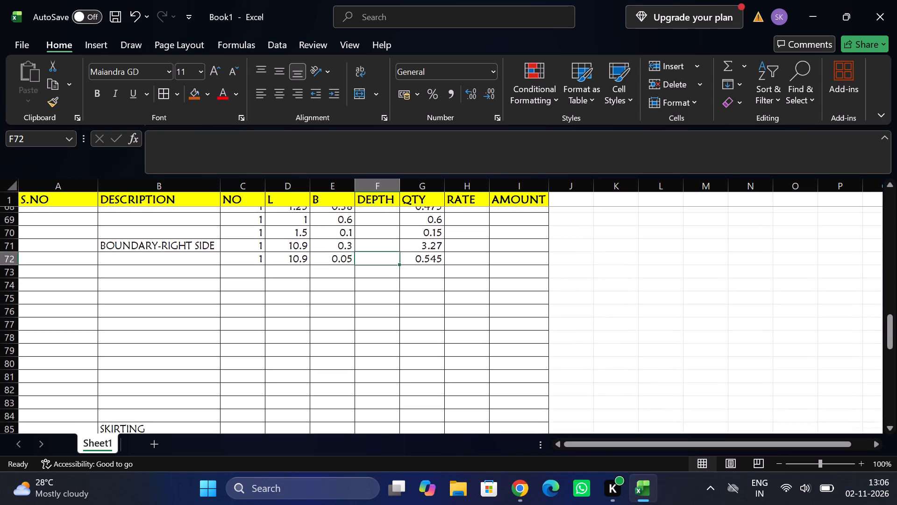
scroll(290, 384, "down", 4)
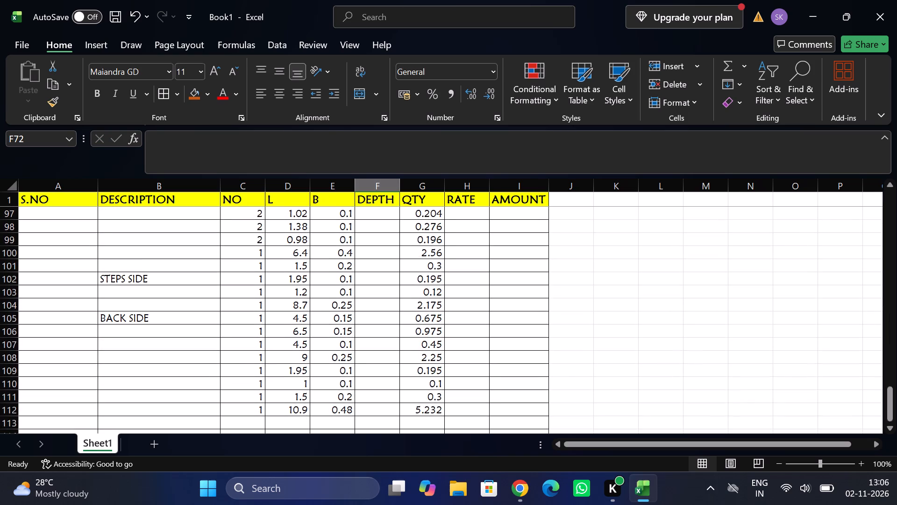
scroll(290, 384, "down", 1)
left_click(260, 371)
key("1")
key("Tab")
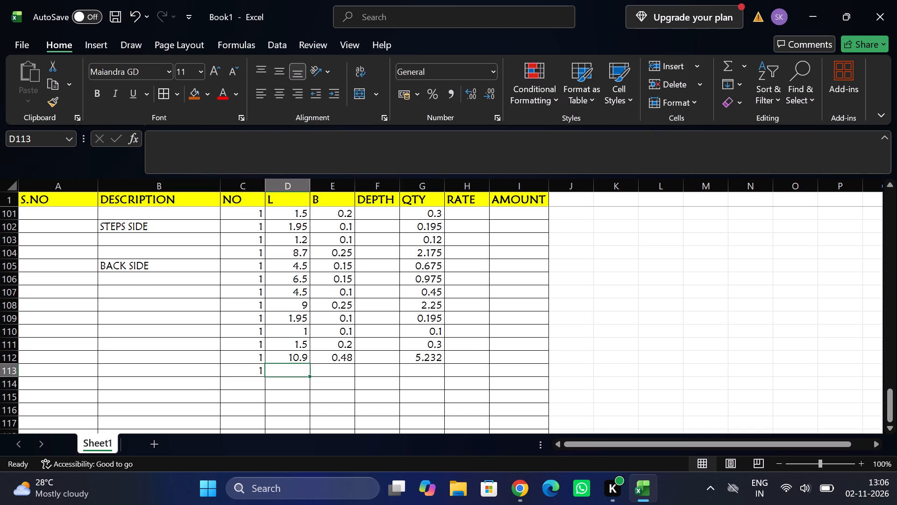
type("10.9")
key("Tab")
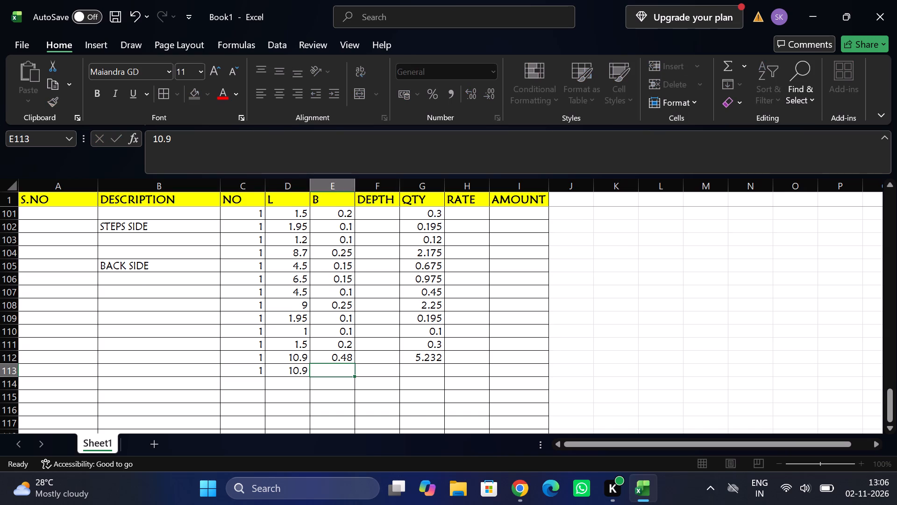
type("0.25")
key("Tab")
Enter a third 10.9-long skirting measurement in row 114, with NO 1, L 10.9 and B 0.28.
scroll(260, 371, "up", 2)
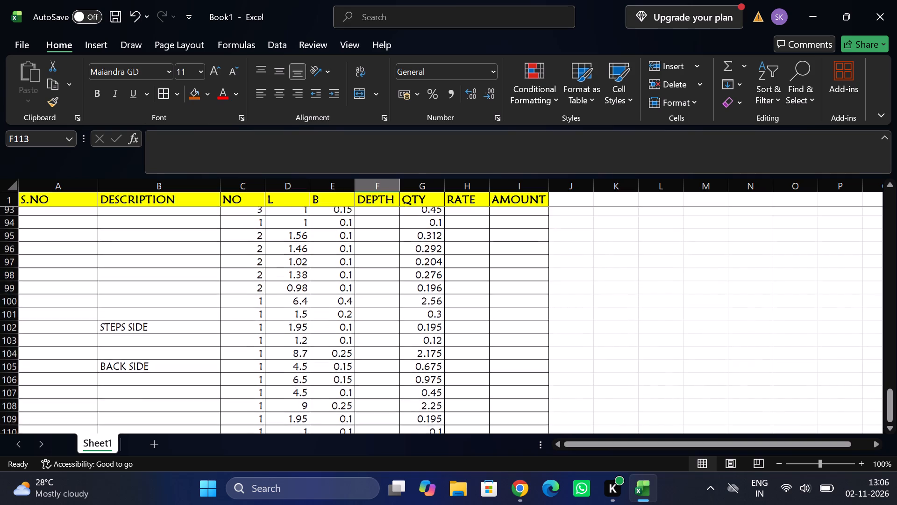
scroll(260, 371, "up", 2)
scroll(260, 371, "down", 2)
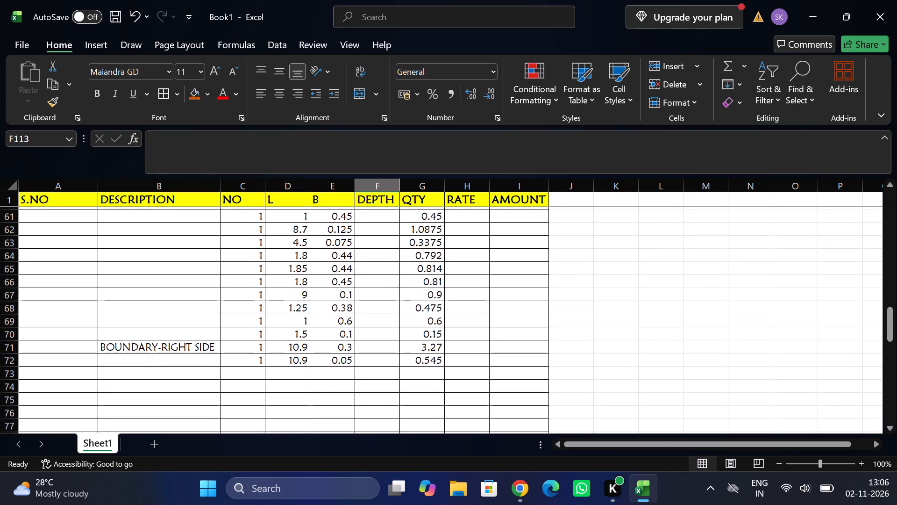
scroll(260, 371, "down", 1)
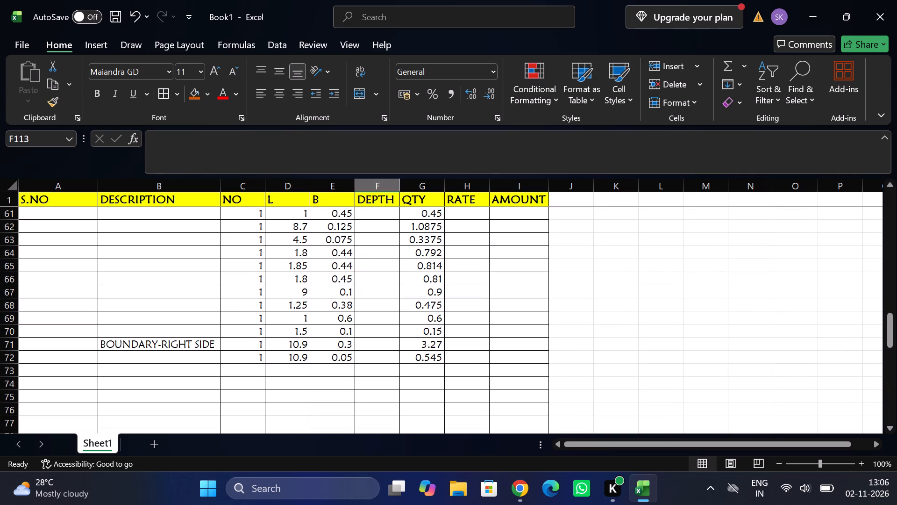
scroll(269, 372, "down", 3)
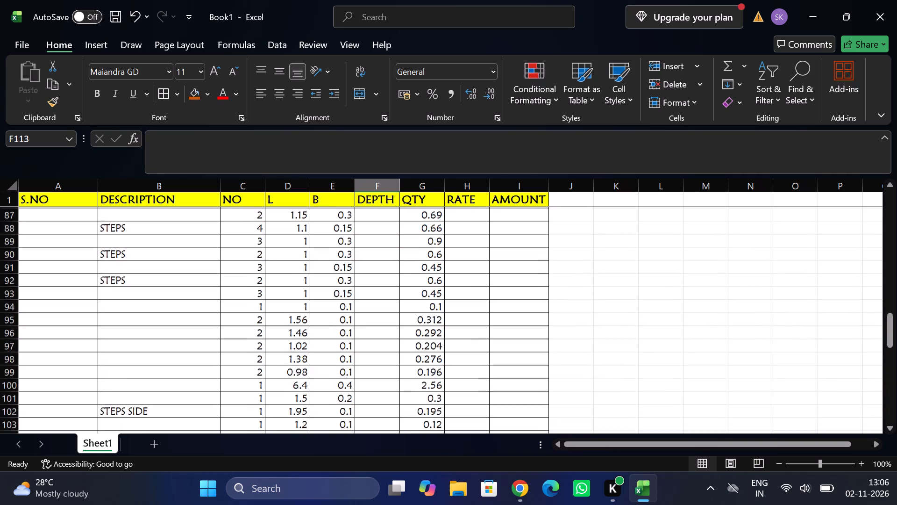
scroll(269, 372, "down", 1)
left_click(254, 294)
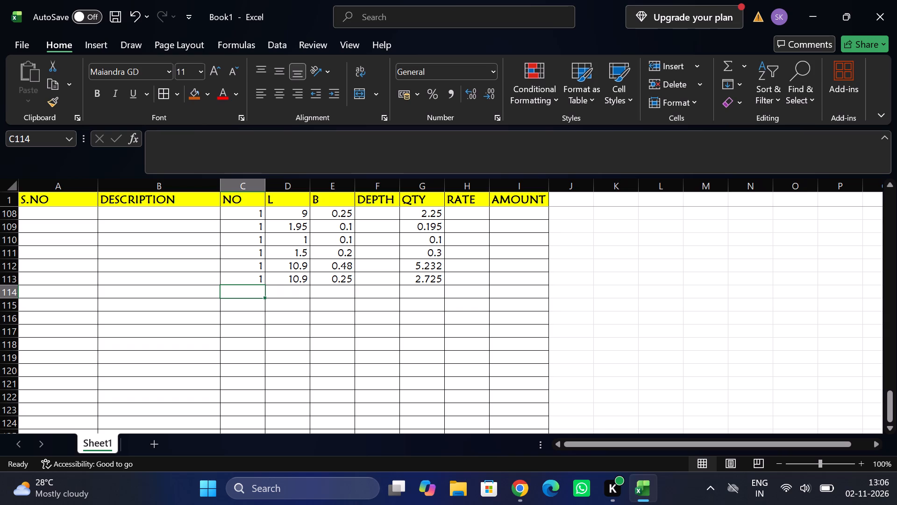
key("1")
key("Tab")
type("10.9")
key("Tab")
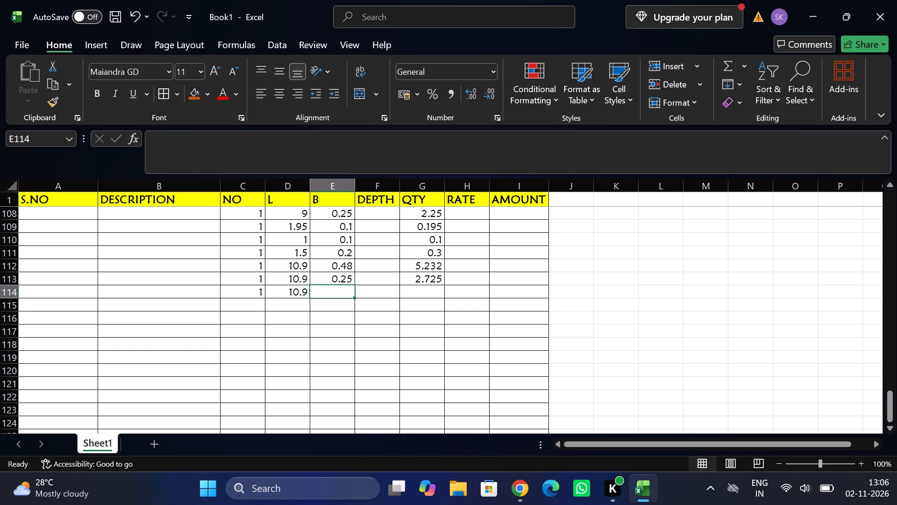
type("0.28")
key("Tab")
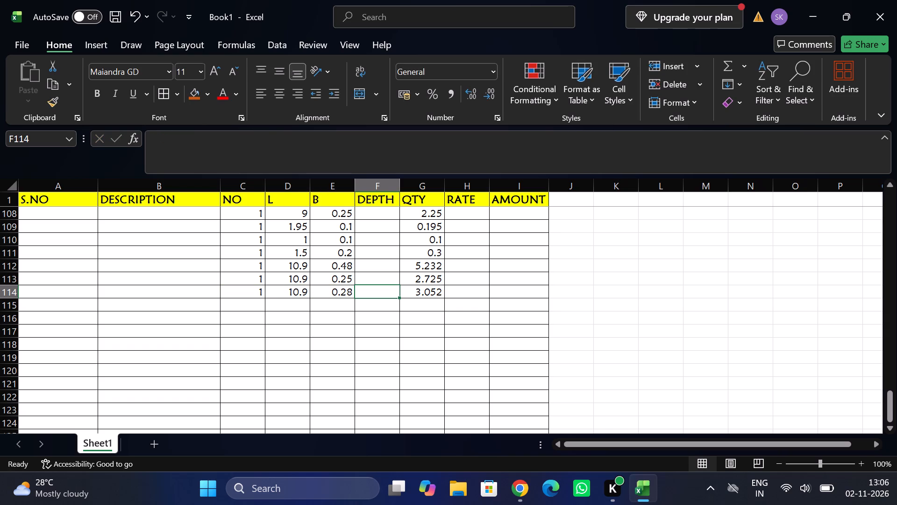
Enter a measurement in row 73, in the BOUNDARY-RIGHT SIDE group, with NO 1, L 16.9 and B 0.3.
scroll(308, 276, "up", 1)
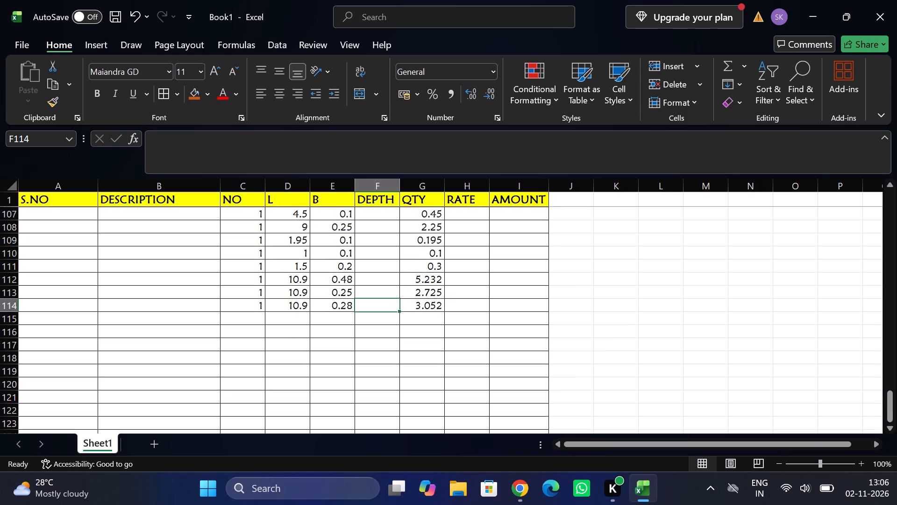
scroll(308, 276, "up", 4)
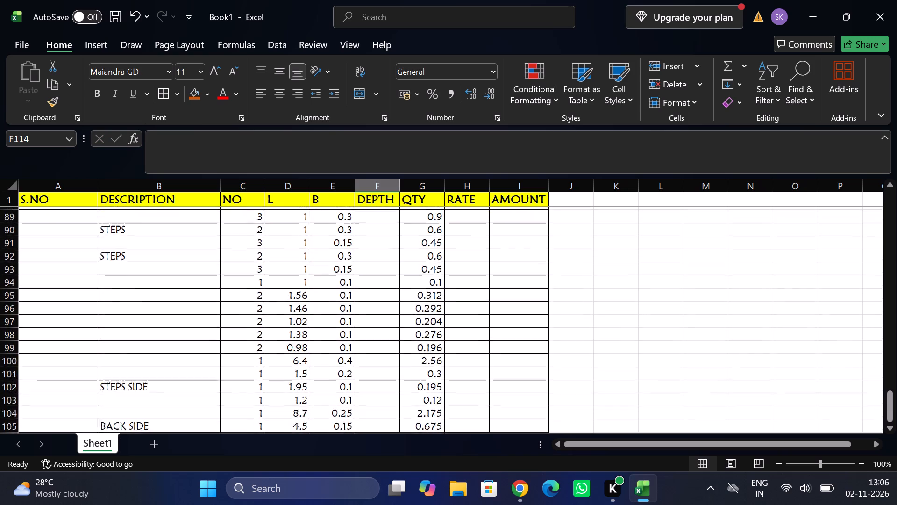
scroll(308, 276, "up", 3)
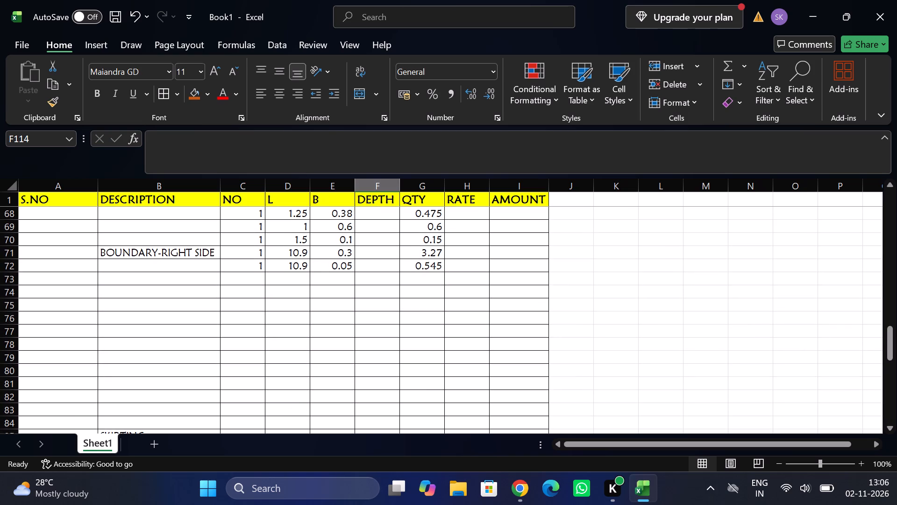
left_click(250, 280)
key("1")
key("Tab")
type("16.9")
key("Tab")
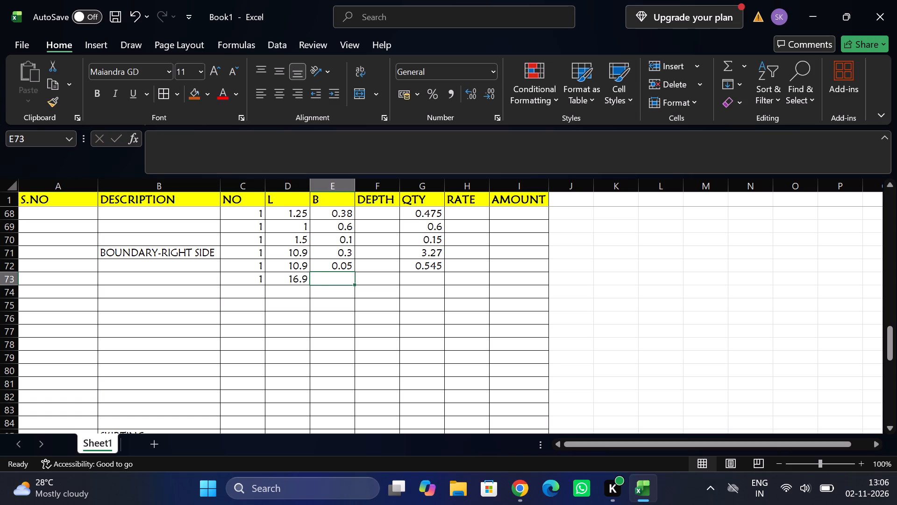
type("0.3")
key("Tab")
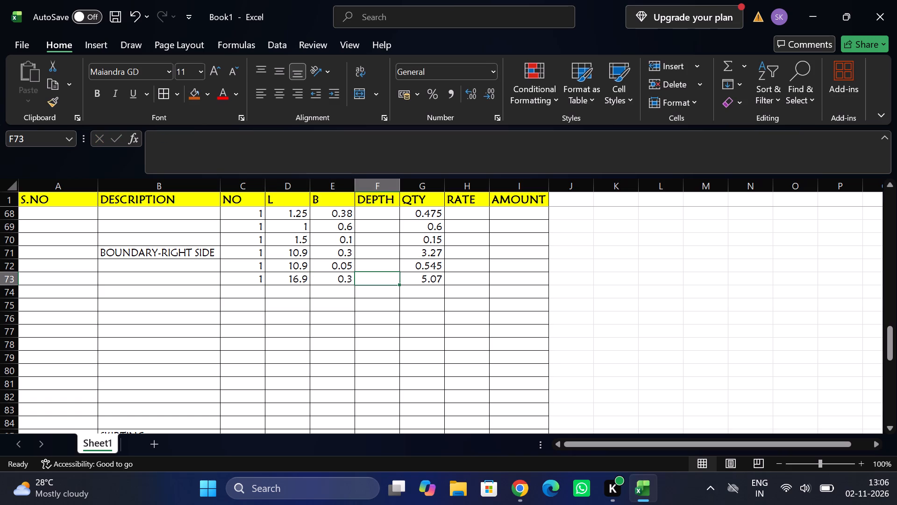
Enter another BOUNDARY-RIGHT SIDE measurement in row 74, with NO 1, L 16.9 and B 0.025.
left_click(249, 290)
key("1")
key("Tab")
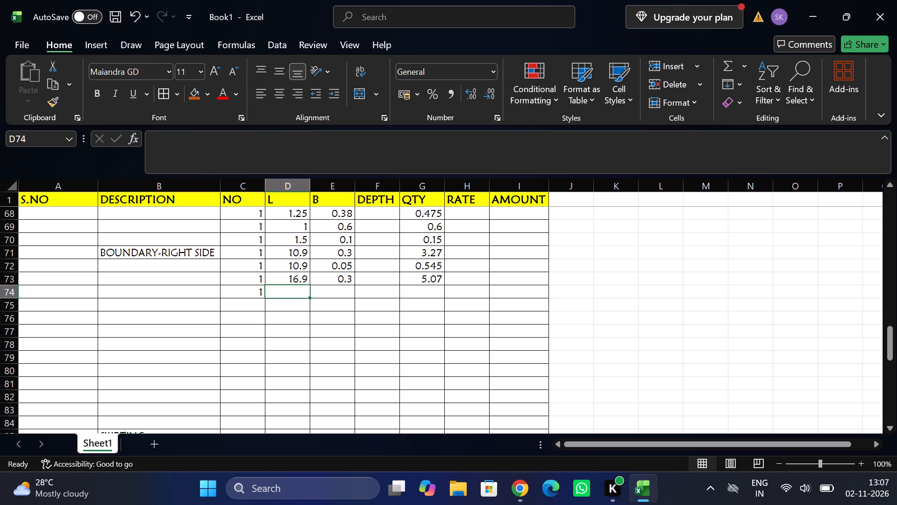
key("6")
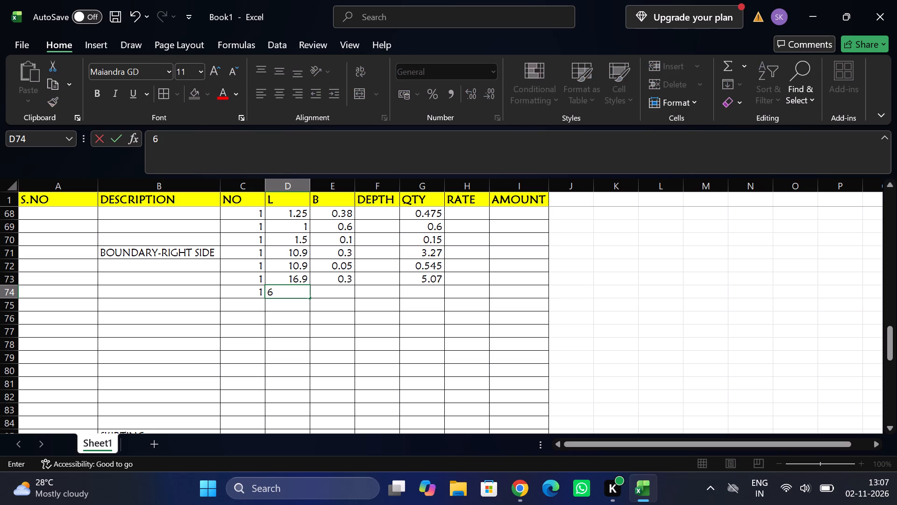
key("BackSpace")
type("16.9")
key("Tab")
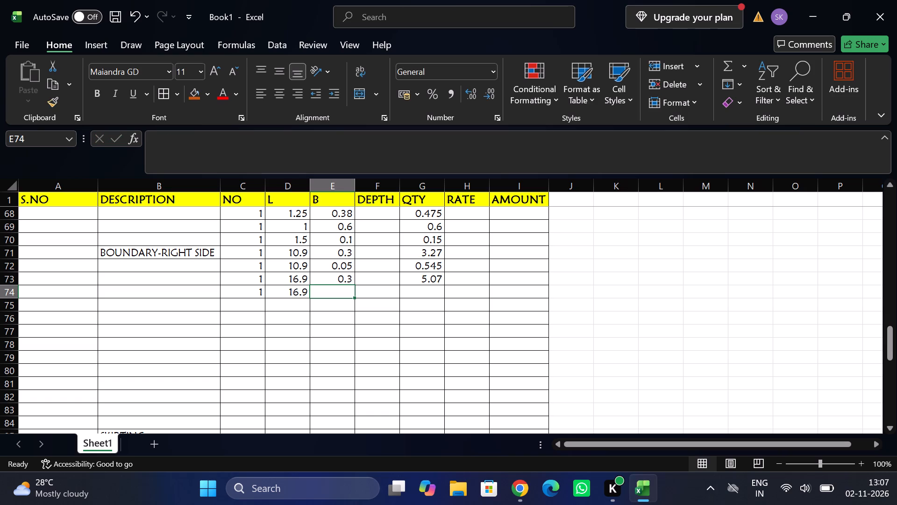
type("0.025")
key("Tab")
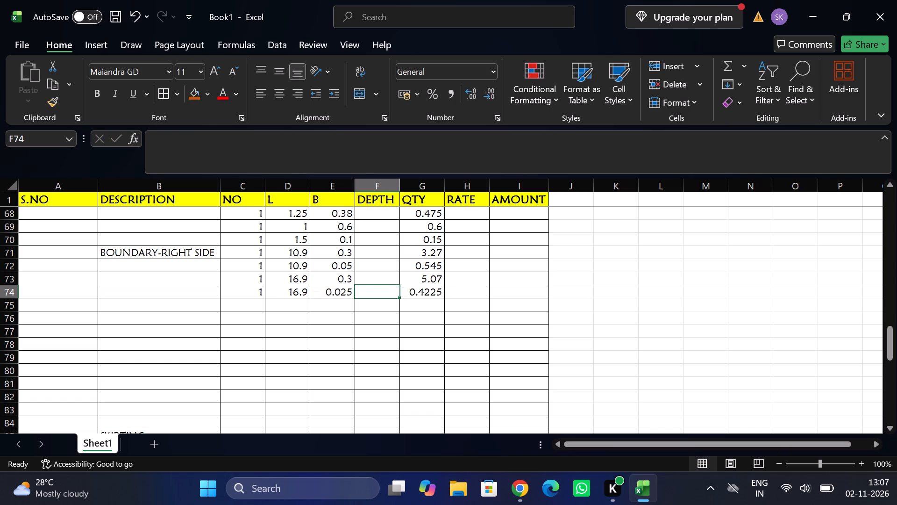
Enter a BOUNDARY-RIGHT SIDE measurement in row 75, with NO 1, L 1.2 and B 0.25.
key("Down")
key("Left")
key("Left")
key("Left")
key("1")
key("Tab")
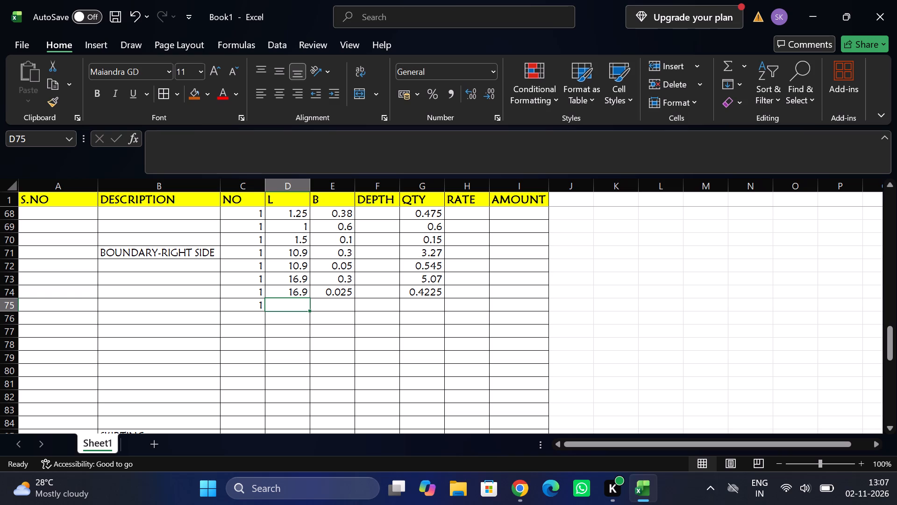
type("1.2")
key("Tab")
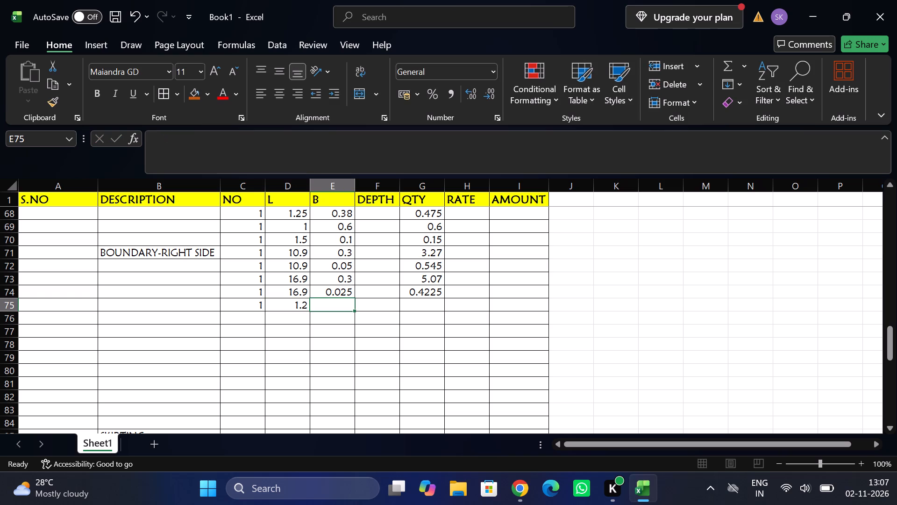
type("0.25")
key("Tab")
Enter a measurement in row 115, at the end of the skirting section, with NO 1, L 16.9 and B 0.25.
scroll(249, 290, "down", 3)
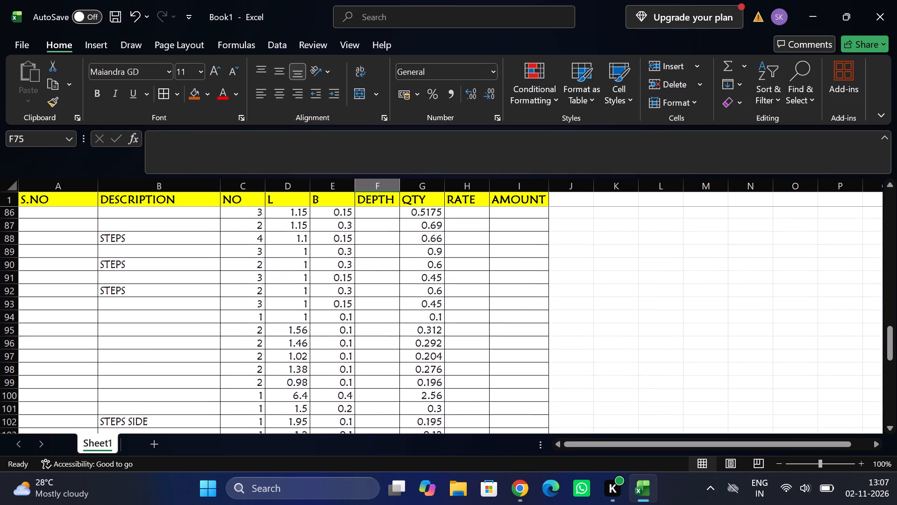
scroll(249, 290, "down", 2)
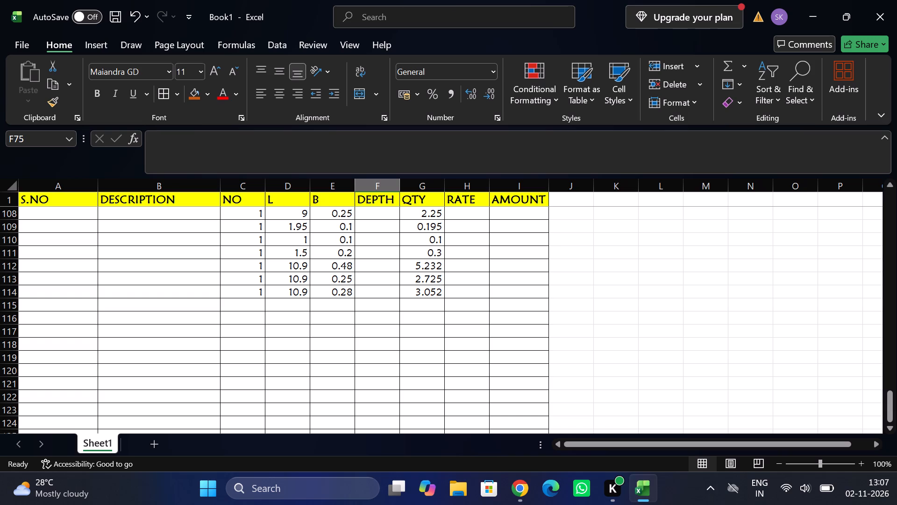
left_click(251, 307)
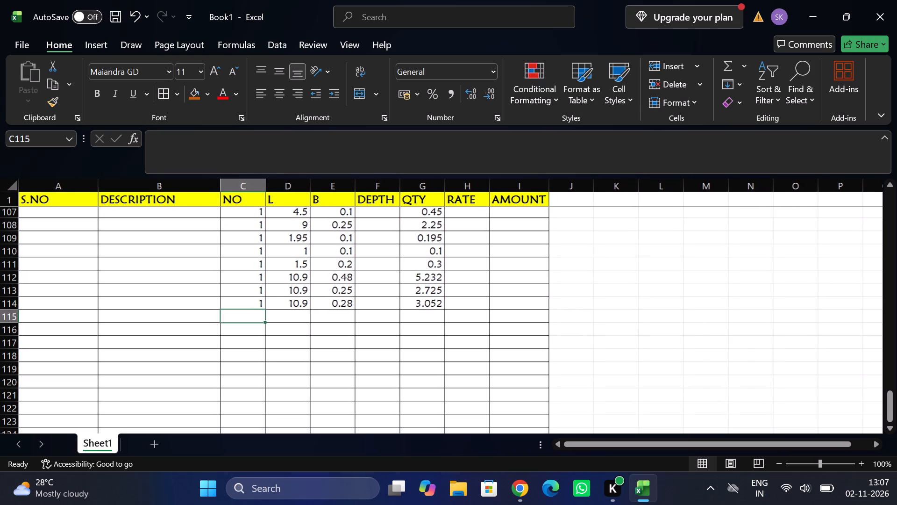
key("1")
key("Tab")
type("16.")
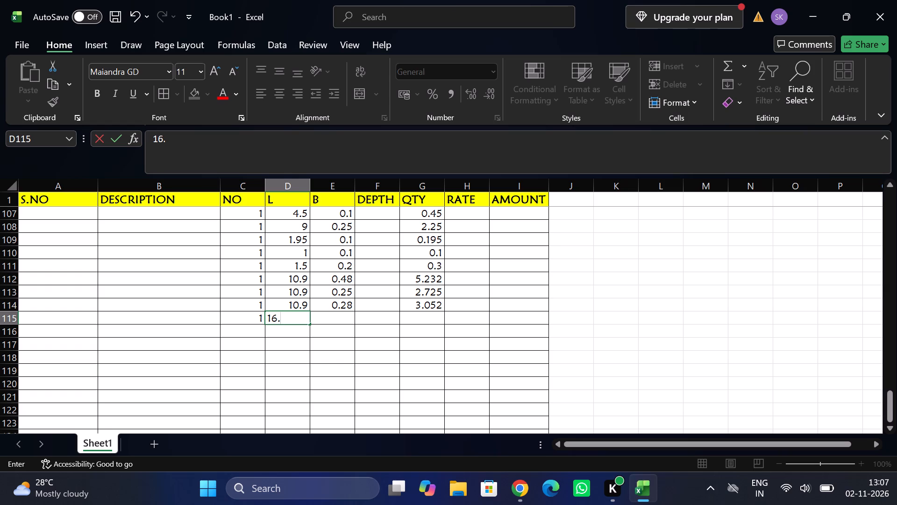
key("9")
key("Tab")
type("0.25")
key("Tab")
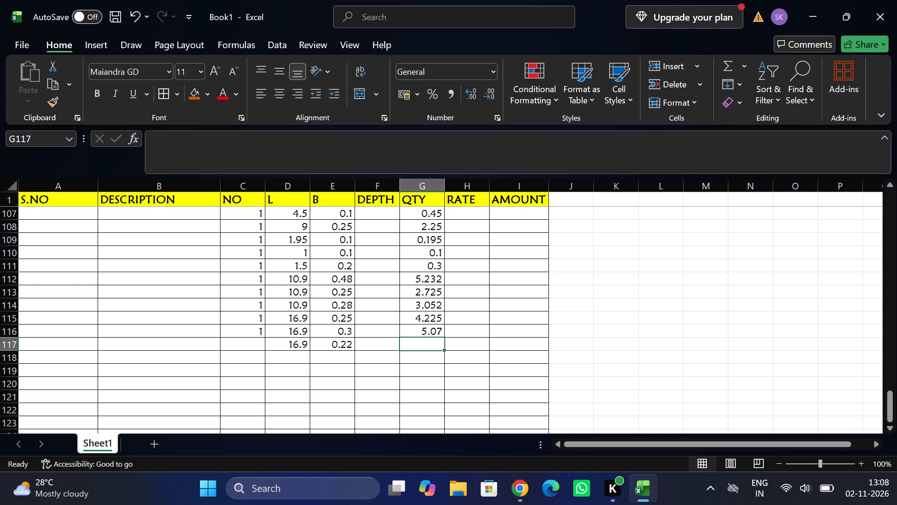
key("ctrl+d")
key("Down")
key("Left")
key("Up")
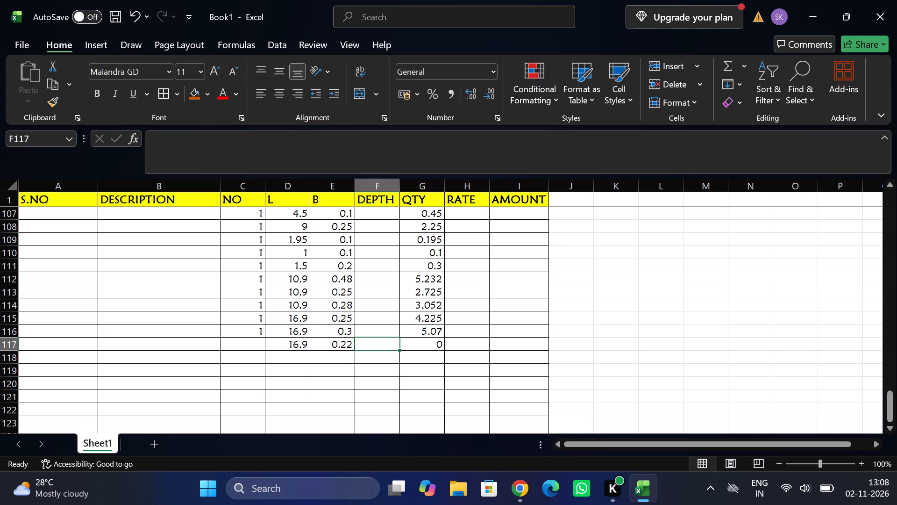
key("Left")
key("Left")
key("Left")
key("1")
key("Tab")
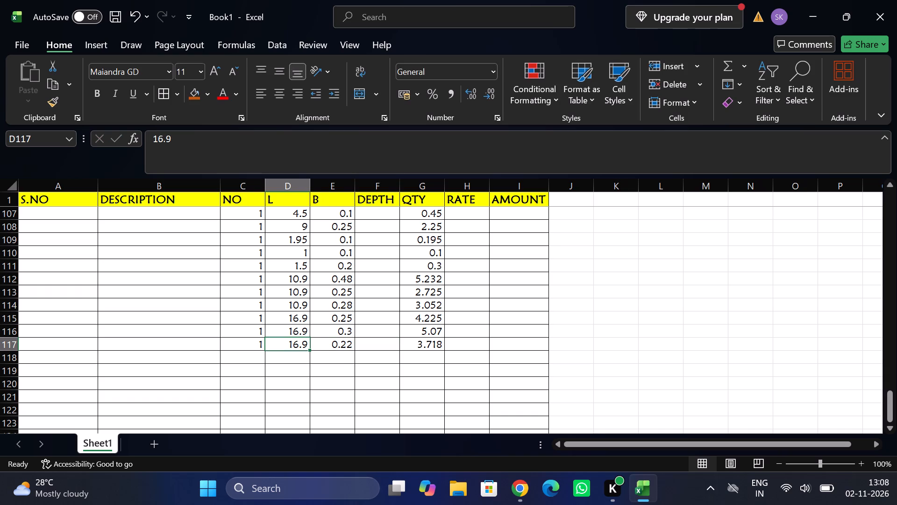
Enter a skirting measurement in row 118 with NO 1, L 1.2 and B 0.25.
key("Down")
key("Left")
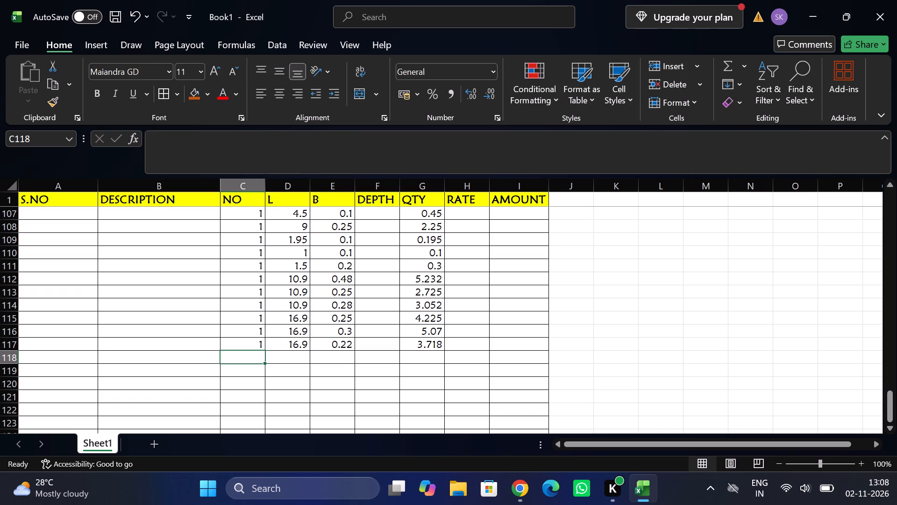
key("1")
key("Tab")
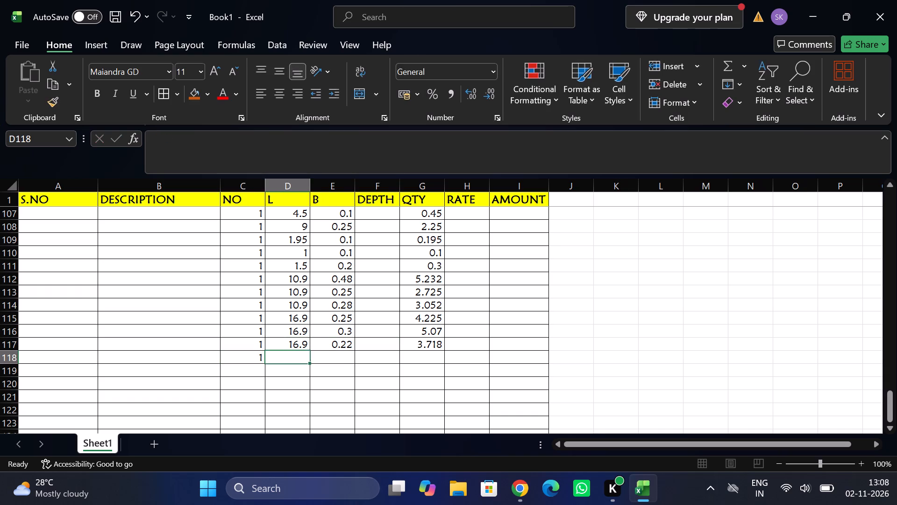
type("1.2")
key("Tab")
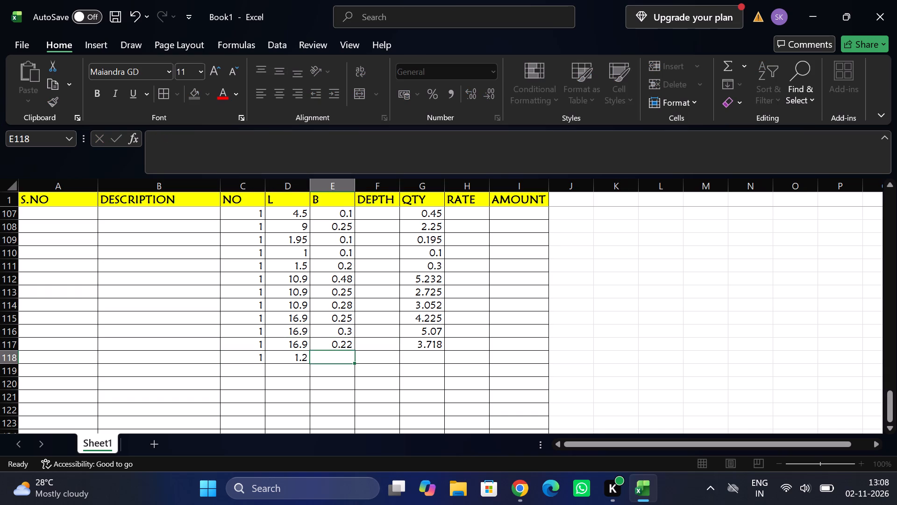
type("0.25")
key("Tab")
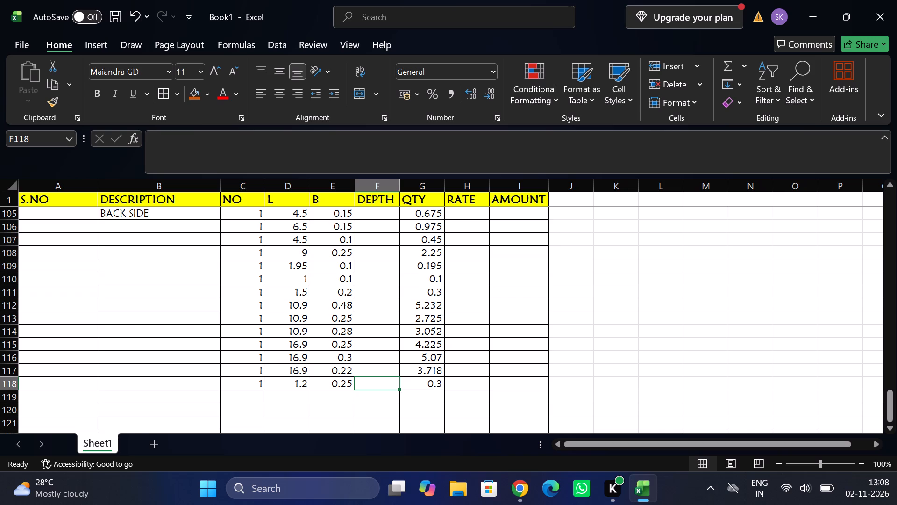
Review the earlier measurement rows from the end of the skirting section up to GRANITE FLOORING and back to the BOUNDARY-RIGHT SIDE entries.
scroll(243, 346, "up", 1)
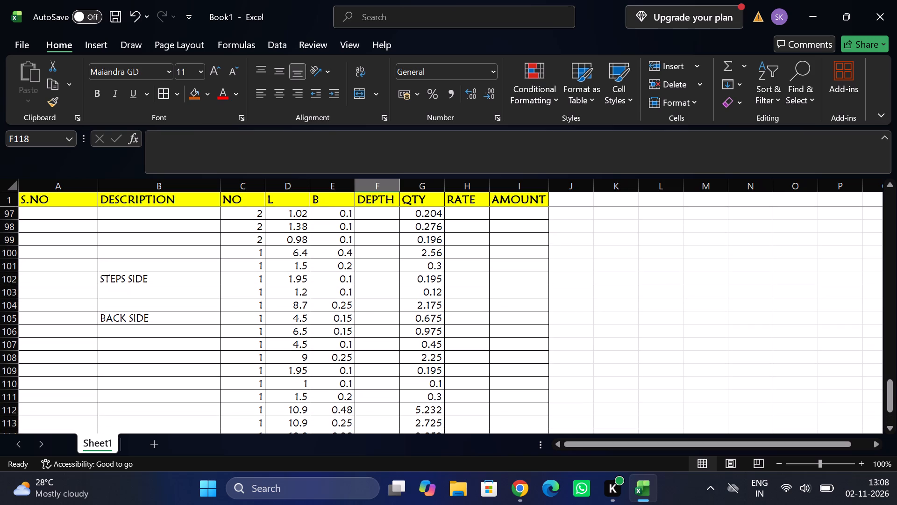
scroll(243, 346, "up", 3)
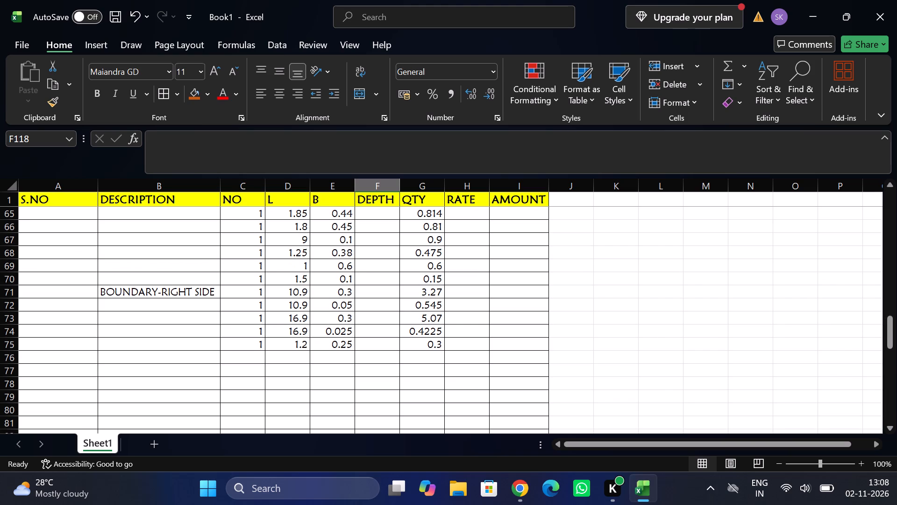
scroll(243, 346, "up", 2)
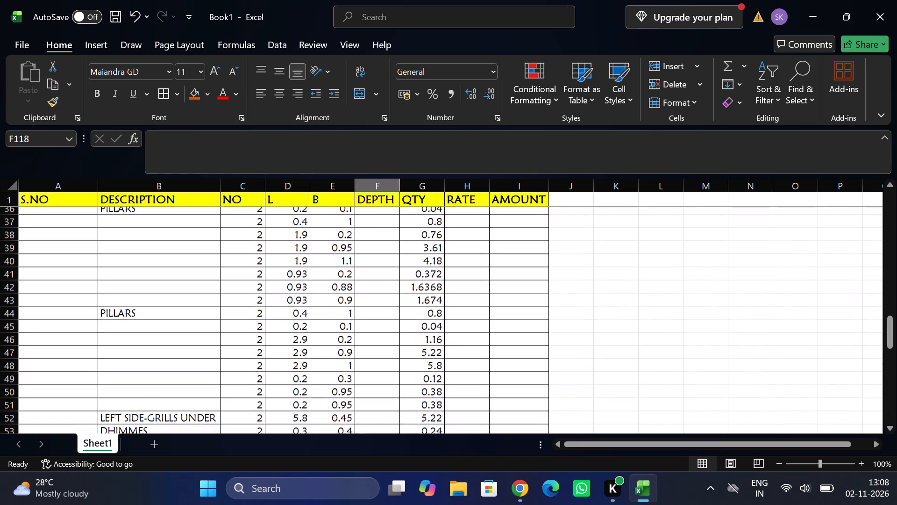
scroll(243, 346, "up", 2)
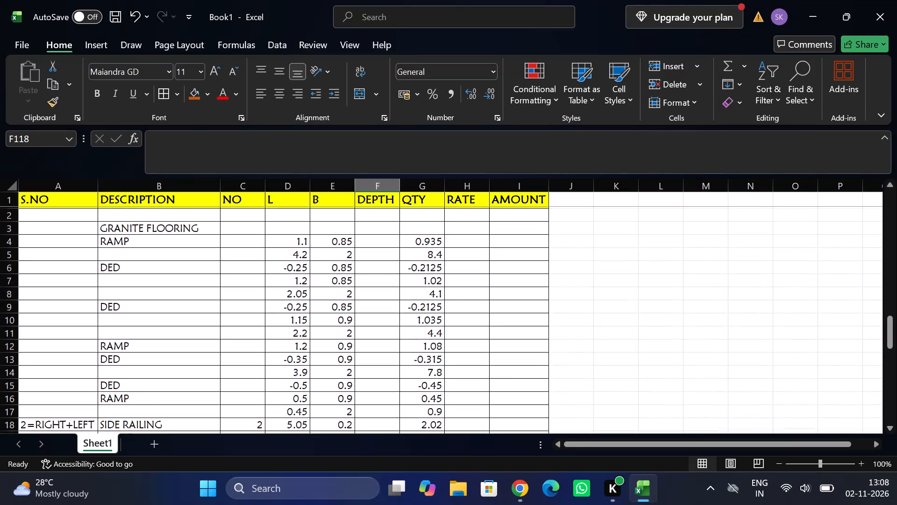
scroll(243, 346, "up", 1)
scroll(243, 346, "down", 3)
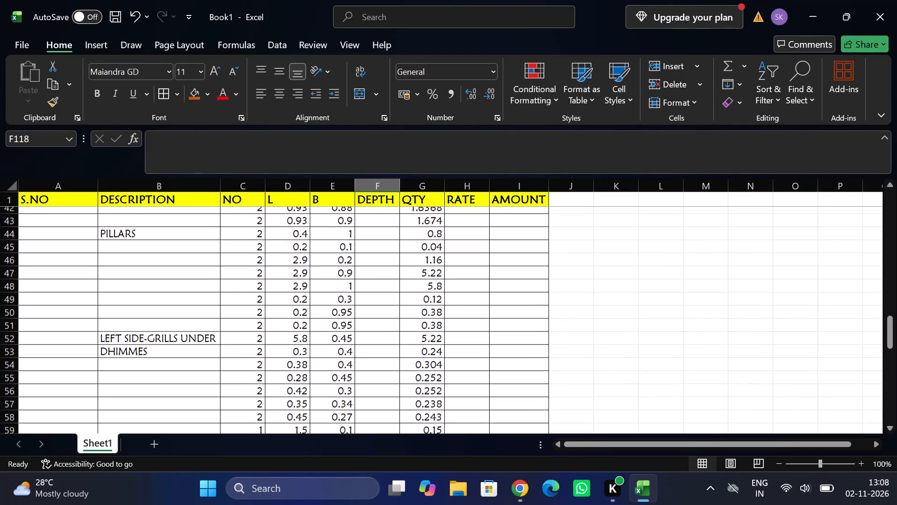
scroll(243, 346, "down", 3)
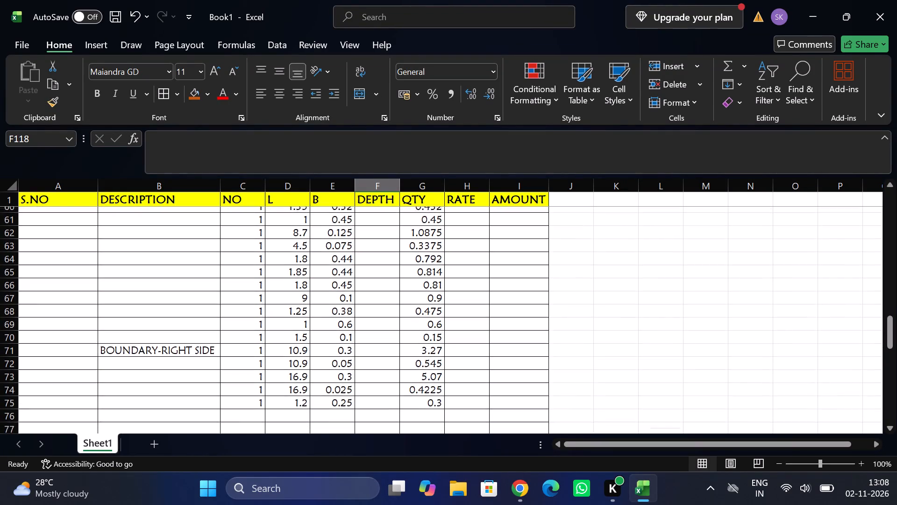
scroll(243, 346, "down", 1)
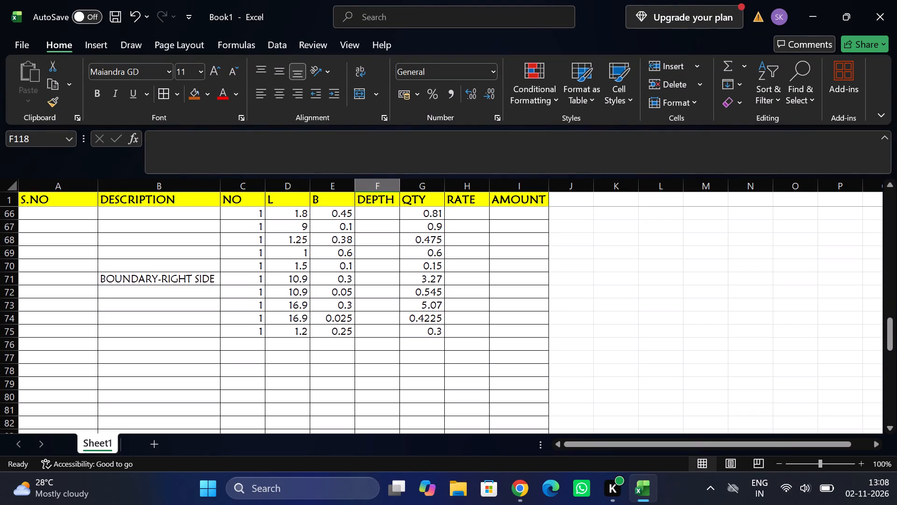
Add a TOILET SURROUND measurement in row 76, below the boundary entries, with NO 1, L 2.4 and B 0.15.
left_click(168, 346)
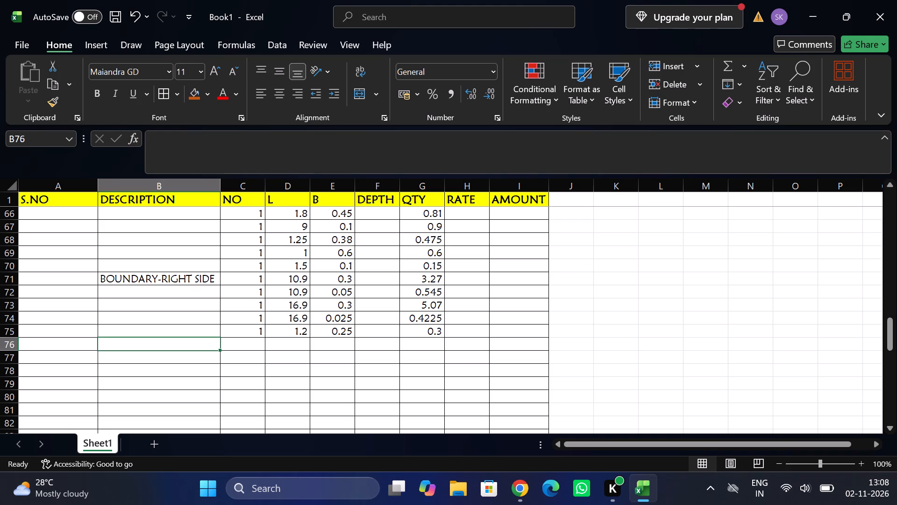
type("TOILET")
key("space")
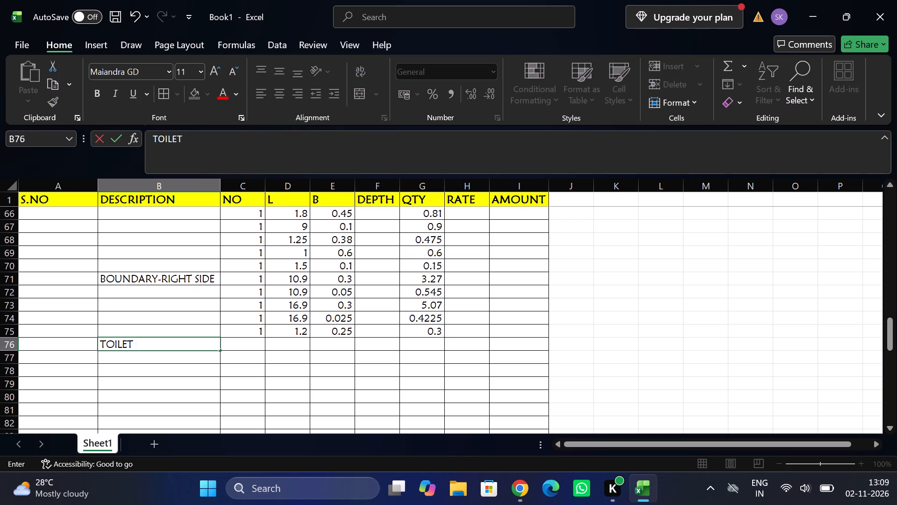
type("SURROUNF")
key("BackSpace")
key("d")
key("Tab")
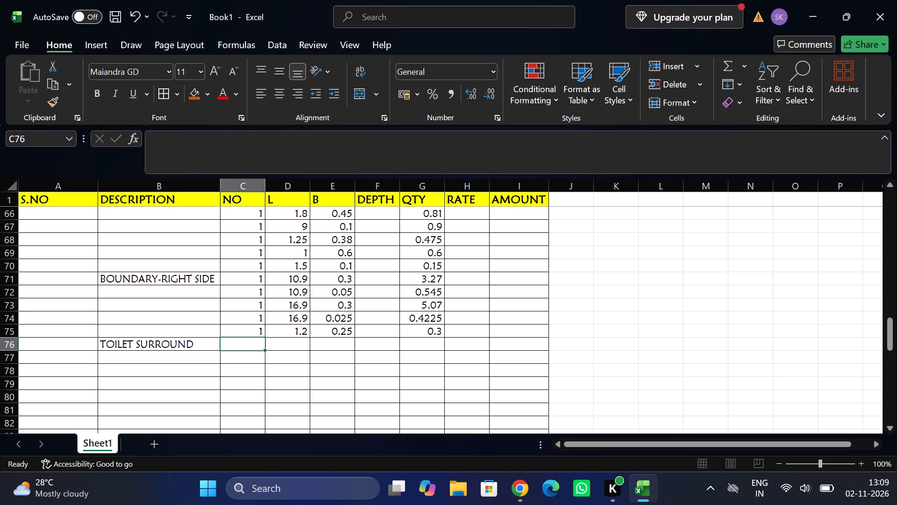
key("1")
key("Tab")
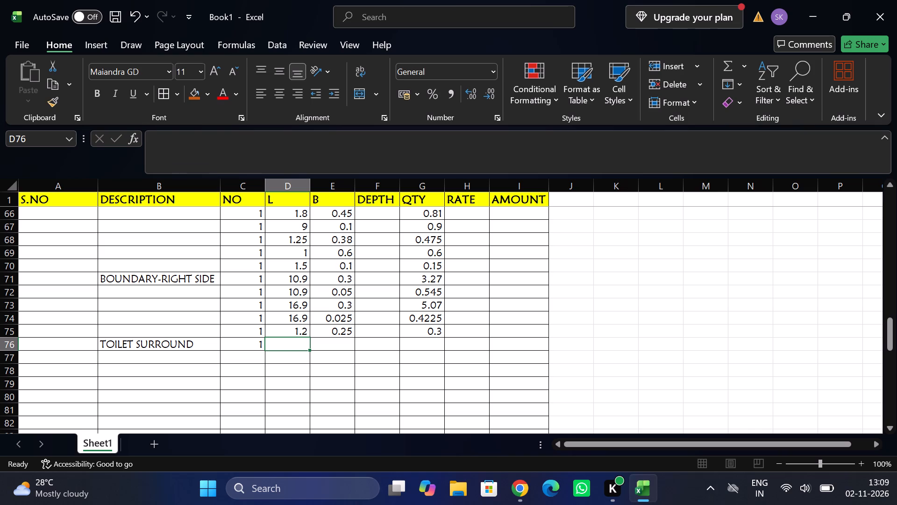
type("2.")
key("4")
key("Tab")
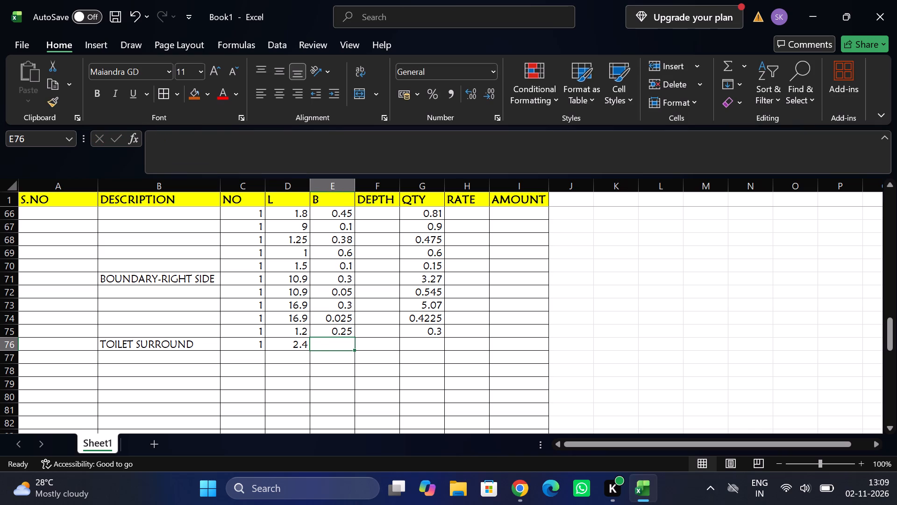
type("0.15")
key("Tab")
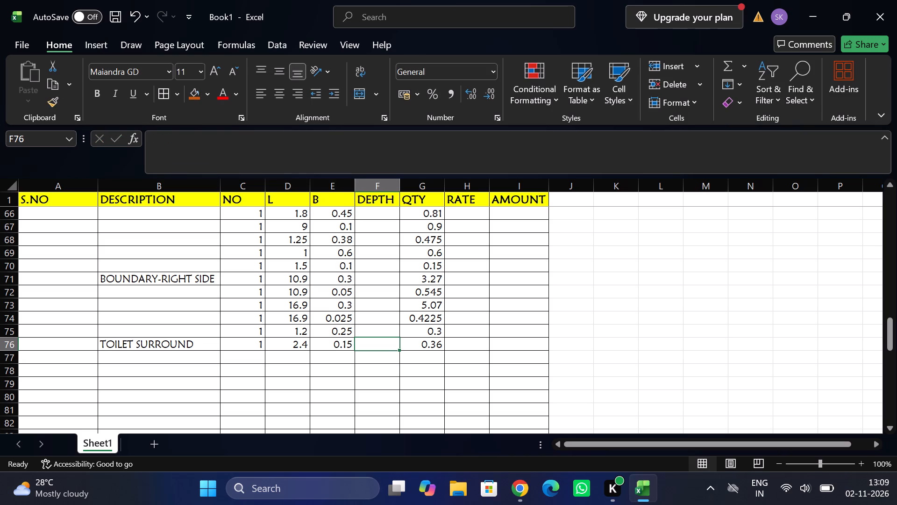
Enter a toilet surround measurement in row 77 with NO 1 and L 1.4, copying B 0.15 and the QTY formula from the row above.
left_click(246, 361)
key("1")
key("Tab")
key("1")
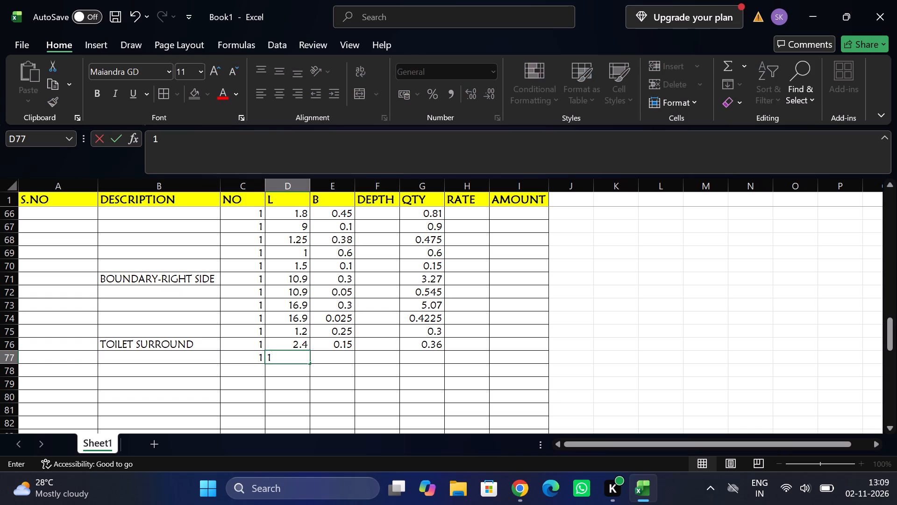
type(".4")
key("Tab")
key("ctrl+d")
key("Tab")
key("Tab")
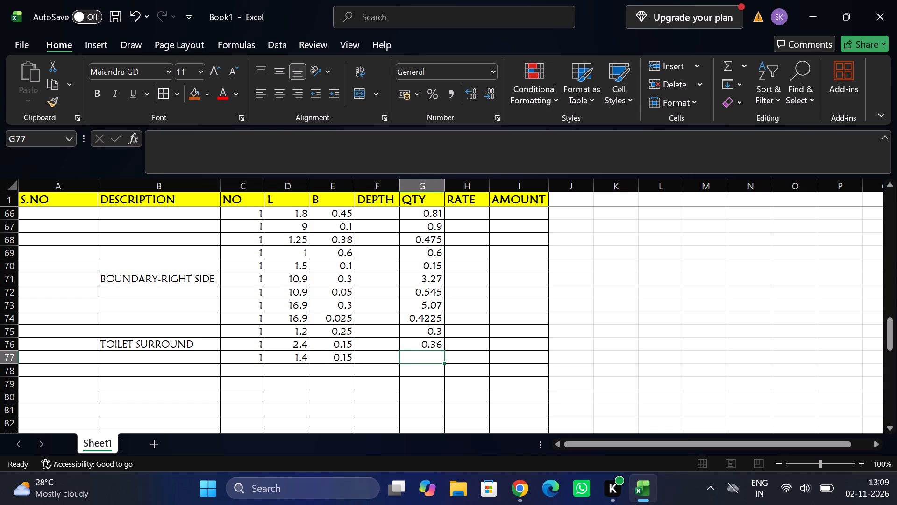
key("ctrl+d")
Enter a toilet surround measurement in row 78 with NO 1, L 1.1 and B 0.35.
key("Down")
key("Left")
key("Left")
key("Left")
key("Left")
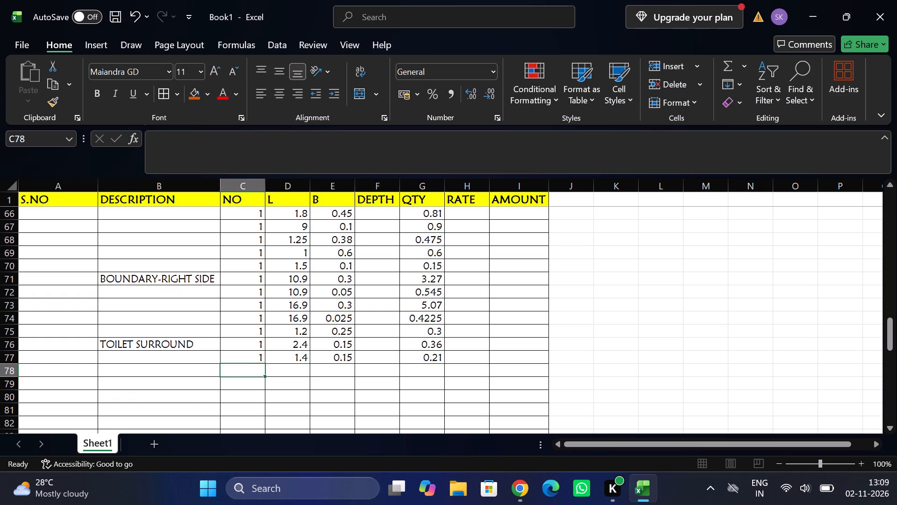
key("1")
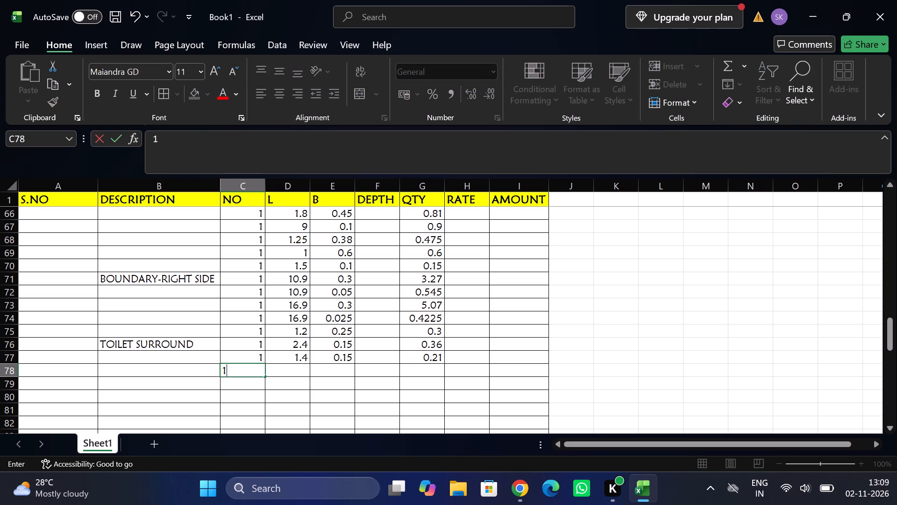
key("Right")
type("1.1")
key("Tab")
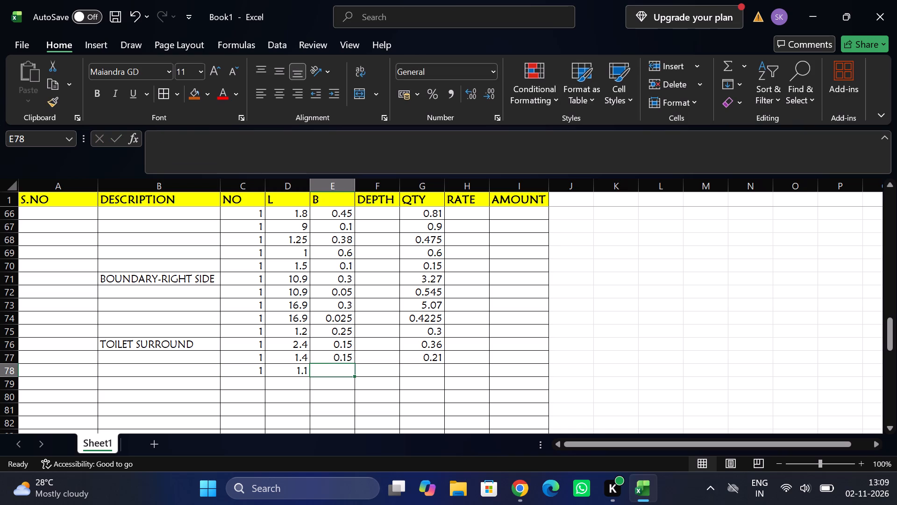
key("0")
type(".35")
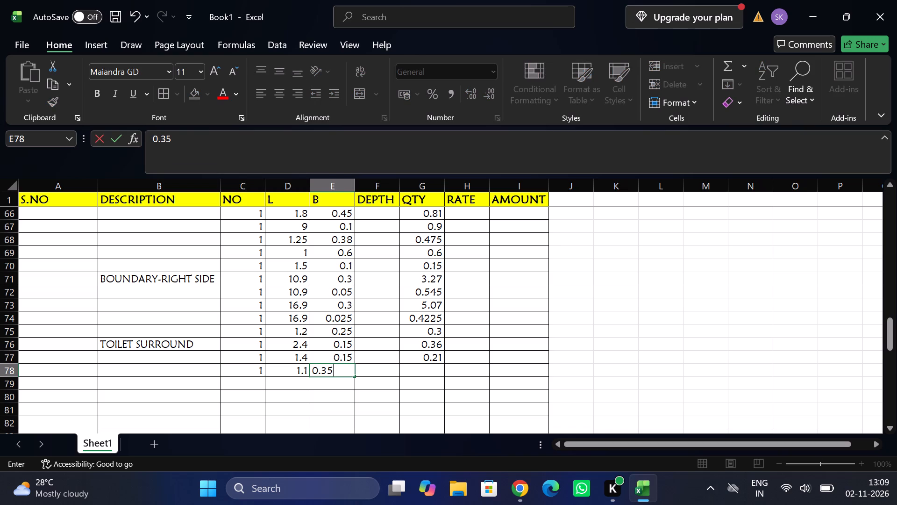
key("Right")
Enter a toilet surround measurement in row 79 with NO 1, L 0.35 and B 0.15.
key("Down")
key("Left")
key("Left")
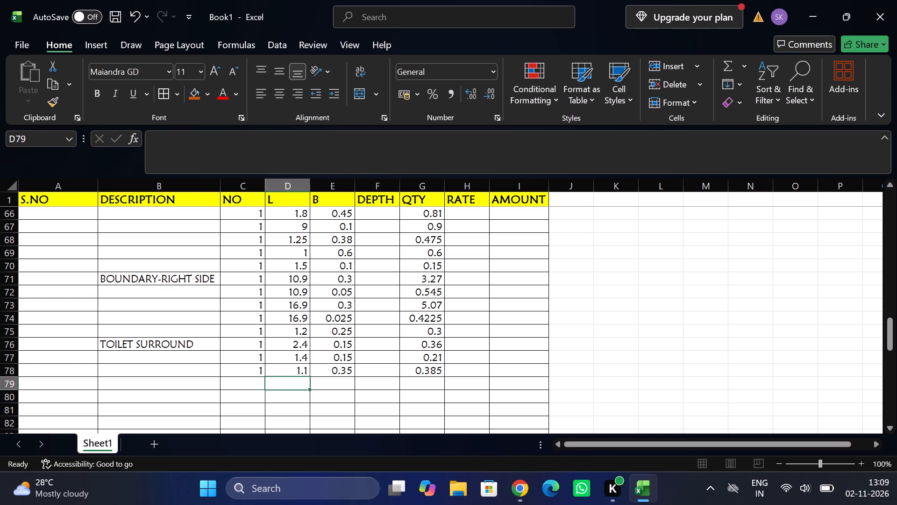
key("Left")
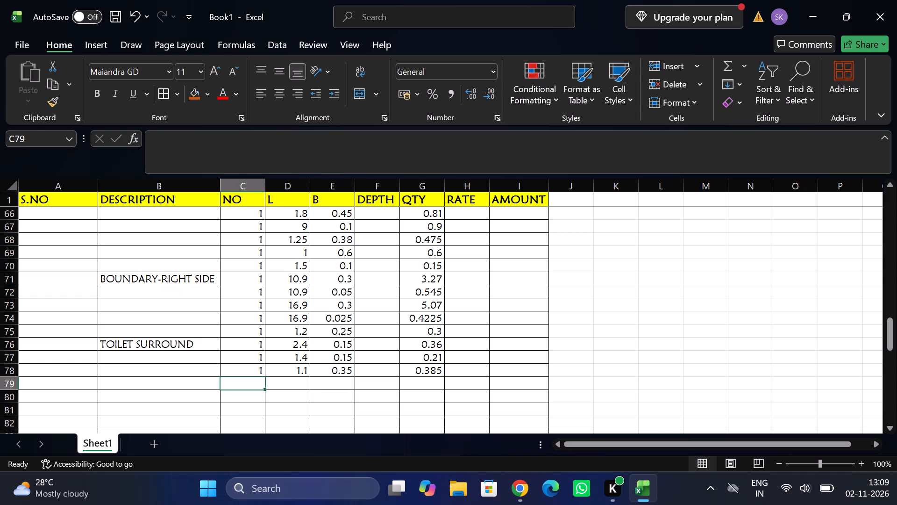
key("1")
key("Tab")
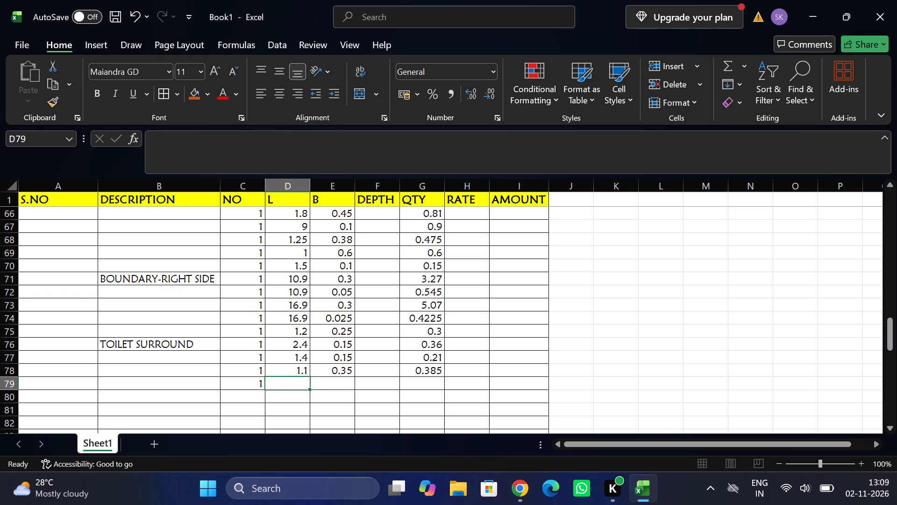
type("0.35")
key("Tab")
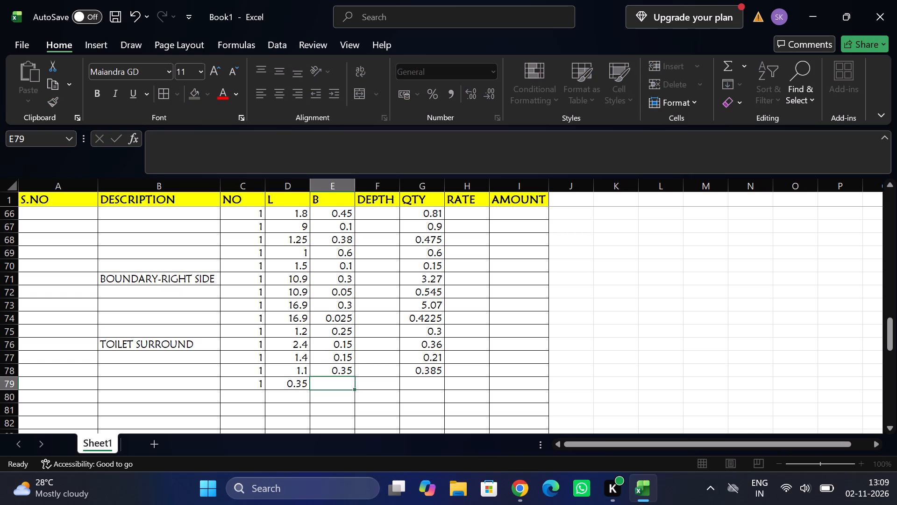
type("0.15")
key("Tab")
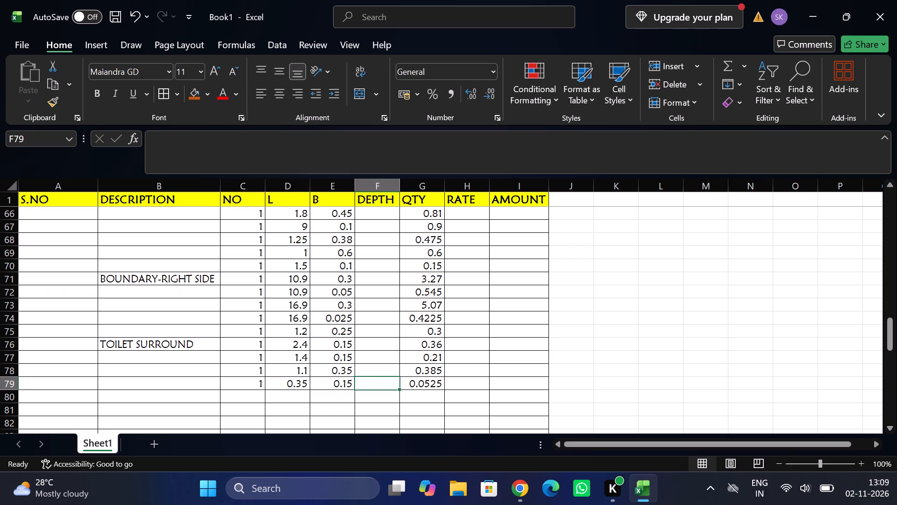
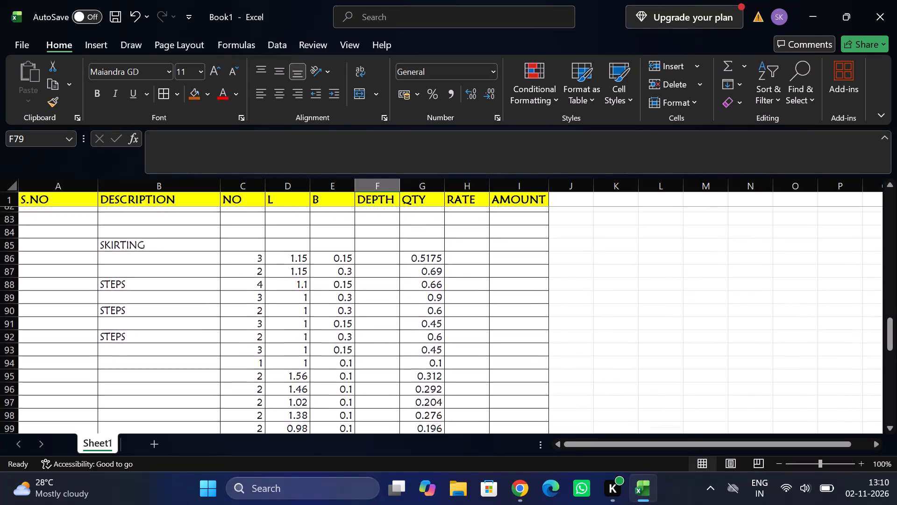
Label row 119 TOILET SURROUND in the DESCRIPTION column, directly below the BACK SIDE entries.
scroll(246, 361, "down", 3)
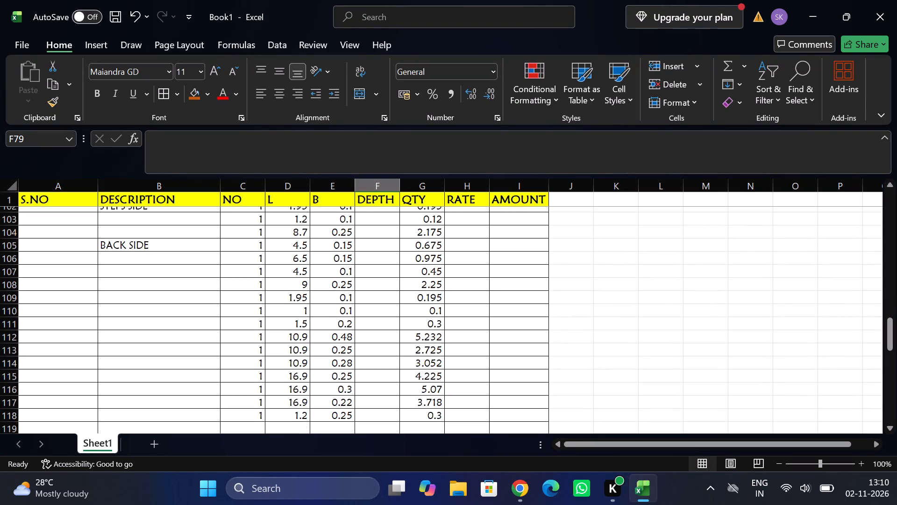
scroll(246, 361, "down", 1)
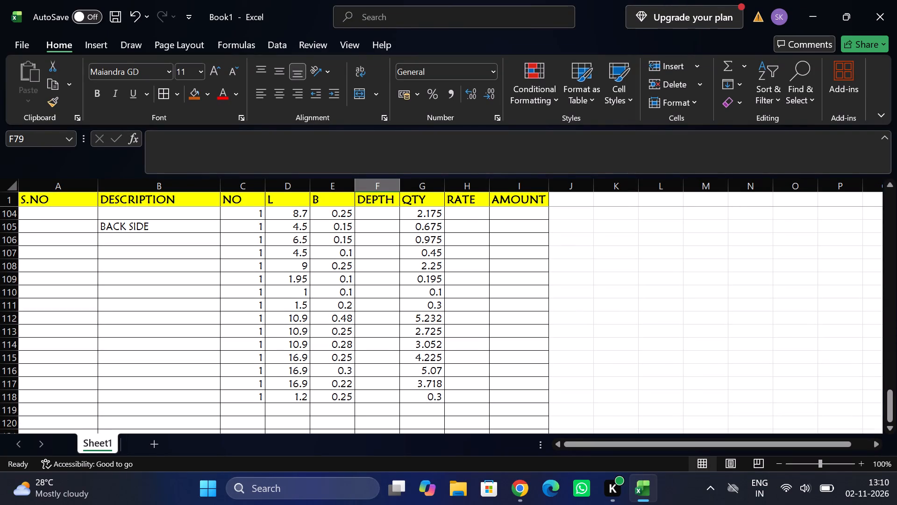
left_click(205, 407)
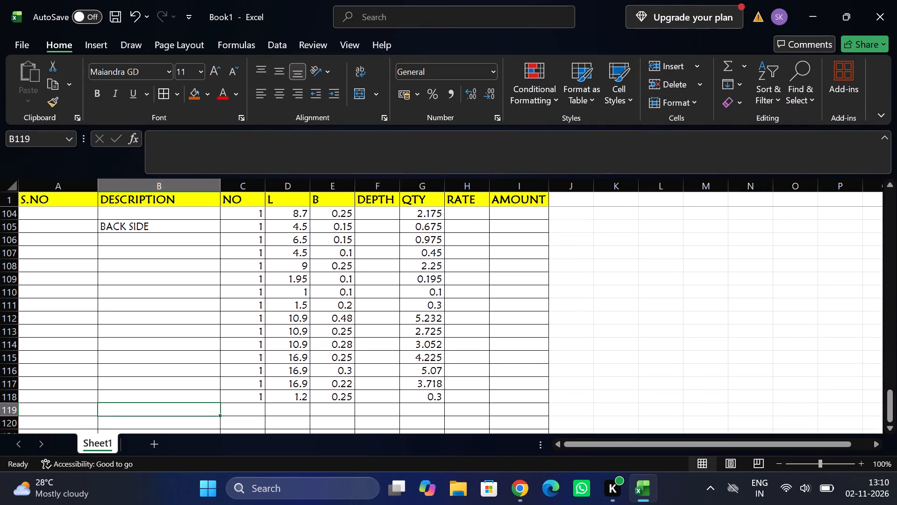
type("TOIE")
key("BackSpace")
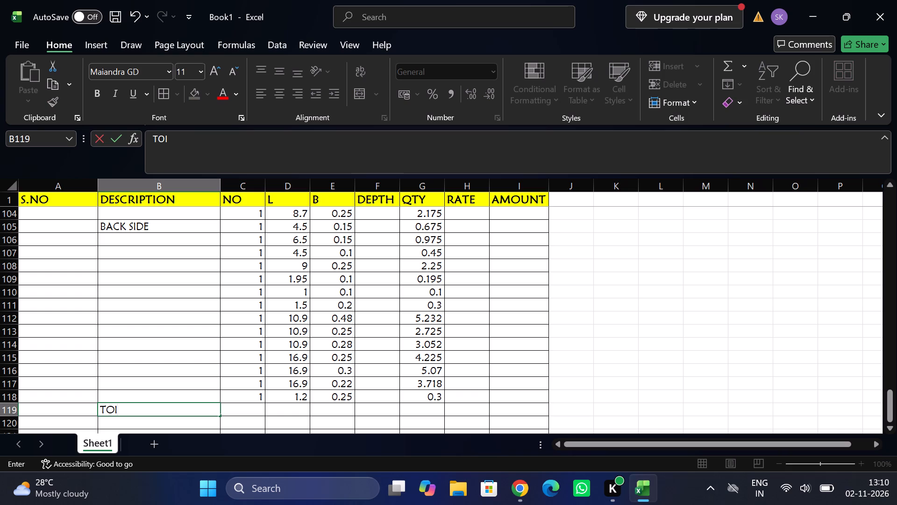
type("LET")
key("space")
type("SURROUNF")
key("BackSpace")
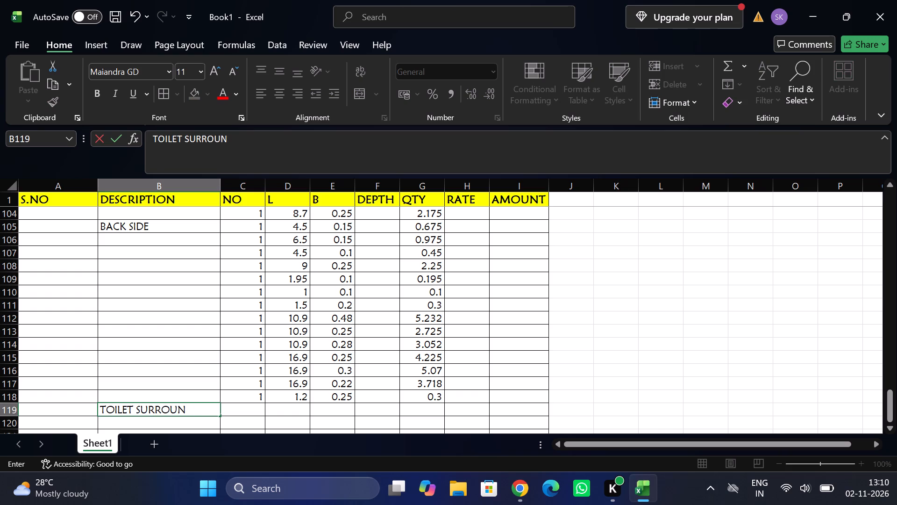
key("d")
key("Tab")
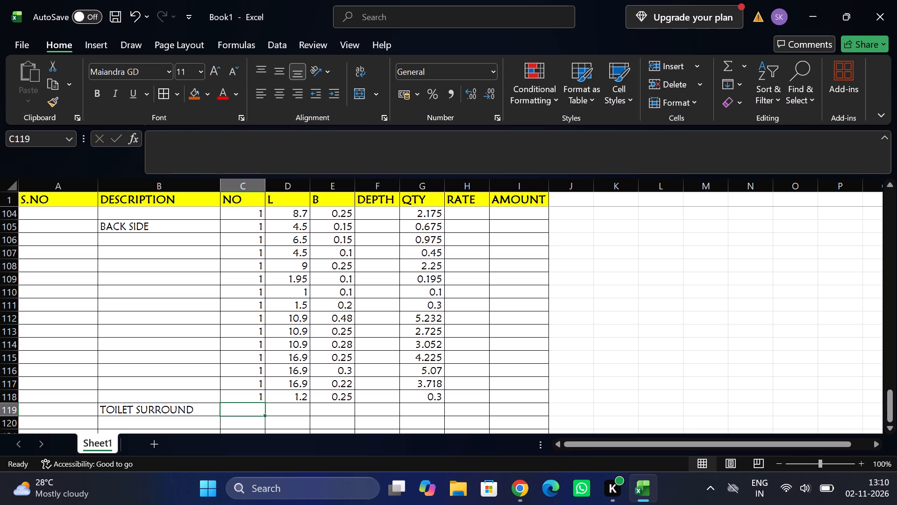
Enter the toilet surround measurement in row 119 with NO 1, L 2.4 and B 0.15.
key("1")
key("Tab")
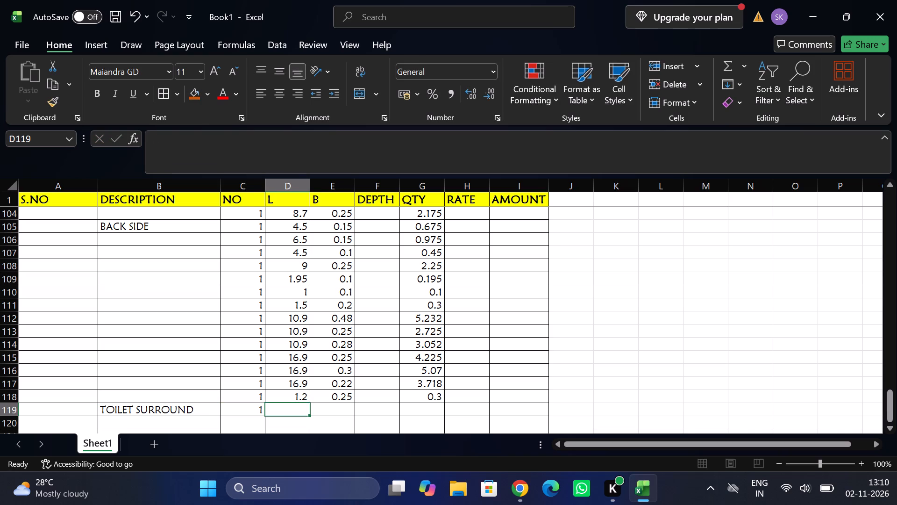
type("2.4")
key("Tab")
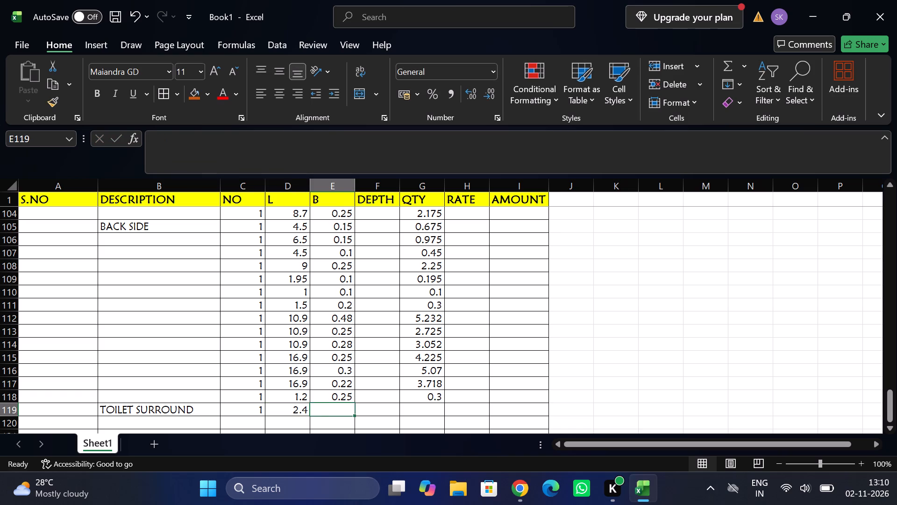
type("0.15")
key("Tab")
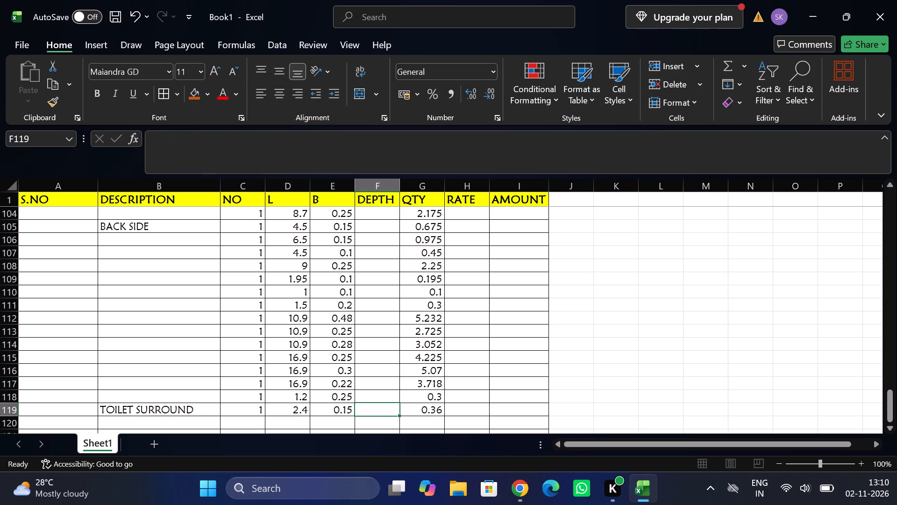
Enter a measurement in row 120 with NO 1 and L 1.4, copying B 0.15 and the QTY formula from the row above.
key("Down")
key("Left")
key("Left")
key("Left")
key("1")
key("Tab")
key("Right")
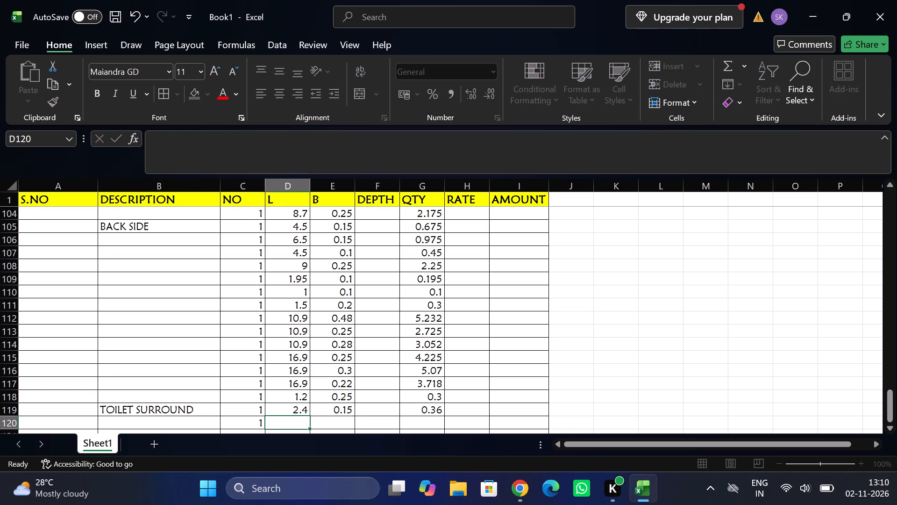
key("Left")
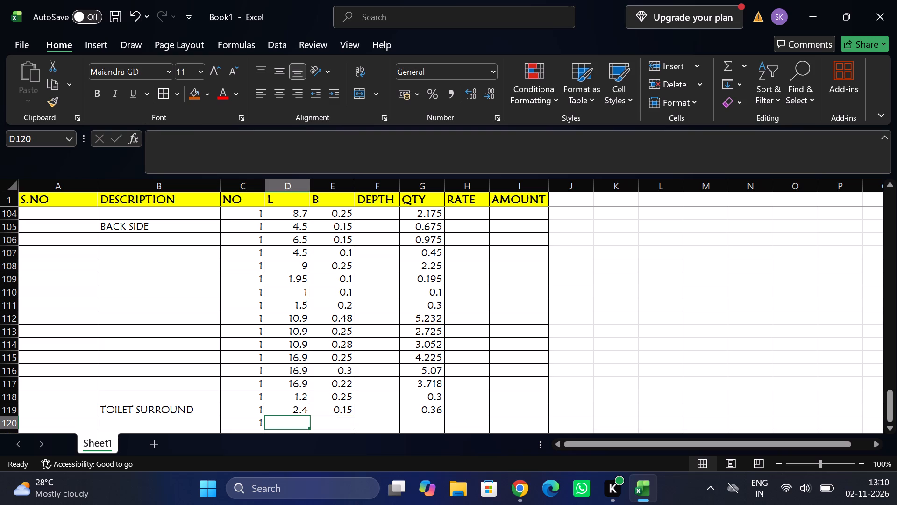
type("1.4")
key("Tab")
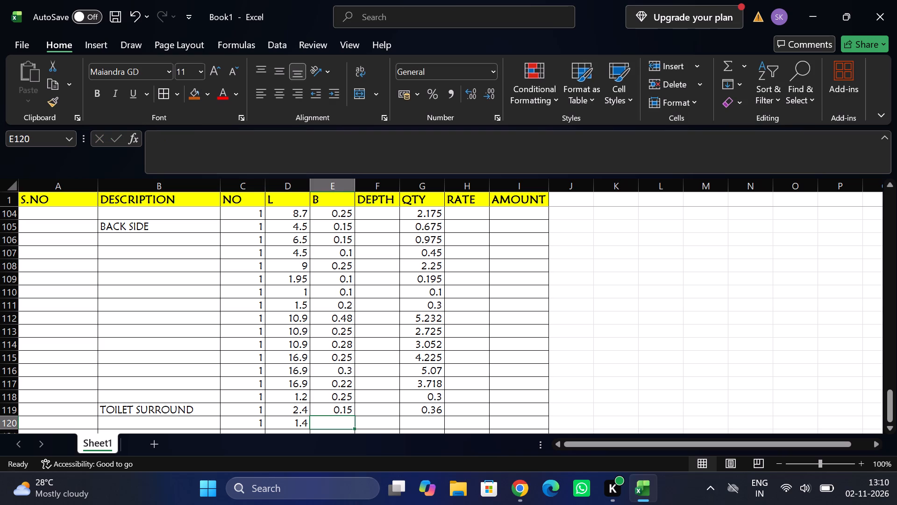
key("ctrl+d")
key("Tab")
key("Tab")
key("ctrl+d")
Start row 121 with NO 1 and calculate its L with the formula =(1.1+0.3+0.3)/3.
key("Down")
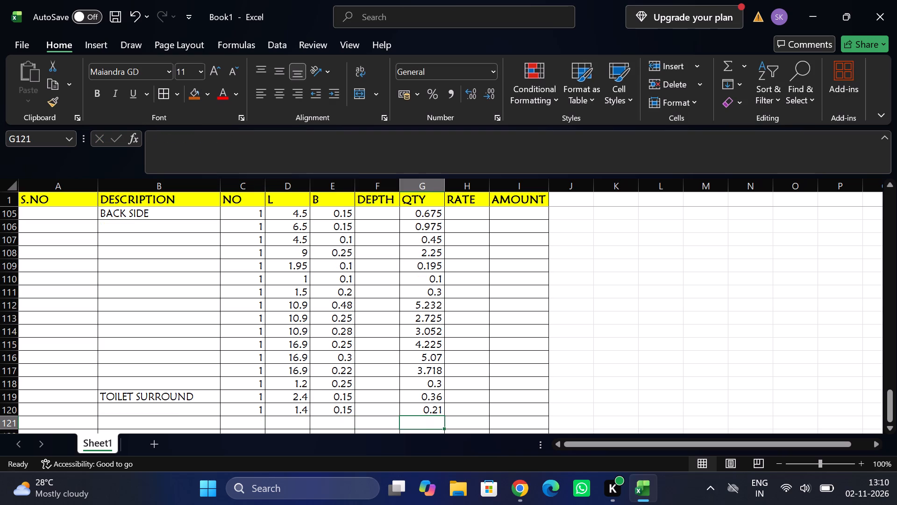
key("Left")
key("Left")
key("Left")
key("Left")
key("1")
key("Tab")
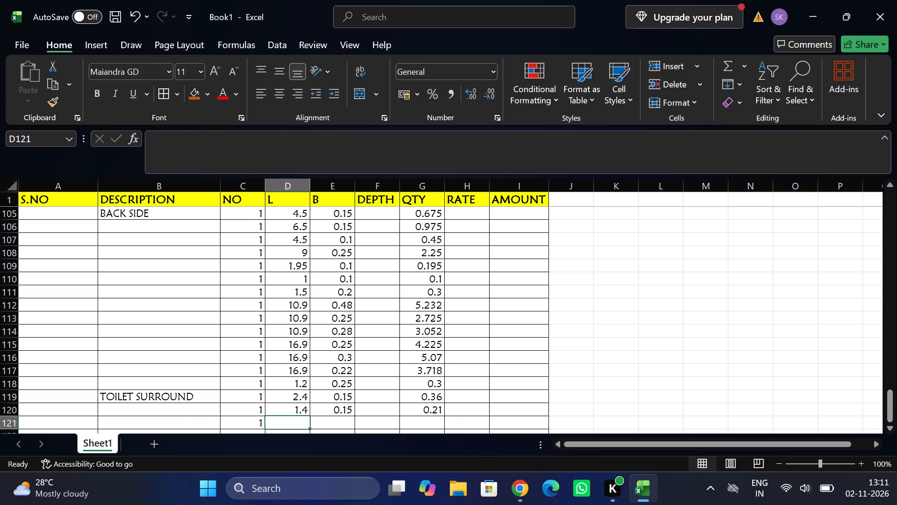
type("=(")
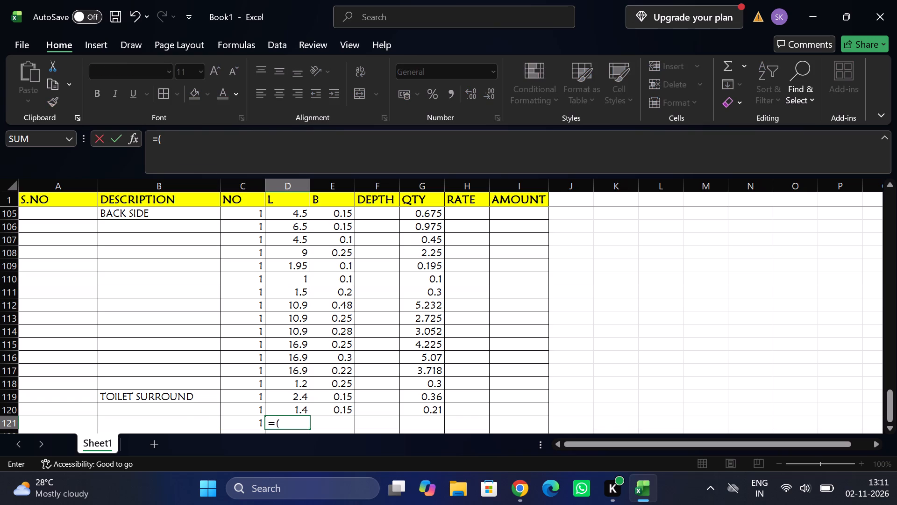
type("1.1")
key("shift+plus")
type("0.3+")
type("0.3)")
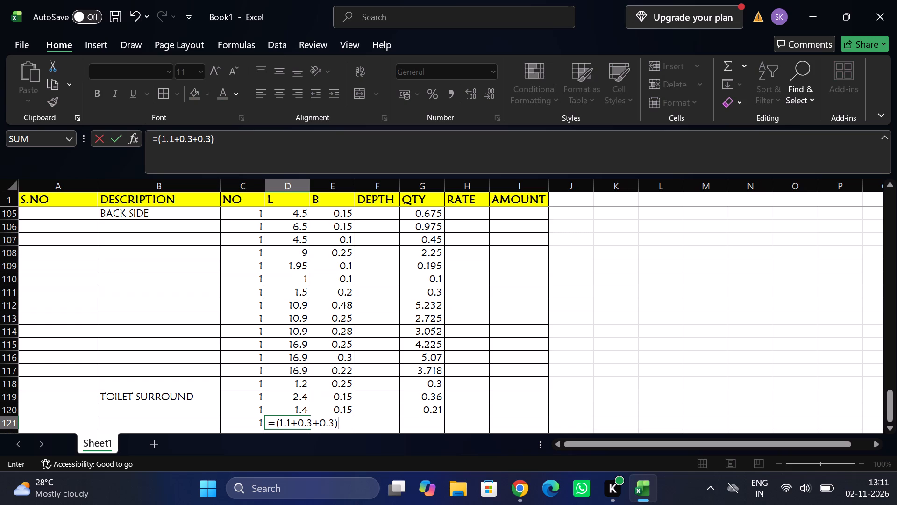
type("/3")
key("Return")
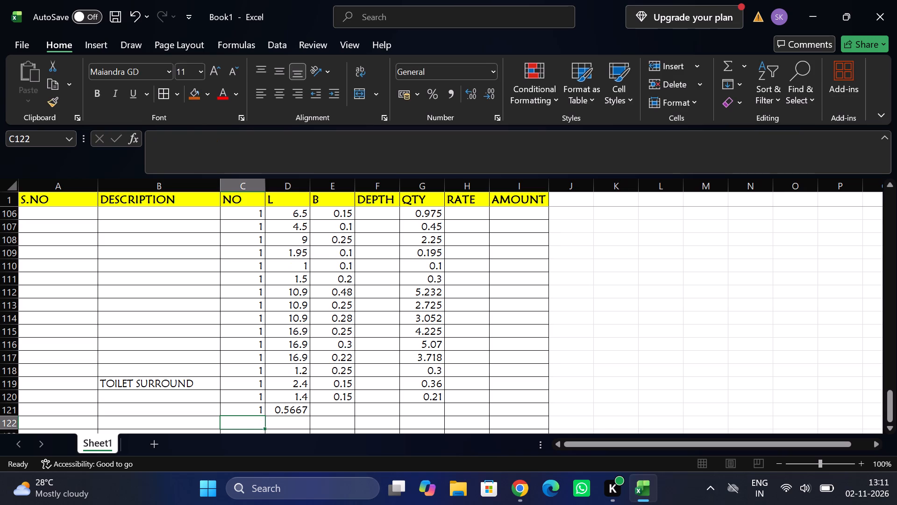
Complete row 121 with B 0.15 and copy the QTY formula down from the row above.
key("Up")
key("Right")
key("Right")
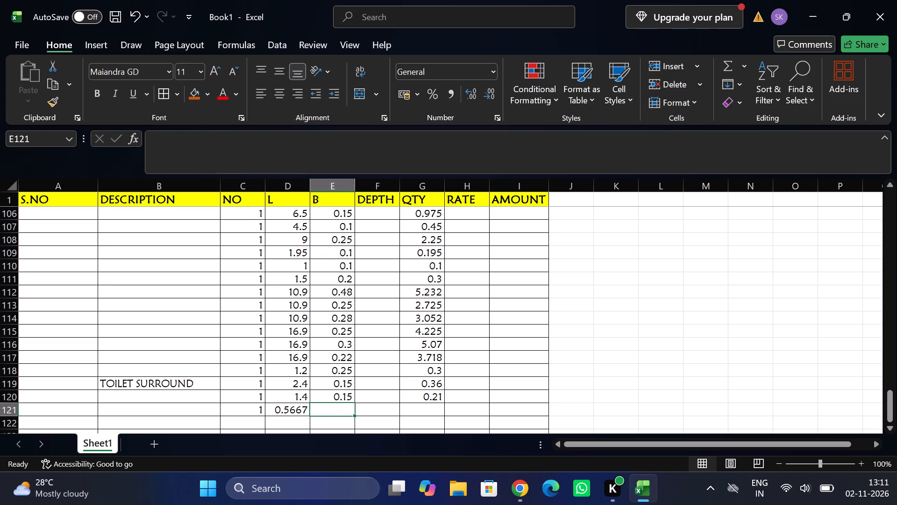
type("0.1")
key("5")
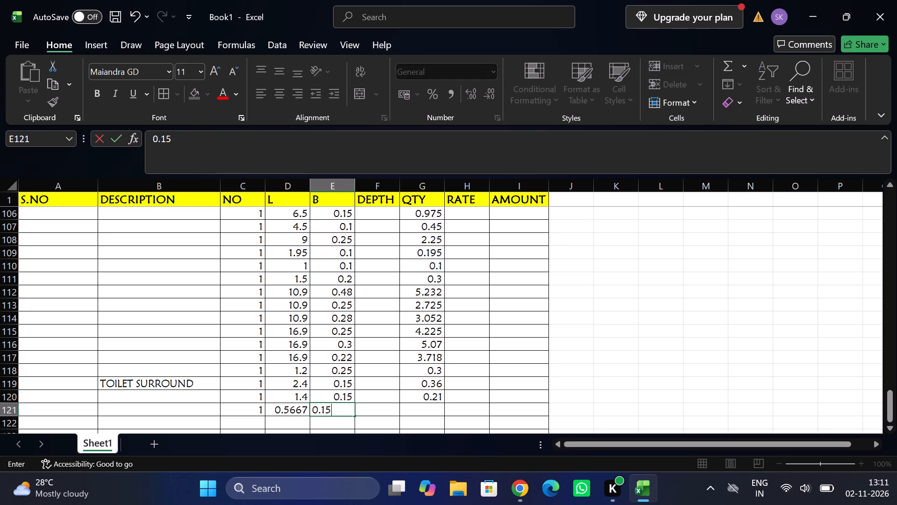
key("Down")
key("Right")
key("Up")
key("Up")
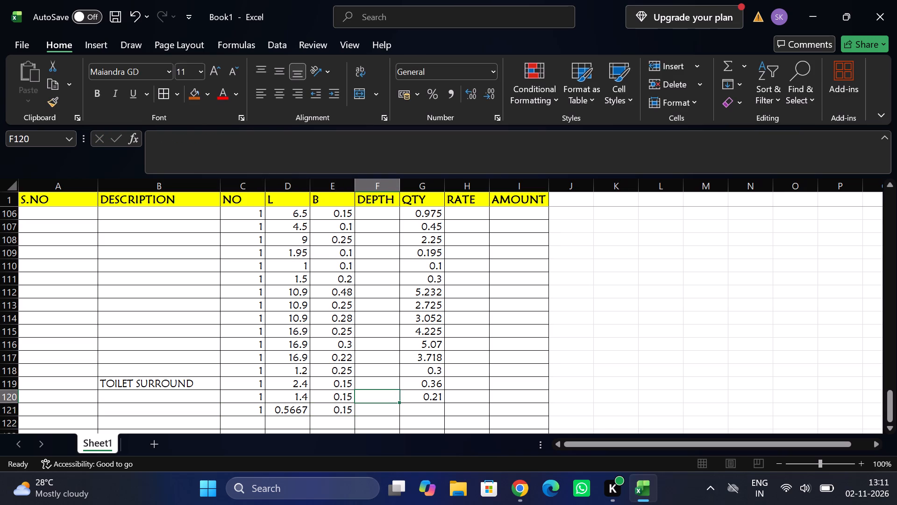
key("Down")
key("Right")
key("ctrl+d")
key("Down")
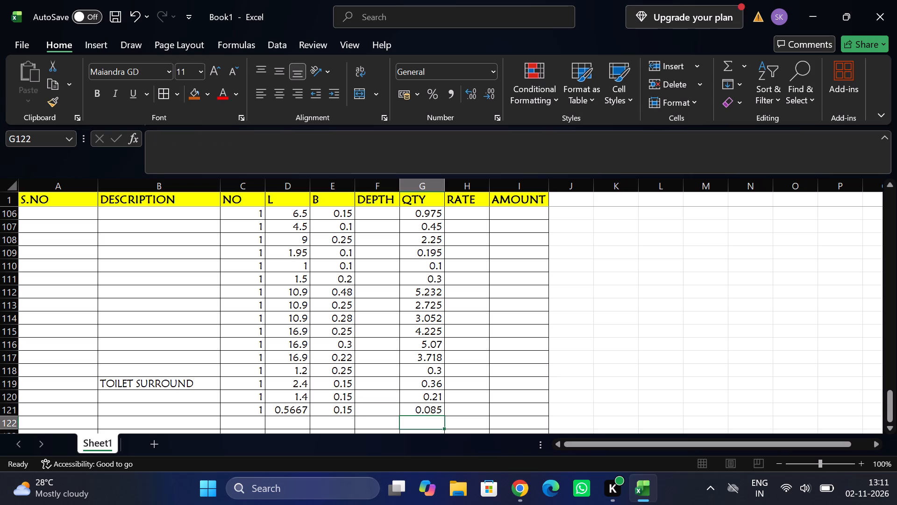
Colour the text of the calculated L value in D121 red.
key("Left")
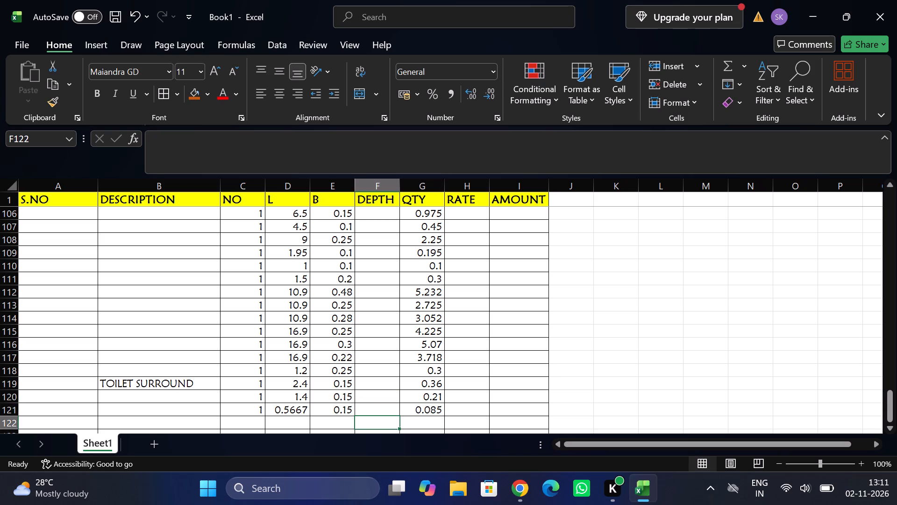
left_click_drag(281, 408, 189, 130)
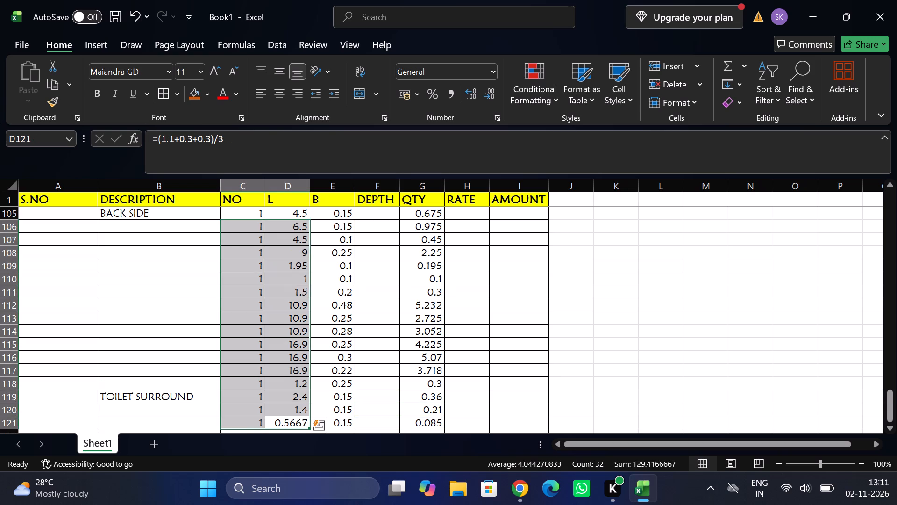
left_click_drag(332, 402, 299, 421)
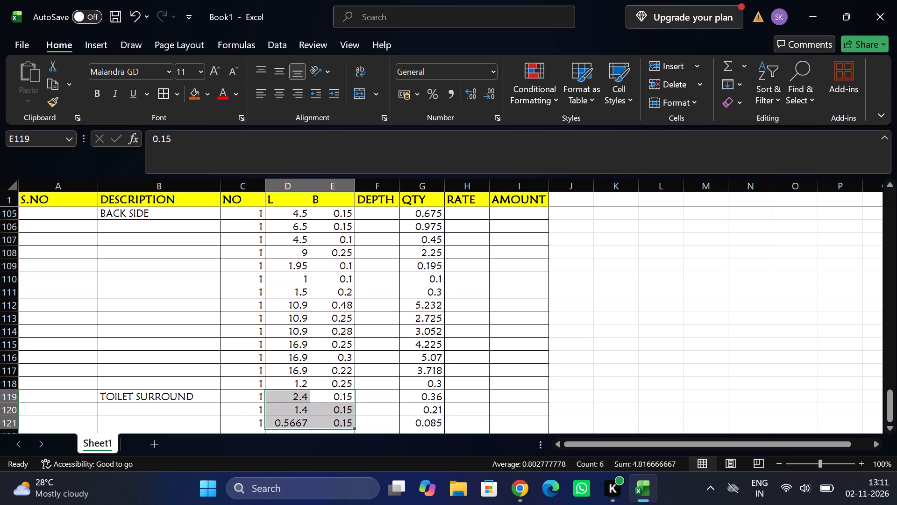
left_click(299, 421)
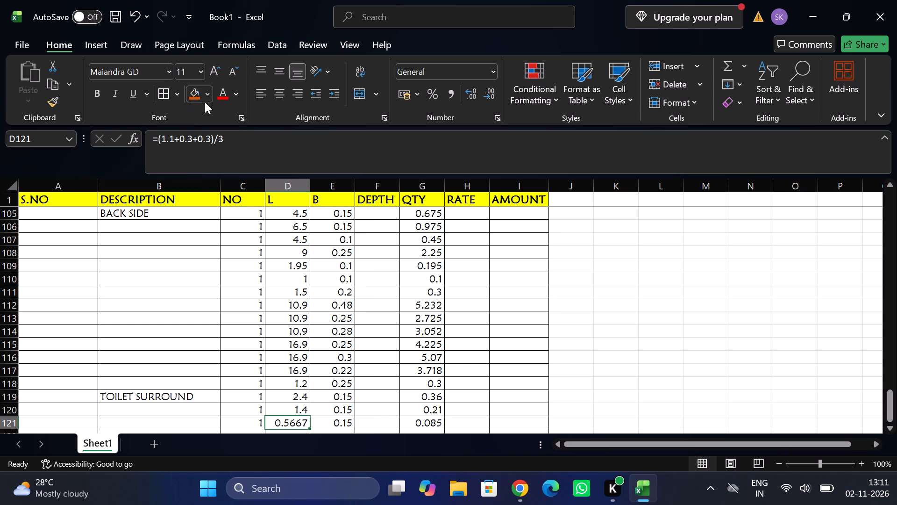
left_click(215, 98)
Enter a toilet surround measurement in row 122 with NO 1, L 0.35 and B 0.15, copying the QTY formula from above.
scroll(333, 377, "down", 1)
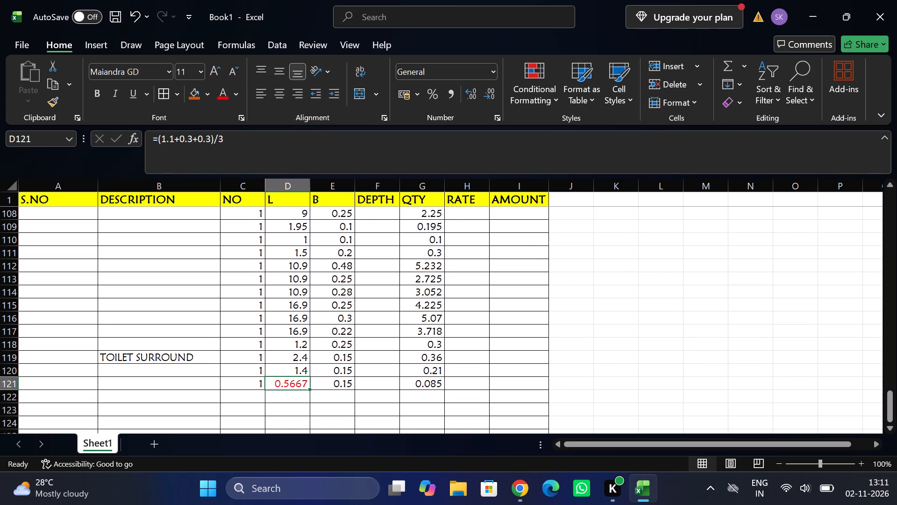
left_click(249, 397)
key("1")
key("Tab")
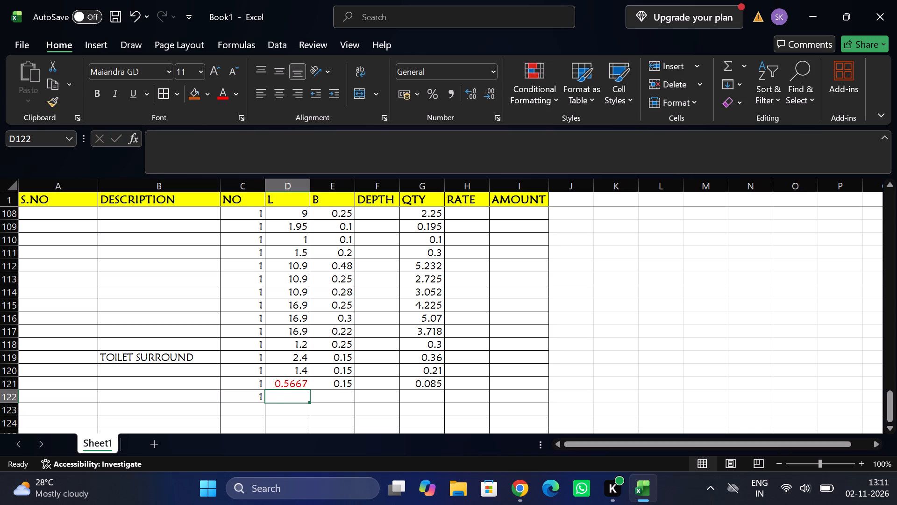
type("0.35")
key("Tab")
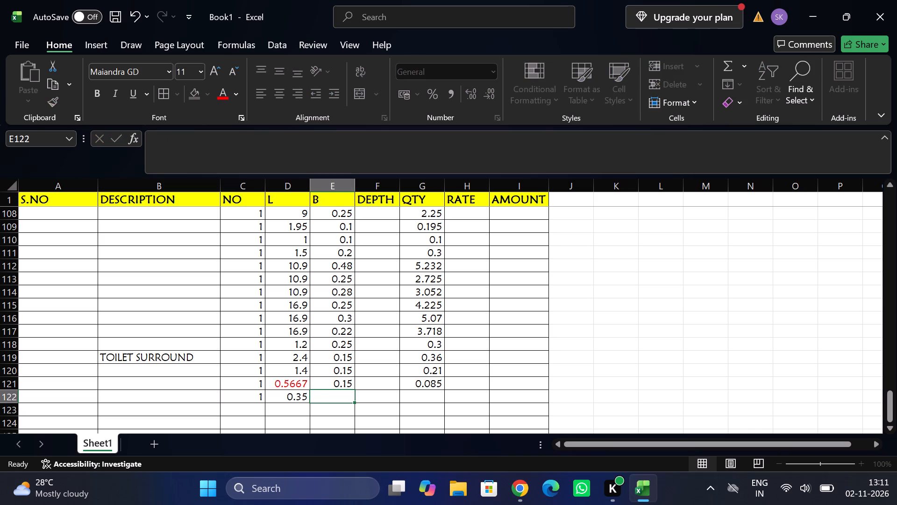
type("0.15")
key("Tab")
key("Tab")
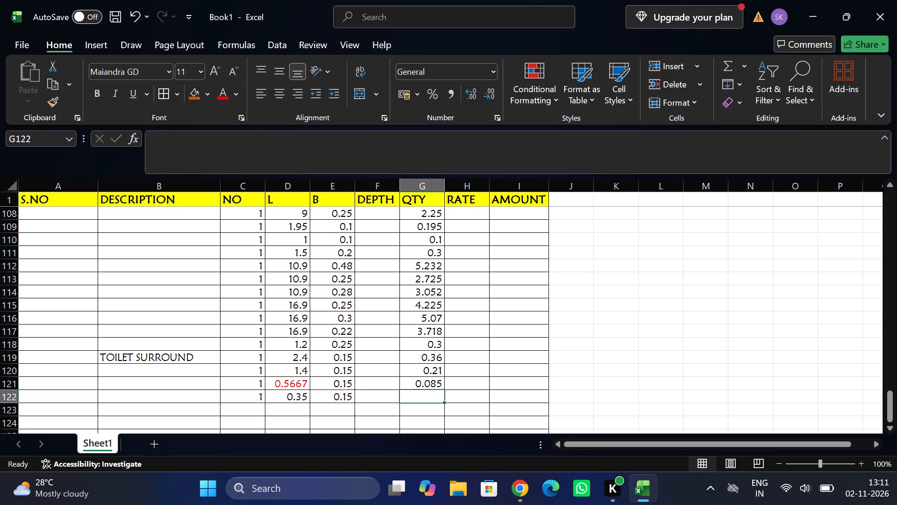
key("ctrl+d")
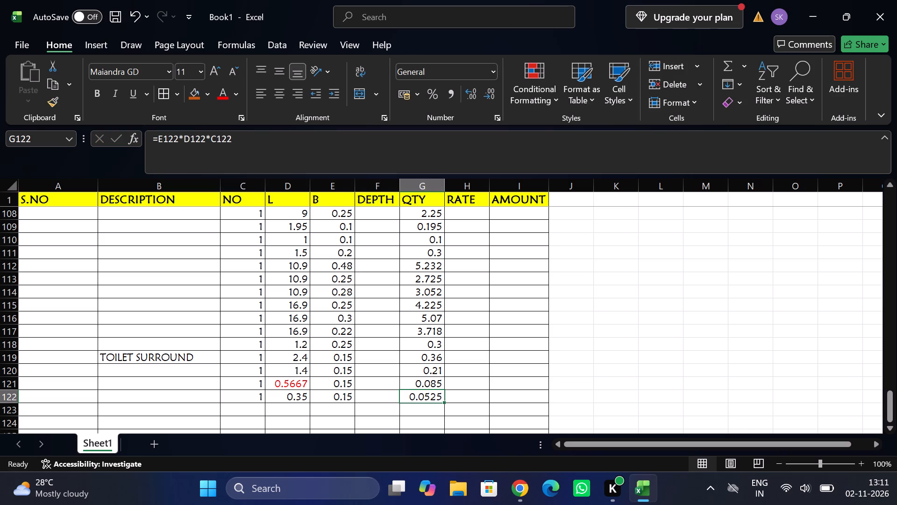
Enter a toilet surround measurement in row 123 with NO 1, L 11 and B 0.1.
scroll(292, 400, "down", 1)
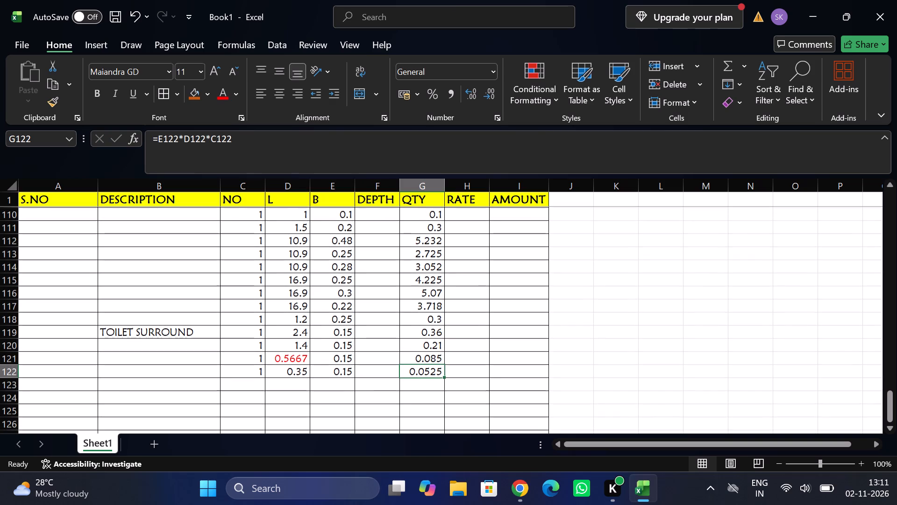
scroll(292, 400, "down", 1)
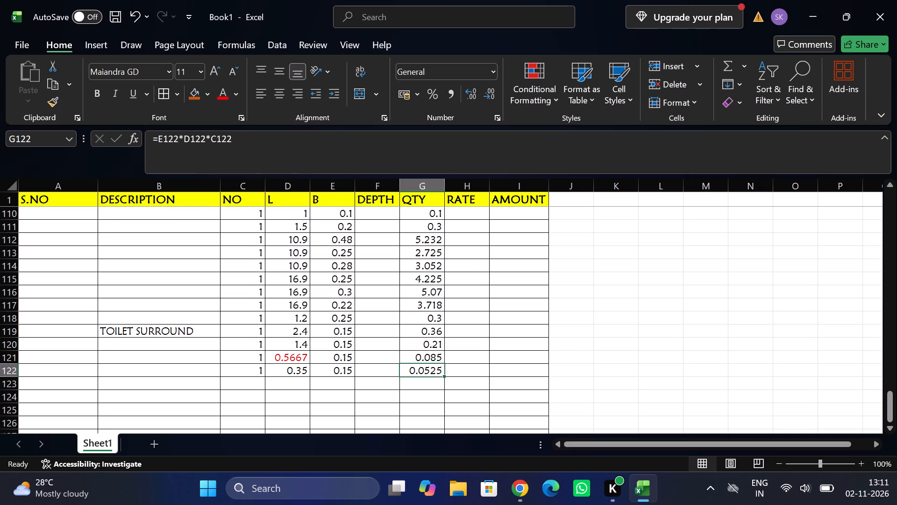
left_click(258, 383)
key("1")
key("Tab")
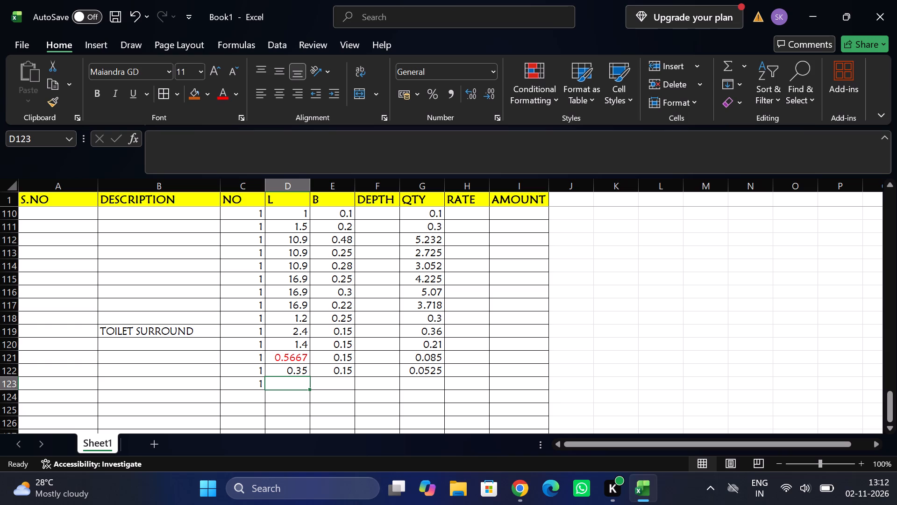
type("11")
key("Tab")
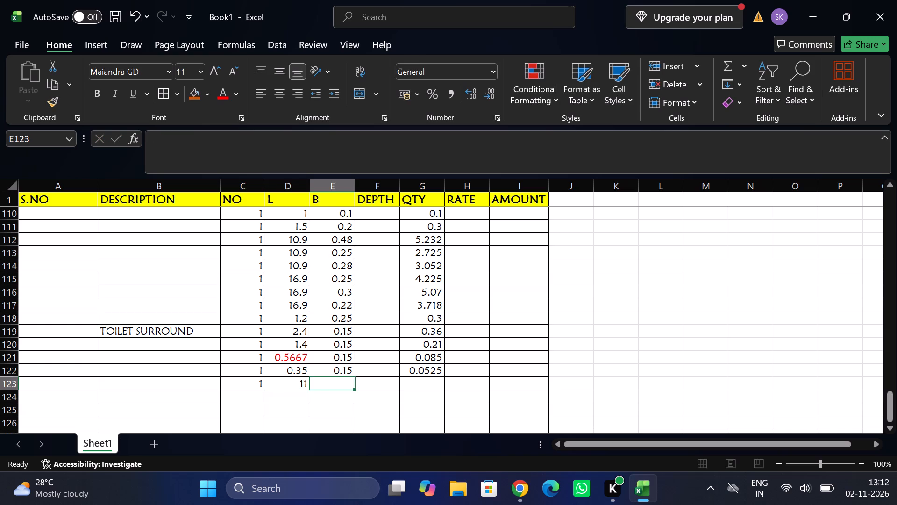
type("0.1")
key("Tab")
key("Tab")
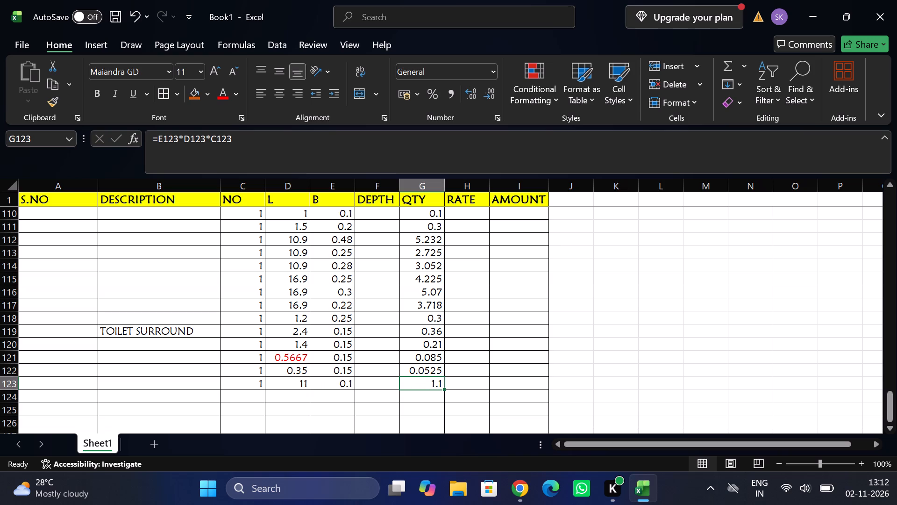
Add a measurement to the earlier toilet surround section in row 80 with NO 1, L 11 and B 0.15.
scroll(303, 359, "up", 1)
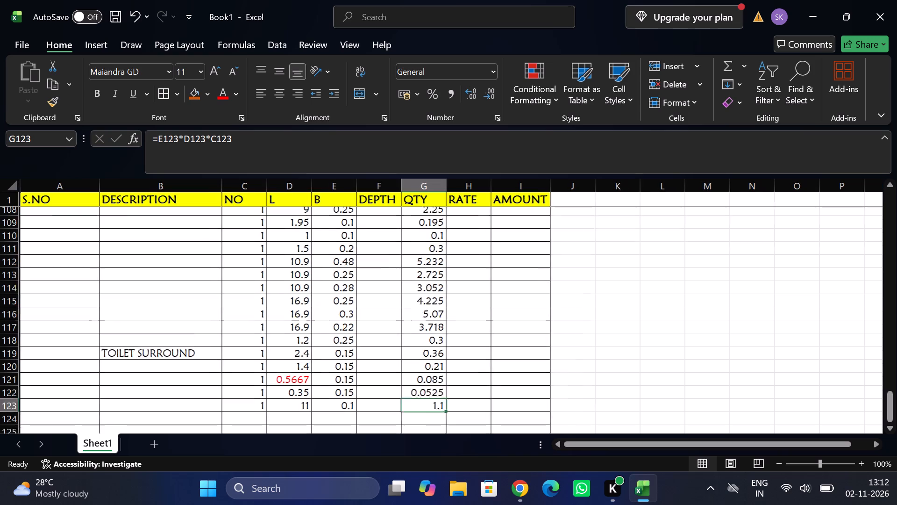
scroll(303, 359, "up", 3)
scroll(303, 359, "down", 1)
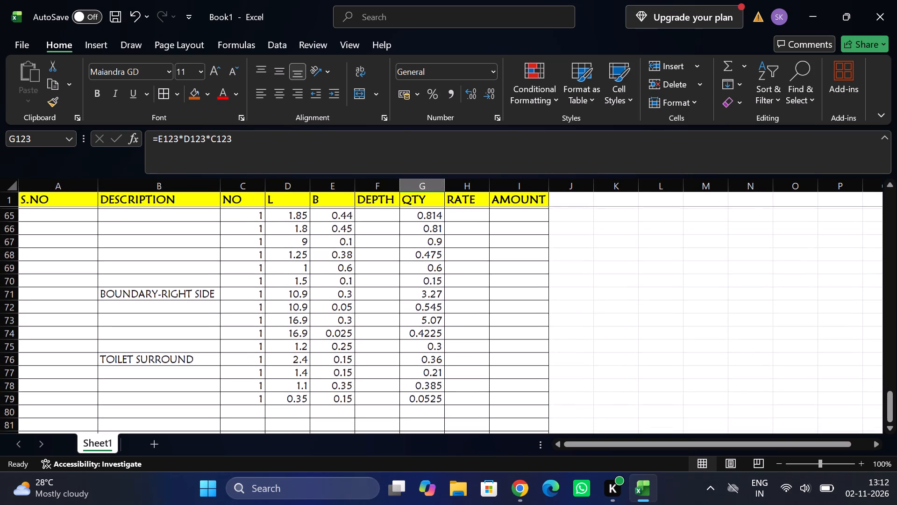
scroll(303, 359, "down", 1)
left_click(258, 408)
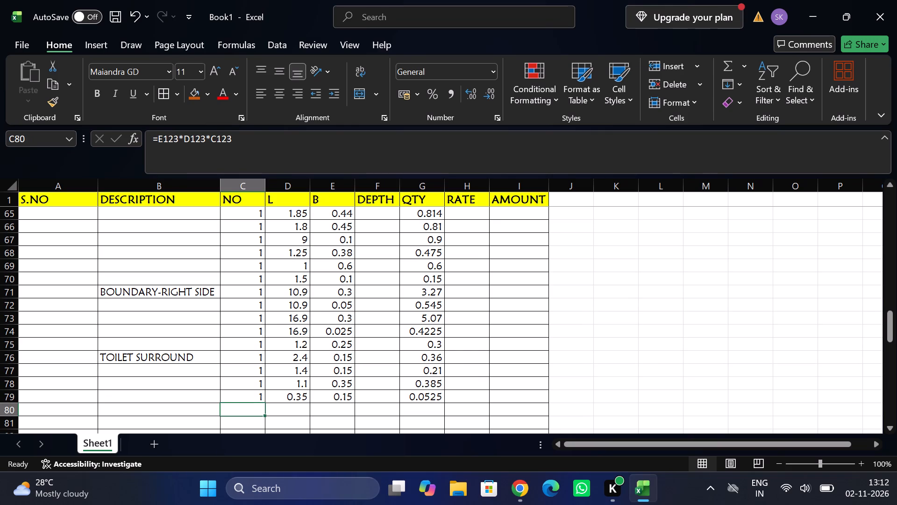
key("1")
key("Tab")
type("11")
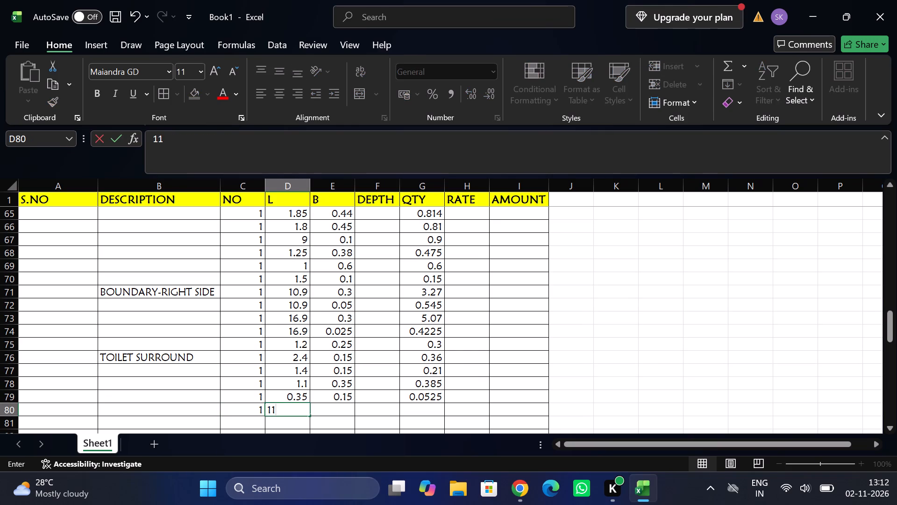
key("Tab")
type("0.15")
key("Tab")
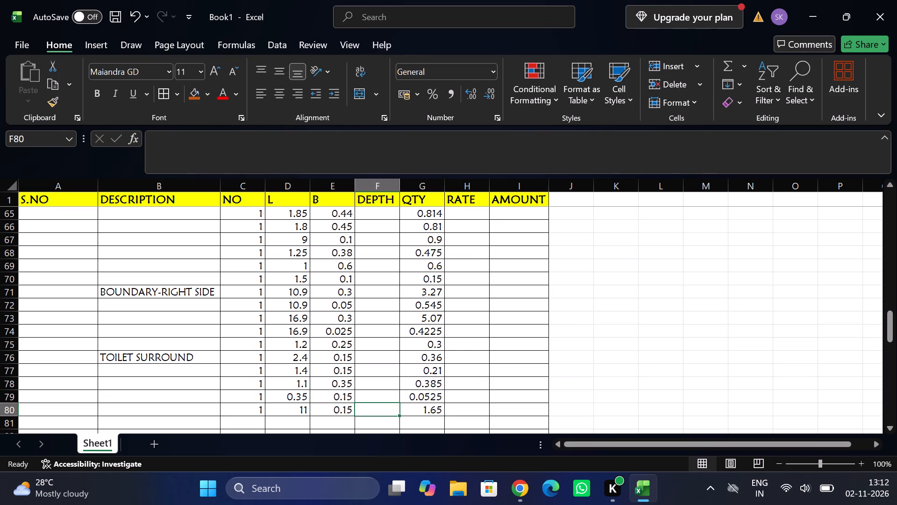
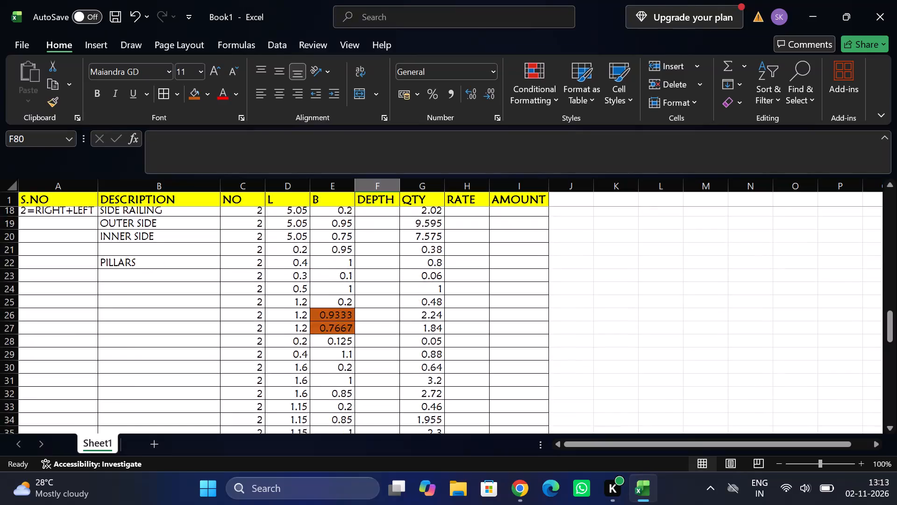
Enter the description EAST SIDE in row 81, directly below the last toilet surround measurement.
scroll(258, 408, "up", 1)
scroll(258, 408, "down", 1)
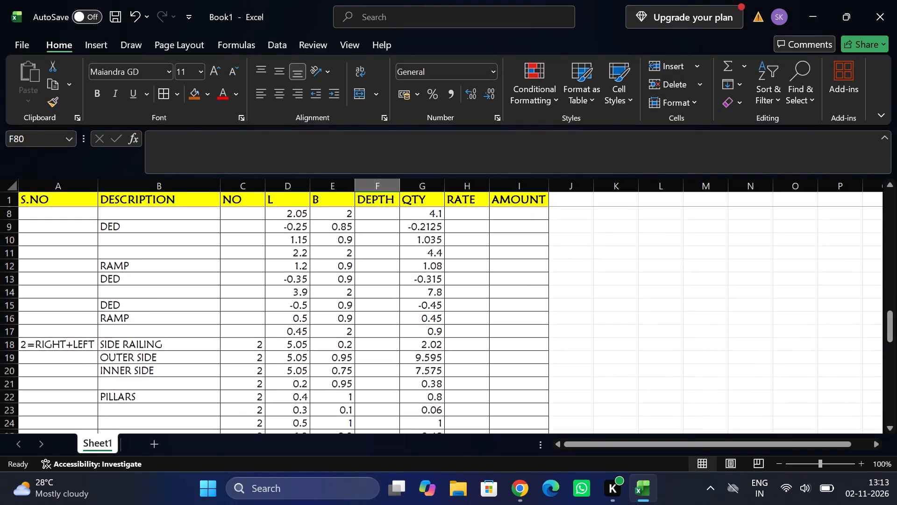
scroll(258, 408, "down", 3)
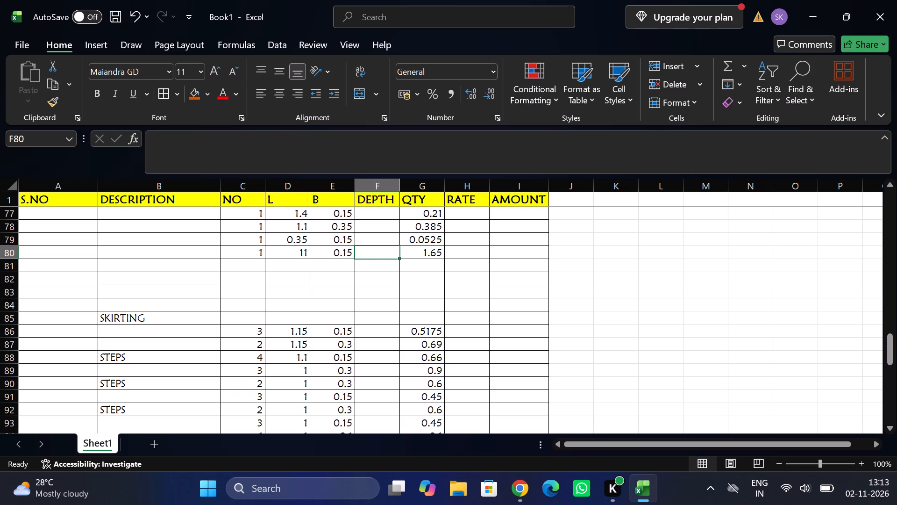
left_click(149, 267)
type("EAST SIDE")
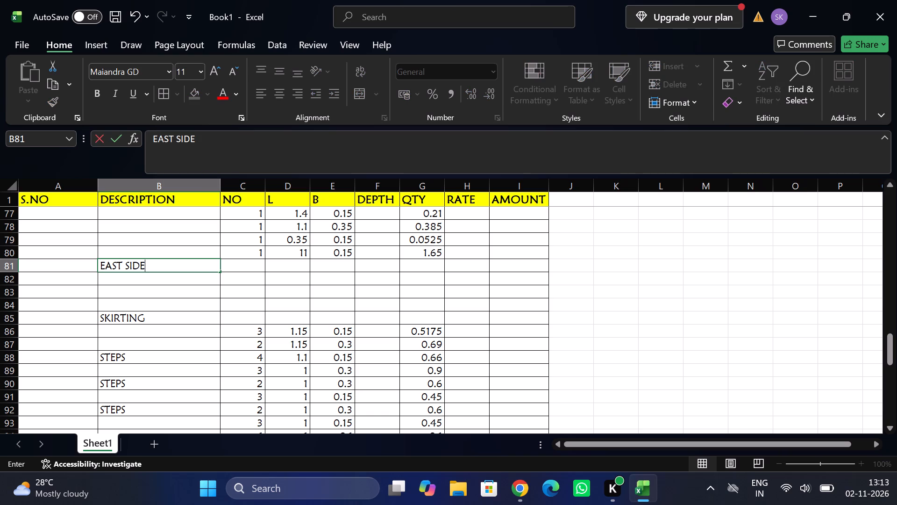
key("Tab")
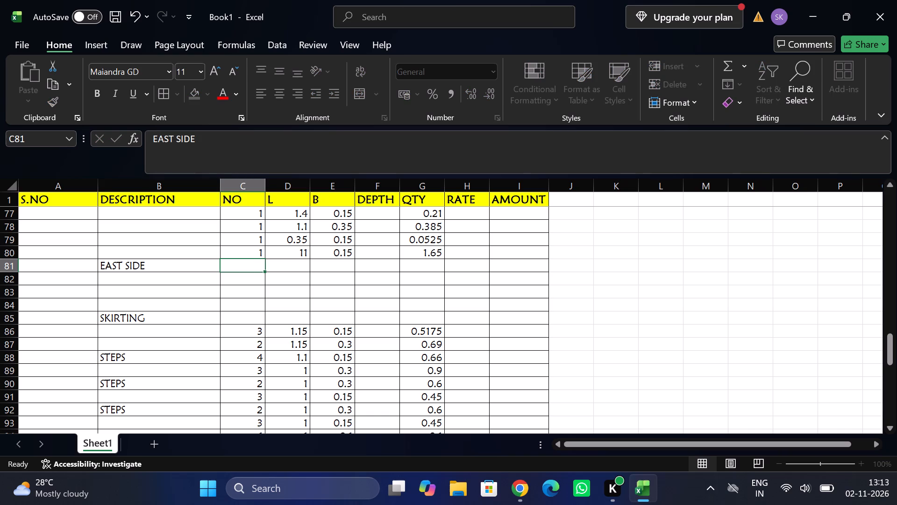
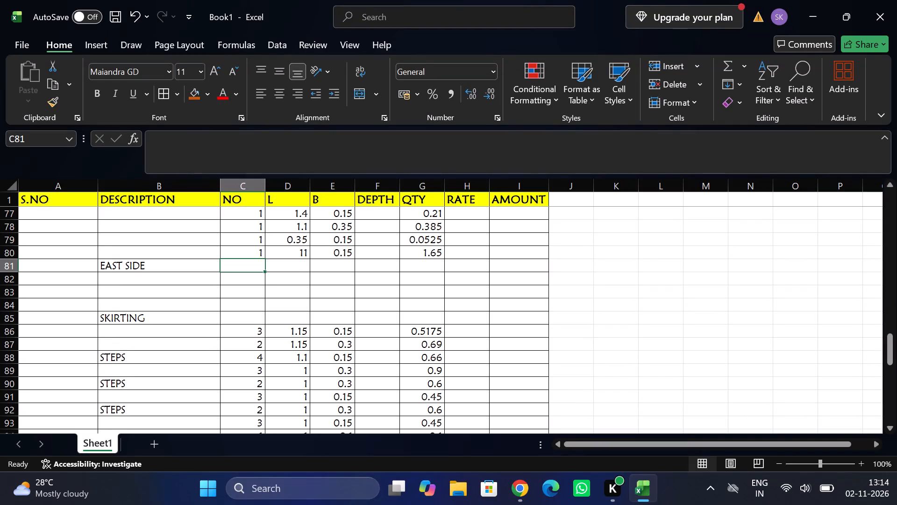
Fill in the EAST SIDE measurement in row 81 with number 1, length 20.6 and breadth 0.3.
key("1")
key("Tab")
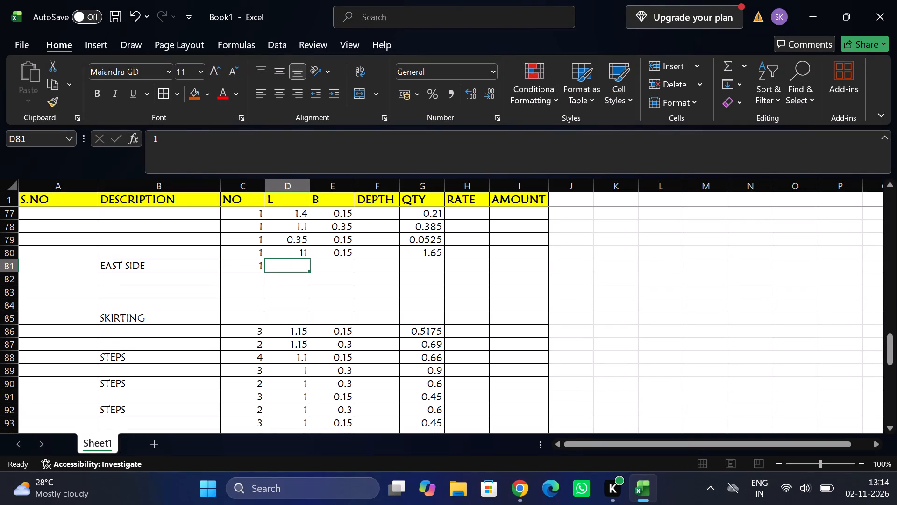
type("10.6")
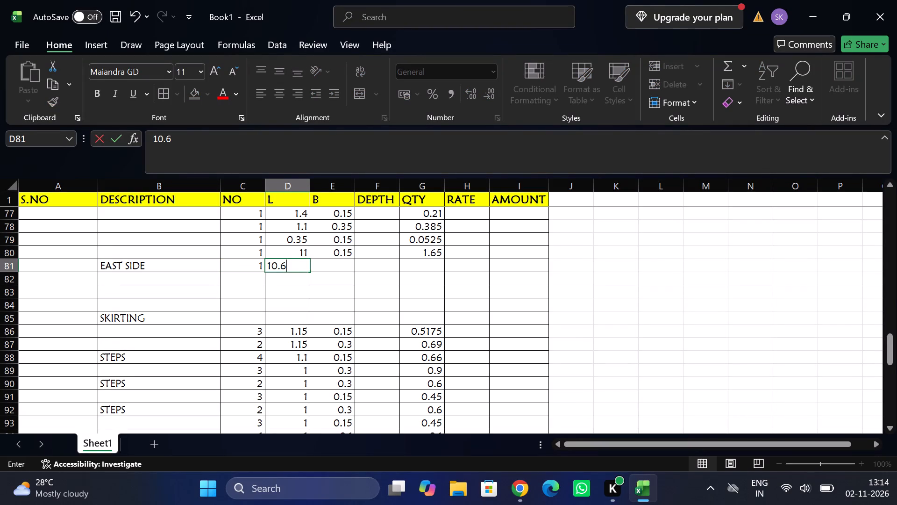
key("Tab")
key("shift+Tab")
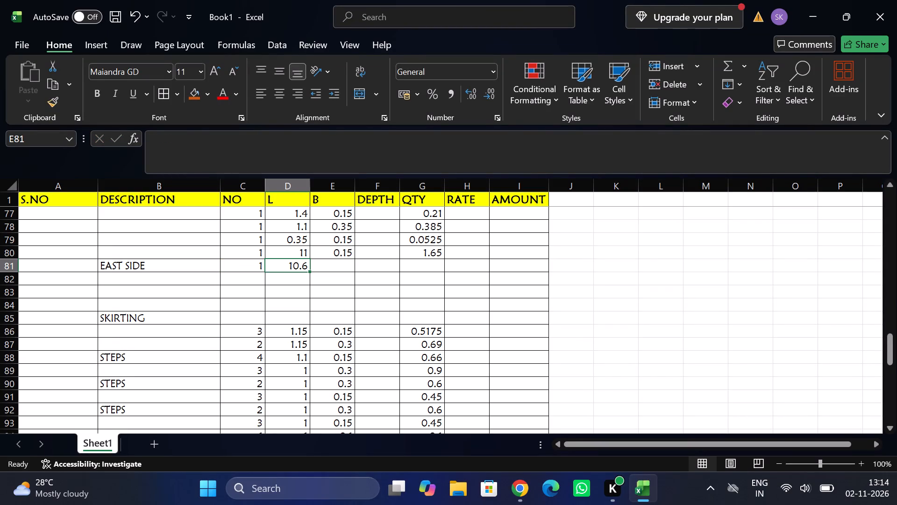
type("20.6")
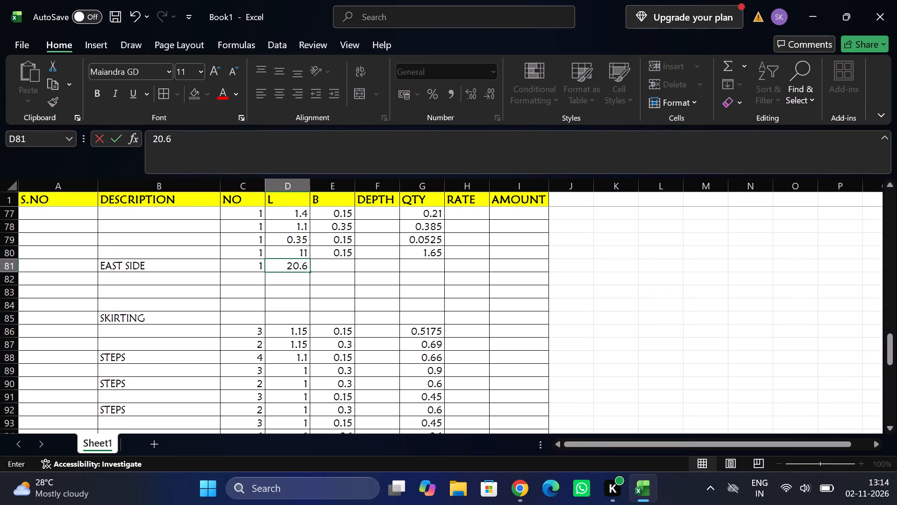
key("Tab")
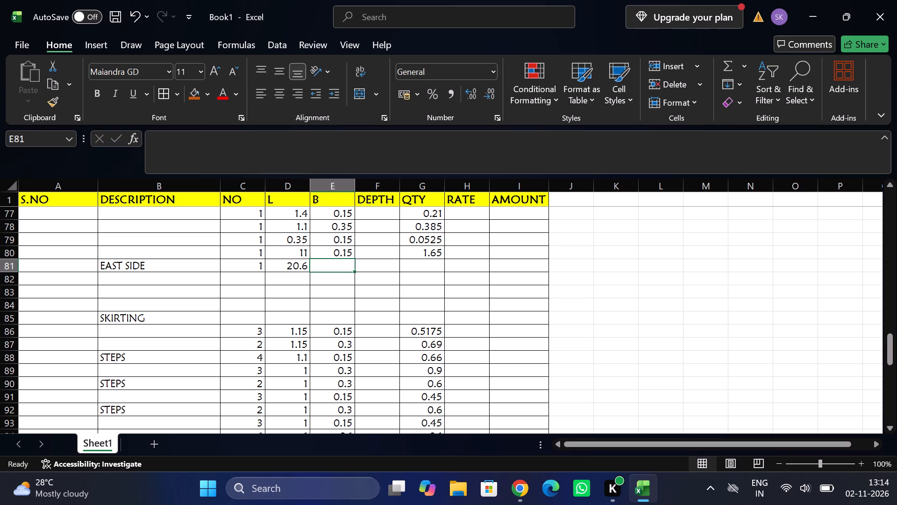
type("0.3")
key("Tab")
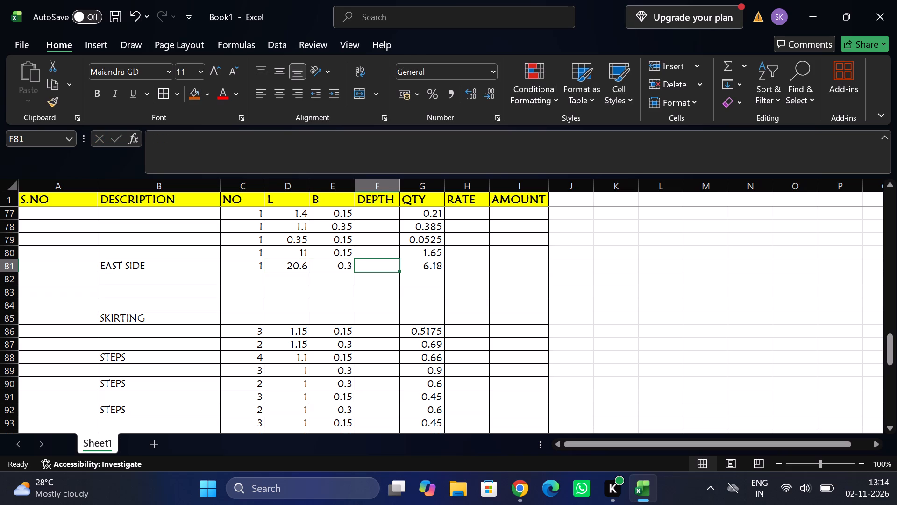
Start the next measurement in row 82, directly below EAST SIDE, with number 1.
left_click(243, 281)
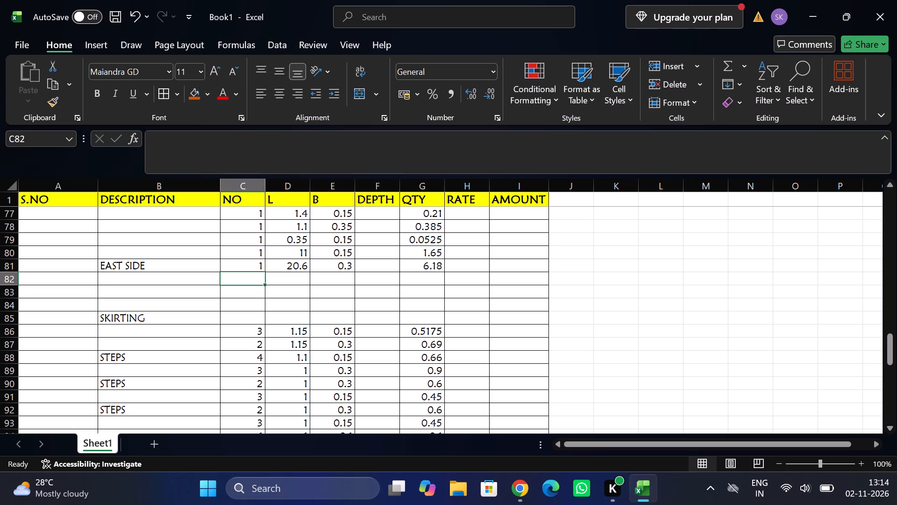
key("1")
key("Tab")
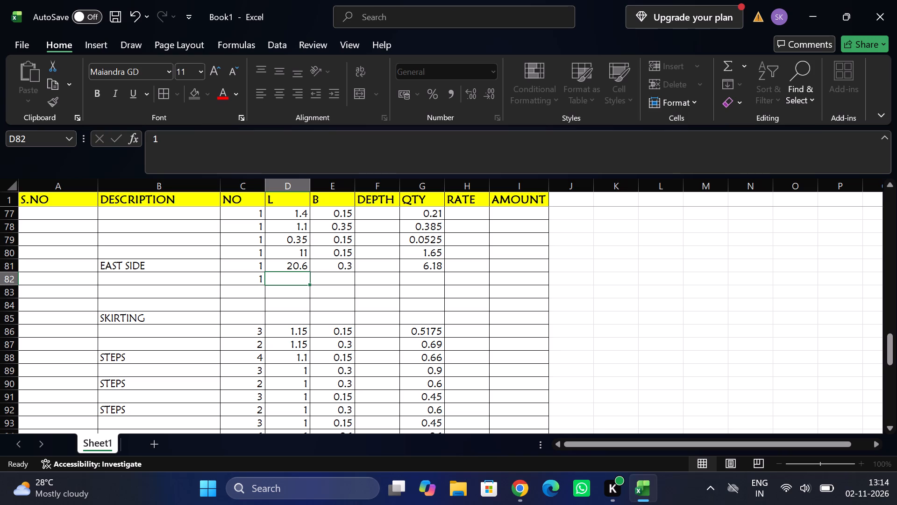
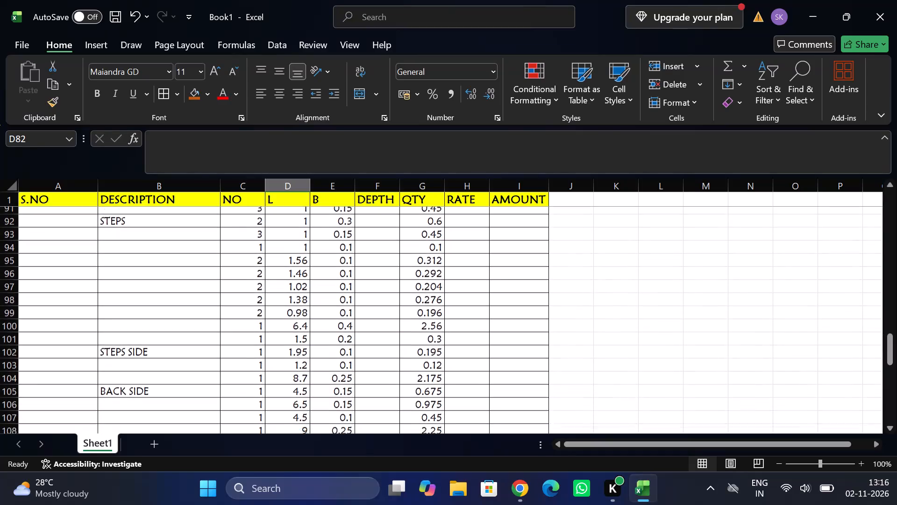
Start row 124 below the skirting entries with NO 1, L 20.6 and B calculated as =(0.2+0.24)/2.
scroll(243, 281, "down", 2)
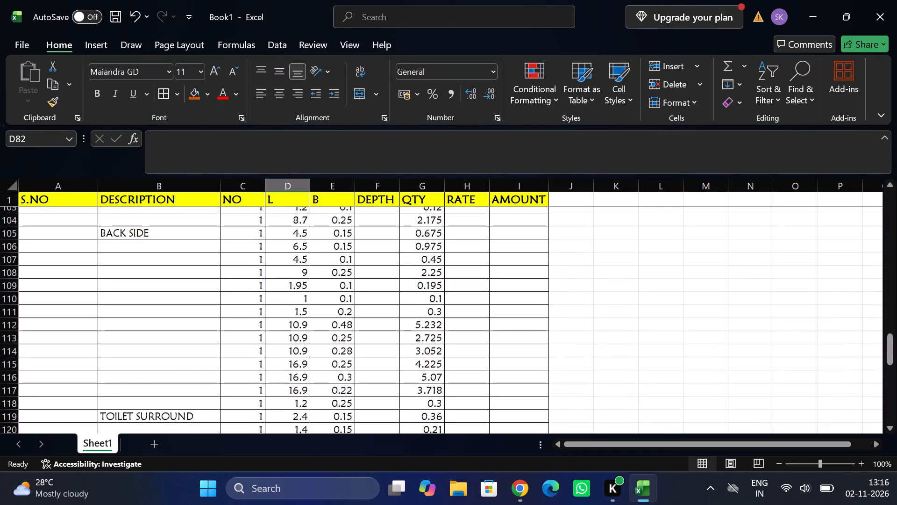
scroll(243, 281, "down", 1)
left_click(243, 282)
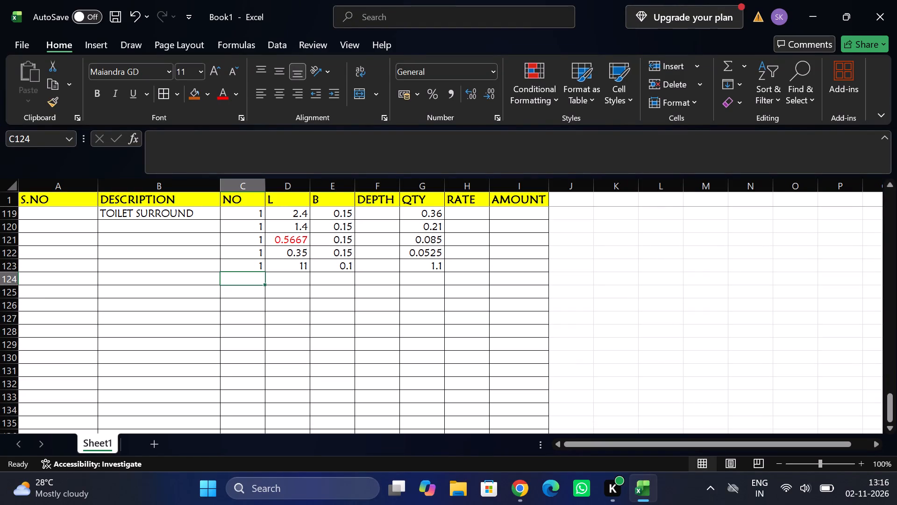
key("1")
key("Tab")
type("20")
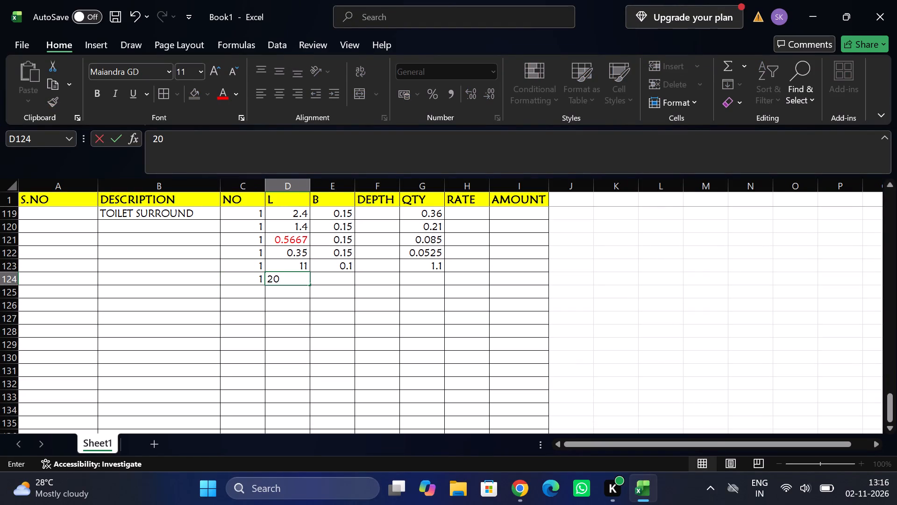
type(".6")
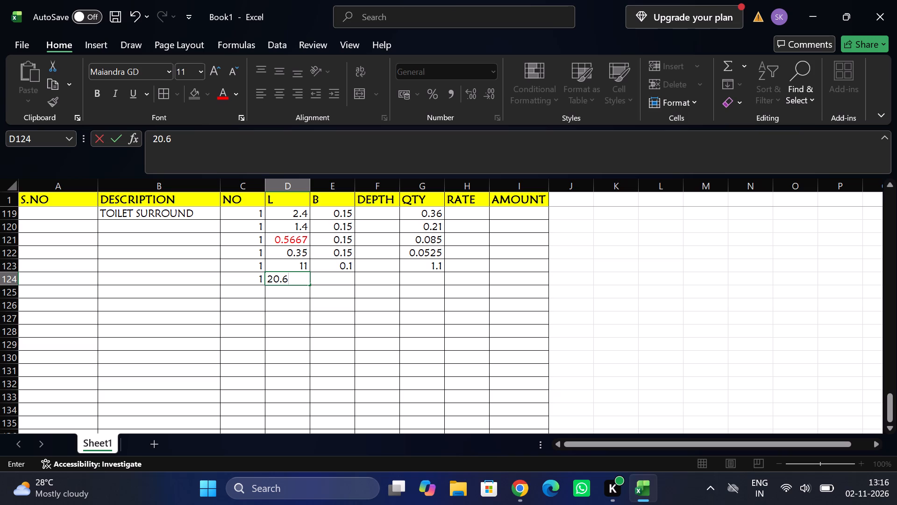
key("Tab")
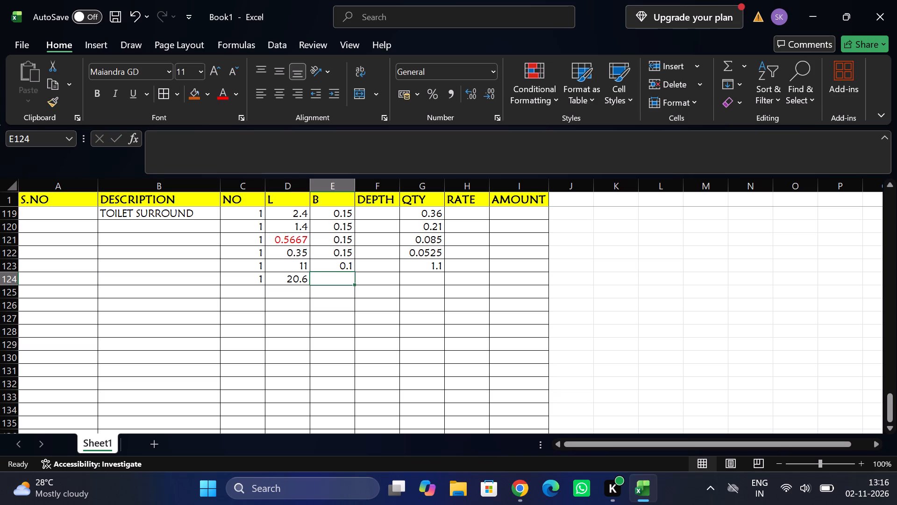
key("equal")
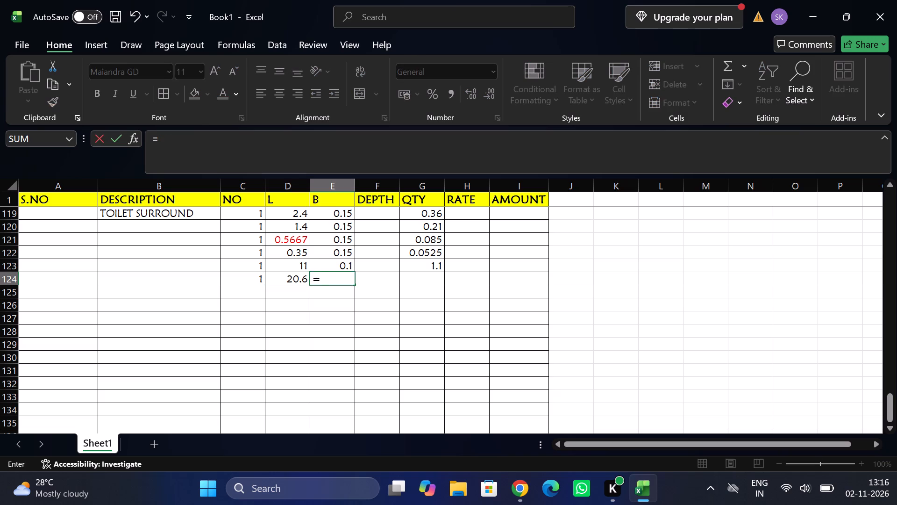
type("(0.2+")
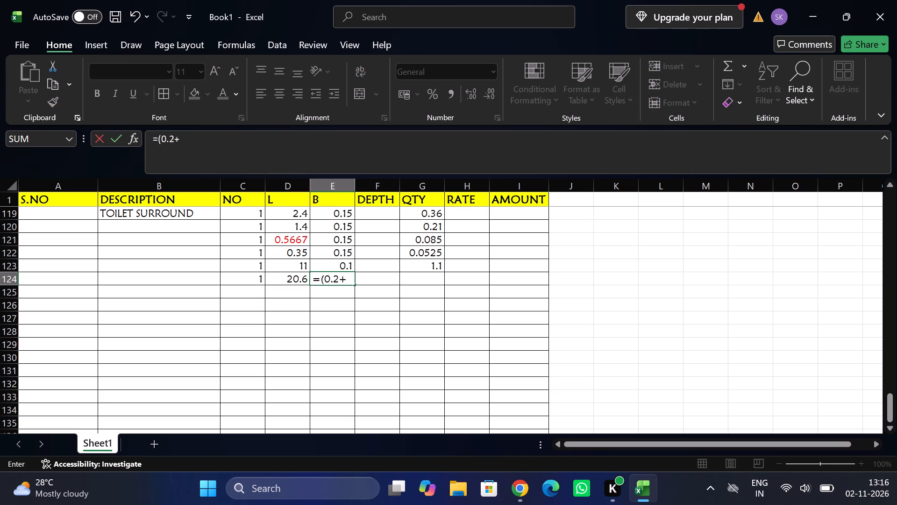
type("0.24")
type(")/2")
key("Return")
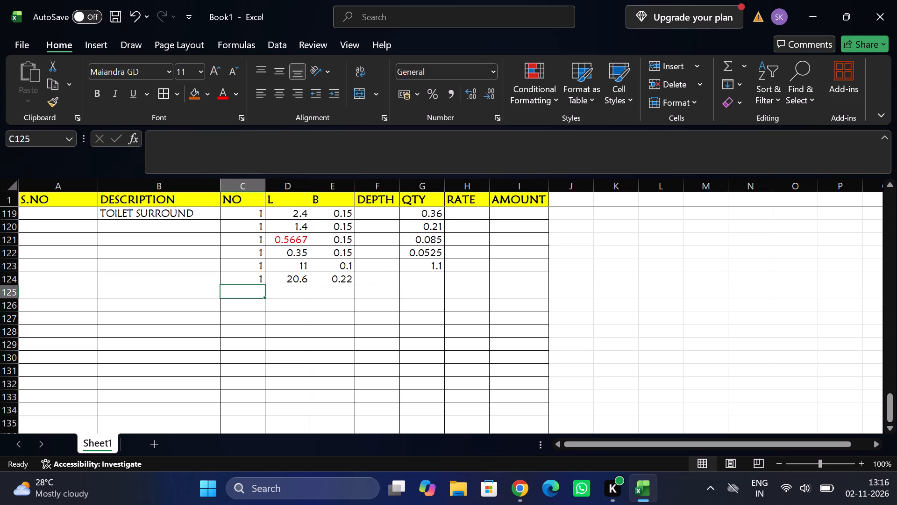
Colour the averaged B value in row 124 red.
left_click(346, 279)
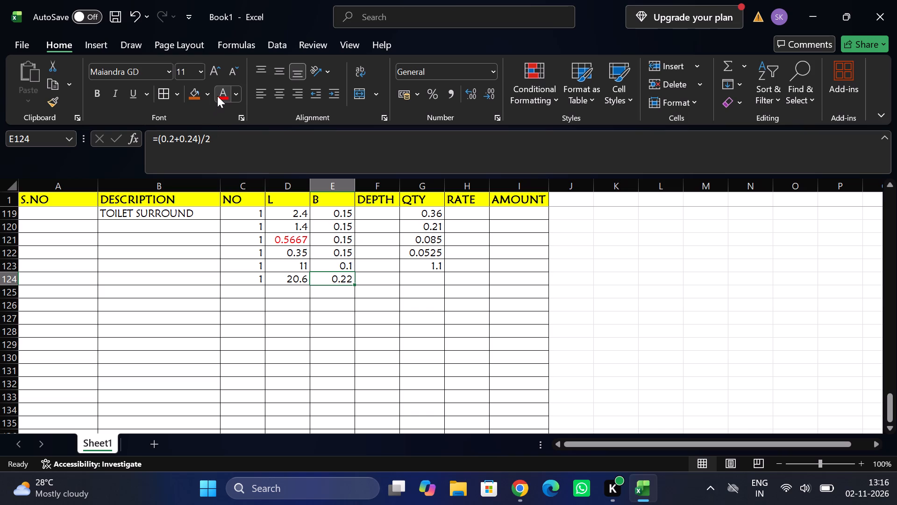
left_click(217, 96)
Fill the QTY formula from the row above into row 124.
left_click(417, 278)
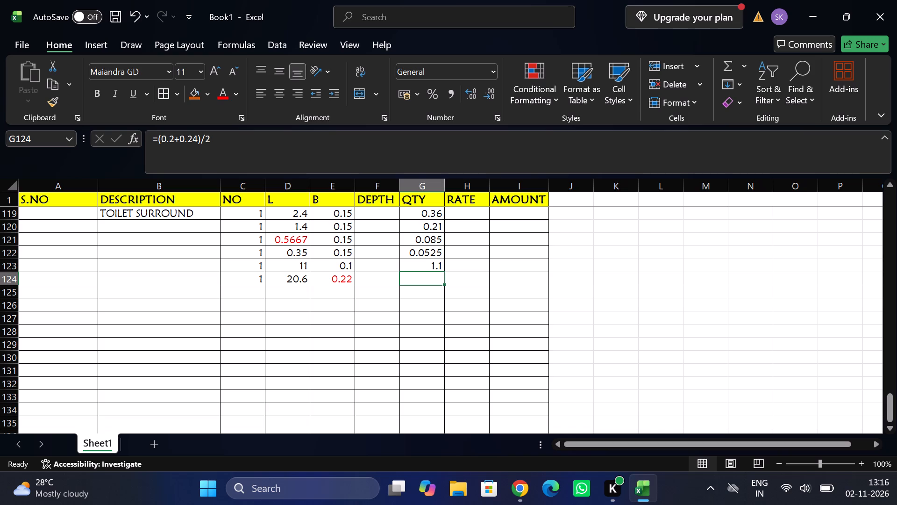
key("ctrl+d")
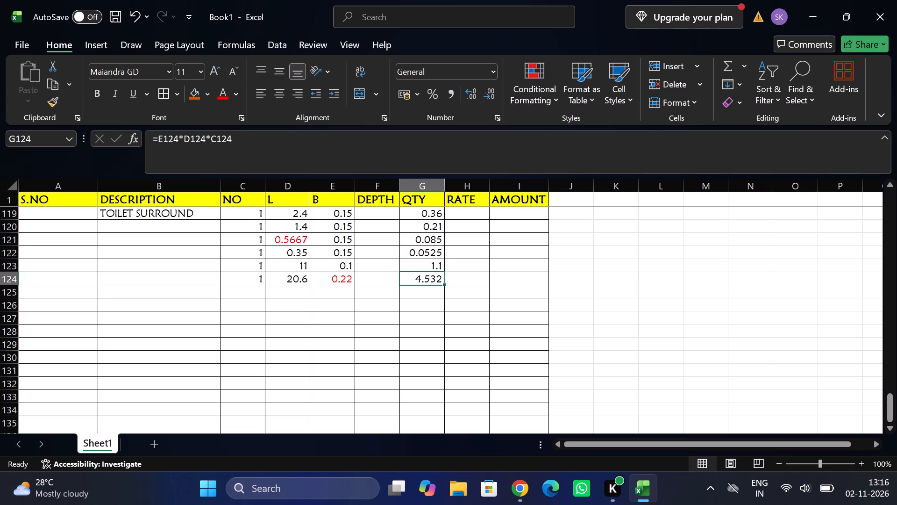
Complete row 125 with NO 1 and L 20.6 copied from above, B 0.2, and the QTY formula filled down.
left_click(250, 293)
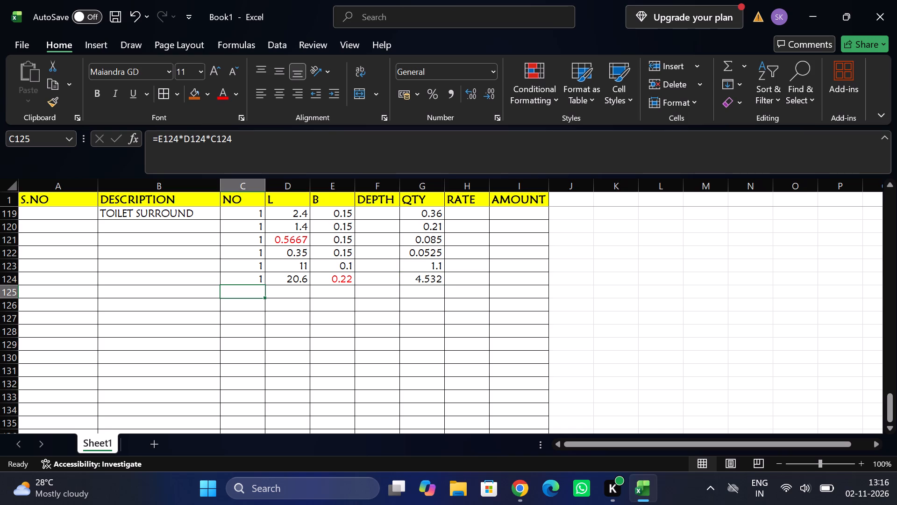
key("ctrl+d")
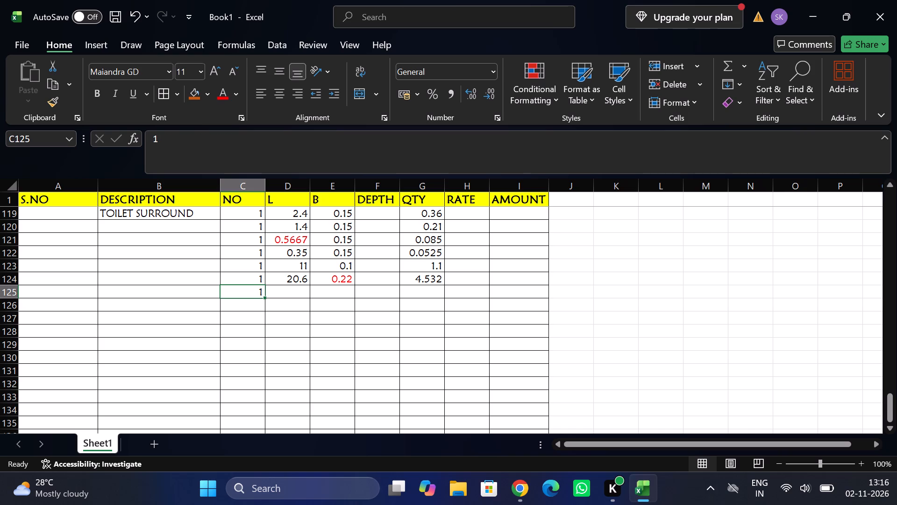
key("Tab")
key("ctrl+d")
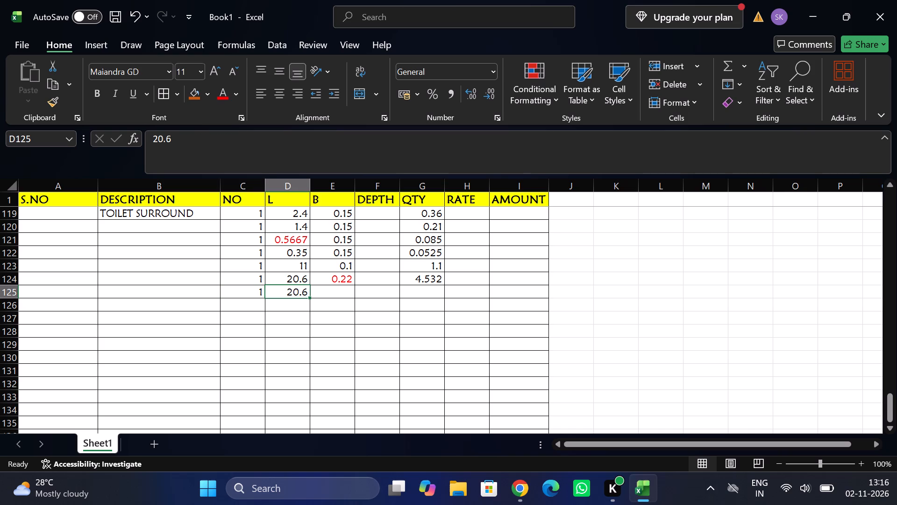
key("Tab")
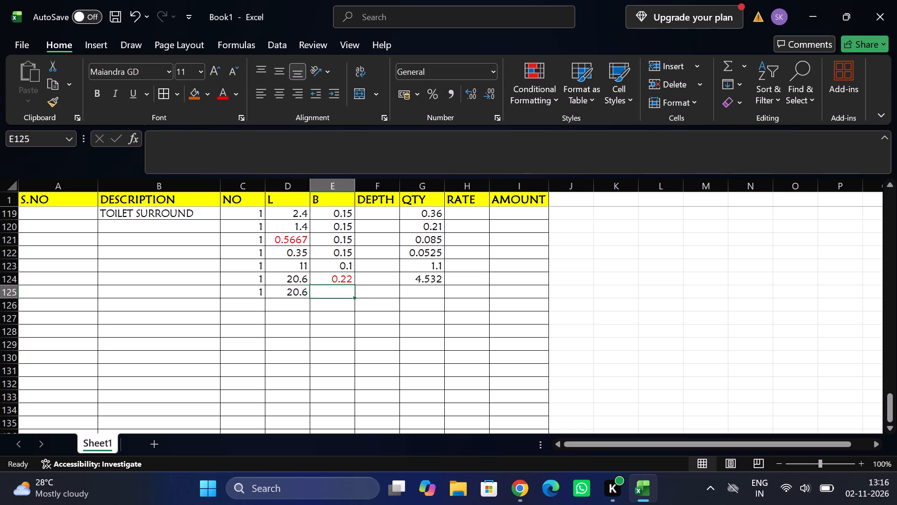
key("0")
type(".2")
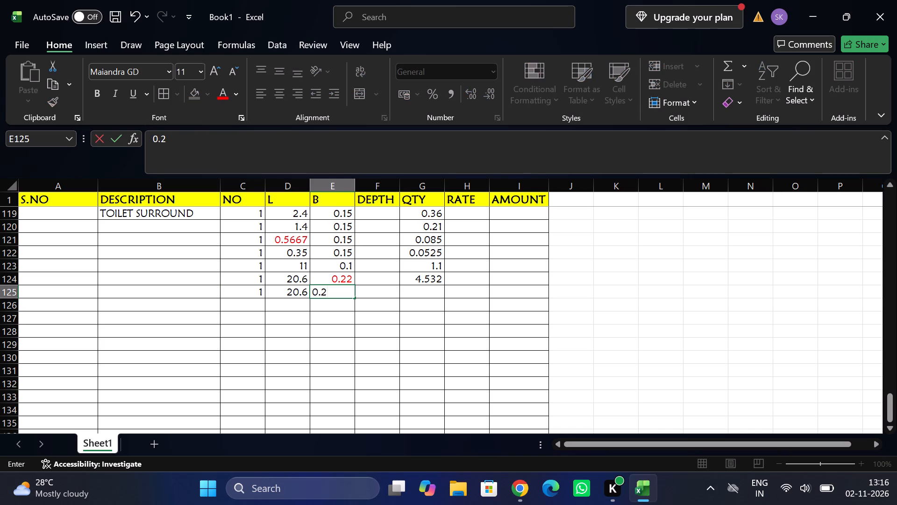
key("Tab")
key("Tab")
key("ctrl+d")
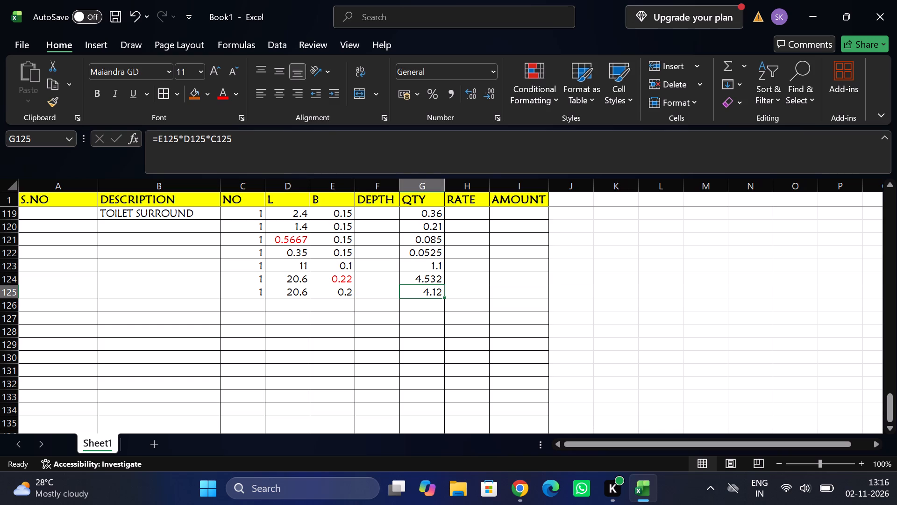
Enter the description EAST SIDE for row 124.
left_click(161, 278)
type("EAST SIDE")
key("Down")
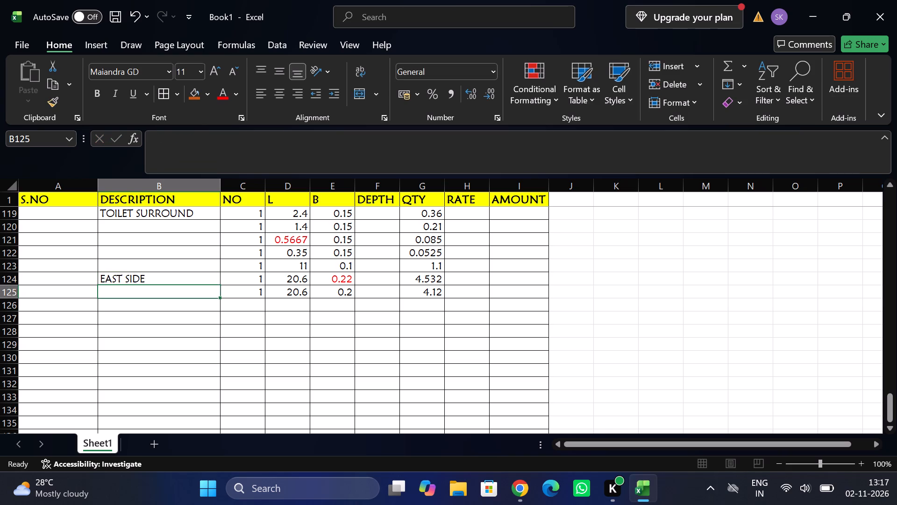
Add a NORTH SIDE entry in row 126 with NO 1, L 10.6 and B 0.25.
key("Down")
type("NORTH SIDE")
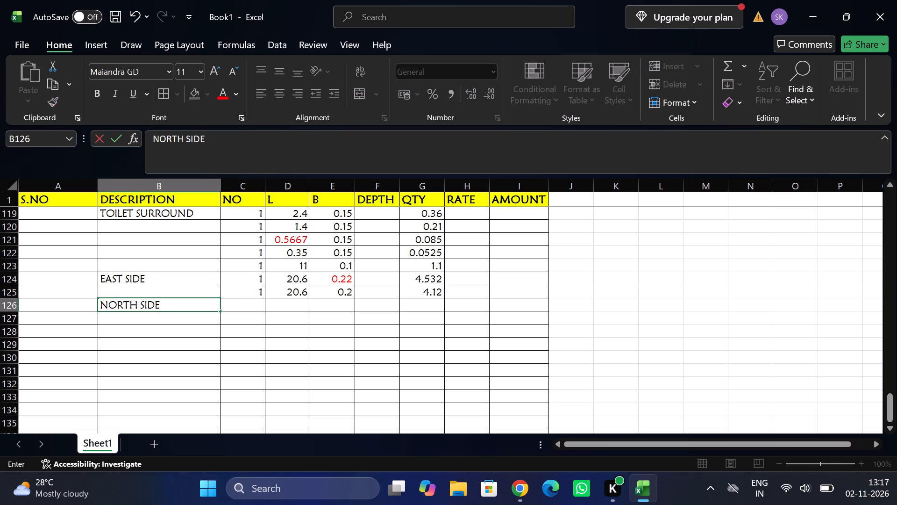
key("Tab")
key("1")
key("Tab")
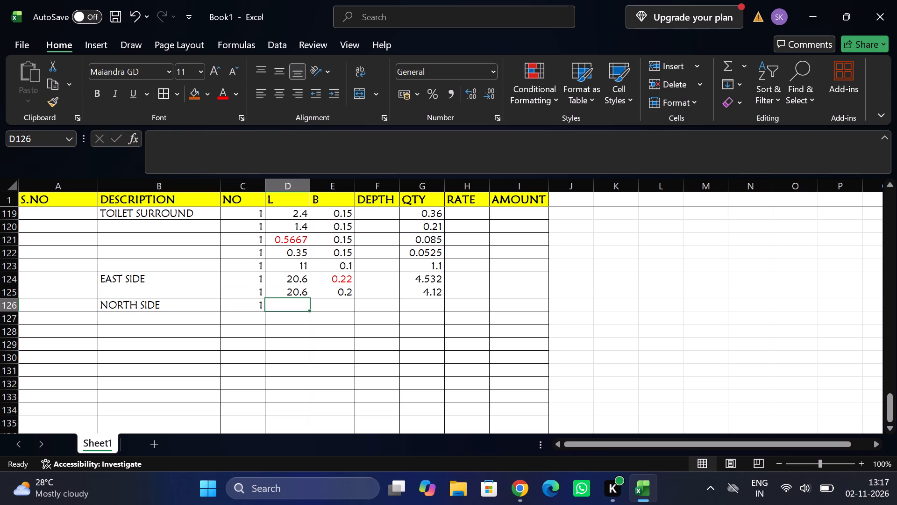
type("10.6")
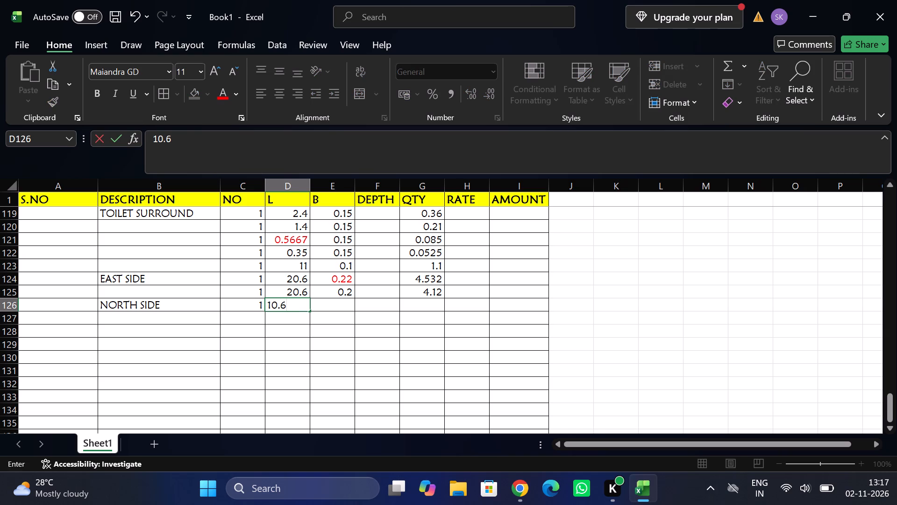
key("Tab")
type("0.25")
key("Tab")
key("Tab")
Add a second north-side entry in row 127 with NO 1, L 10.6 copied from above, and B 0.3.
key("Down")
key("Left")
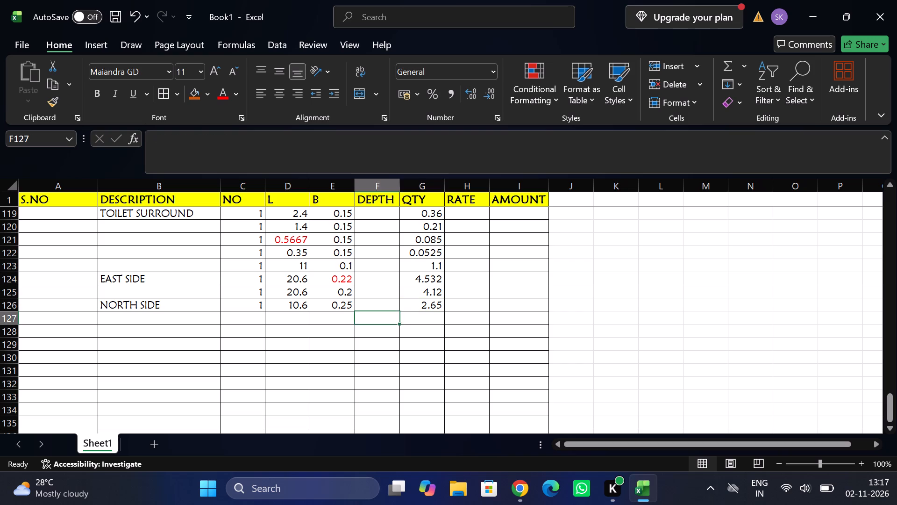
key("Left")
key("Left")
key("Left")
key("1")
key("Tab")
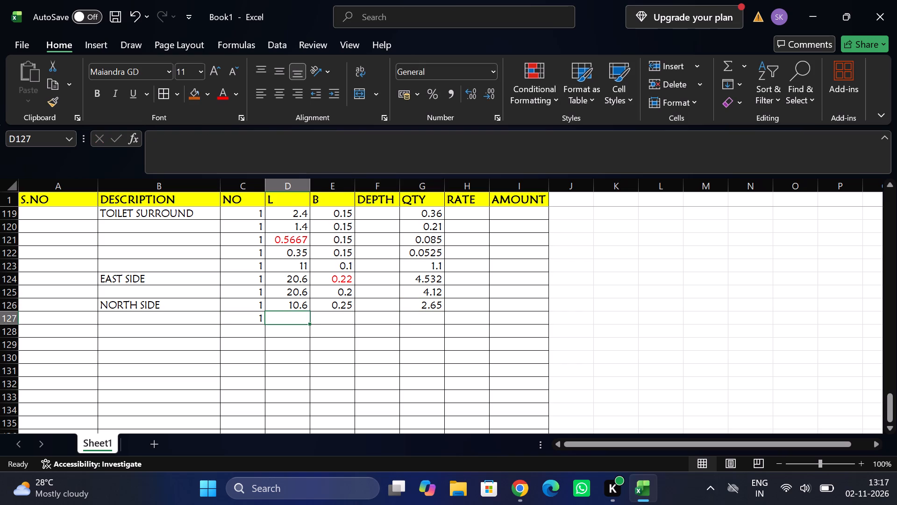
key("ctrl+d")
key("Tab")
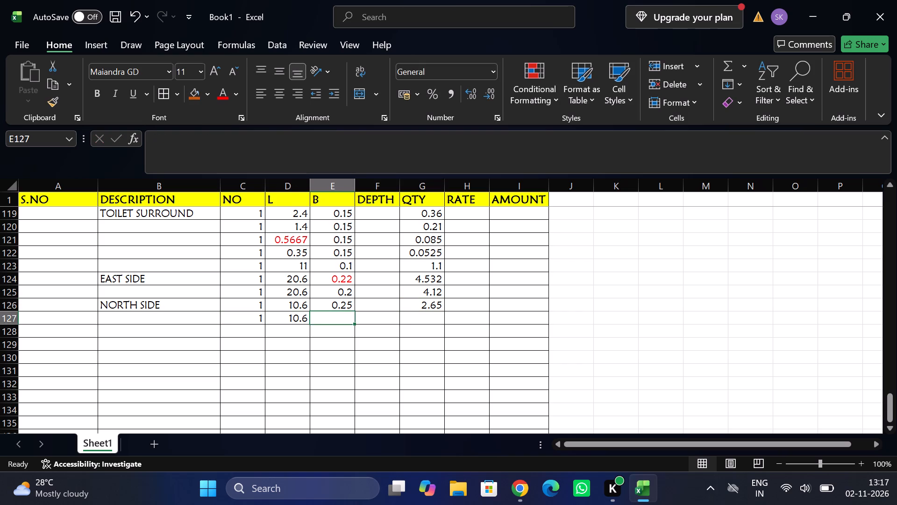
type("0.3")
key("Tab")
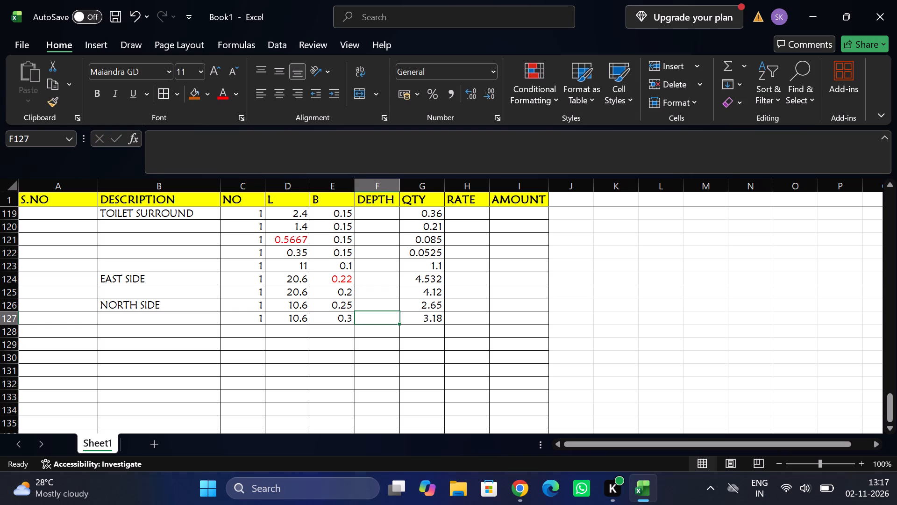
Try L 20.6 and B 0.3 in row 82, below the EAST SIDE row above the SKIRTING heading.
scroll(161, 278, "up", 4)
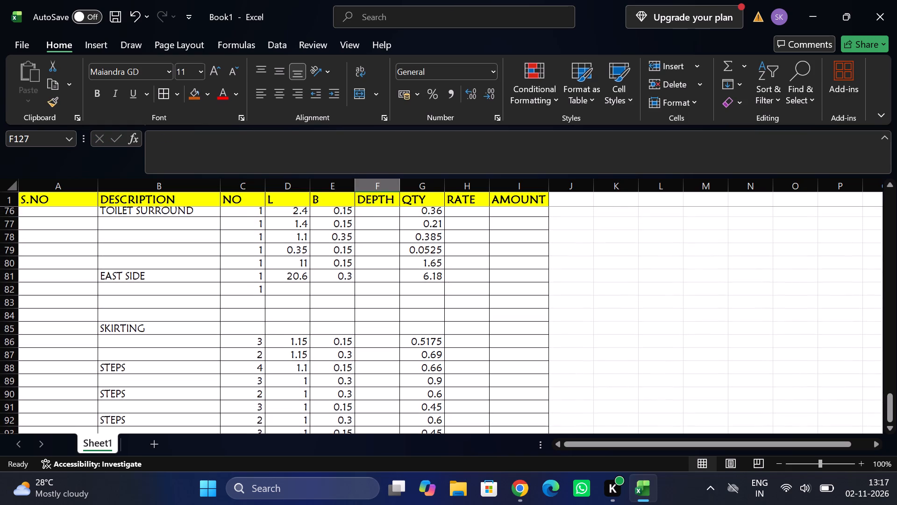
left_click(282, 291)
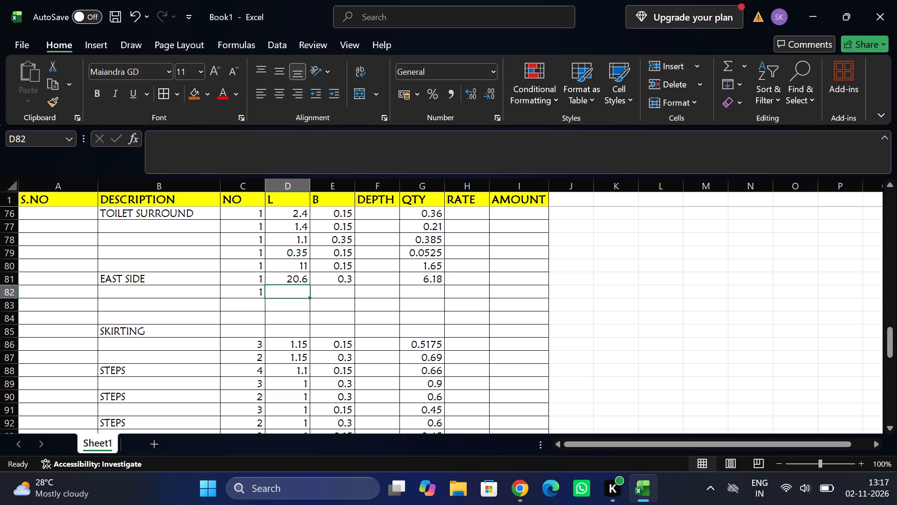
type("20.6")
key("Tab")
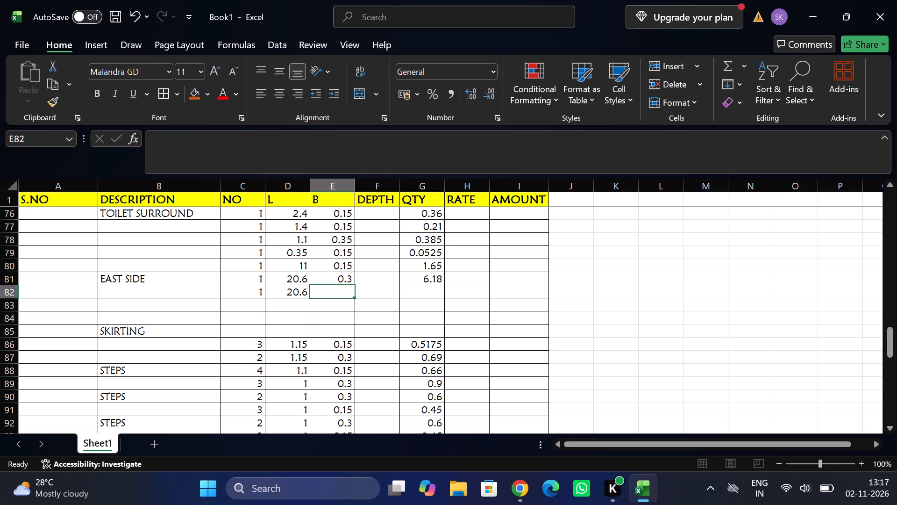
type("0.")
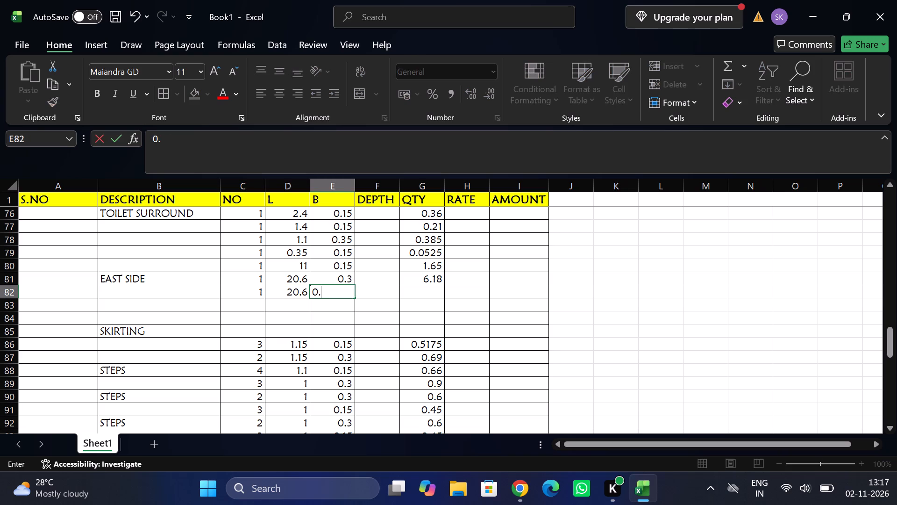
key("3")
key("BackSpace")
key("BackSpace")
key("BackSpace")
Set L to 10.6 and B to 0.3 in row 82, below the EAST SIDE row.
key("shift+Tab")
type("10.")
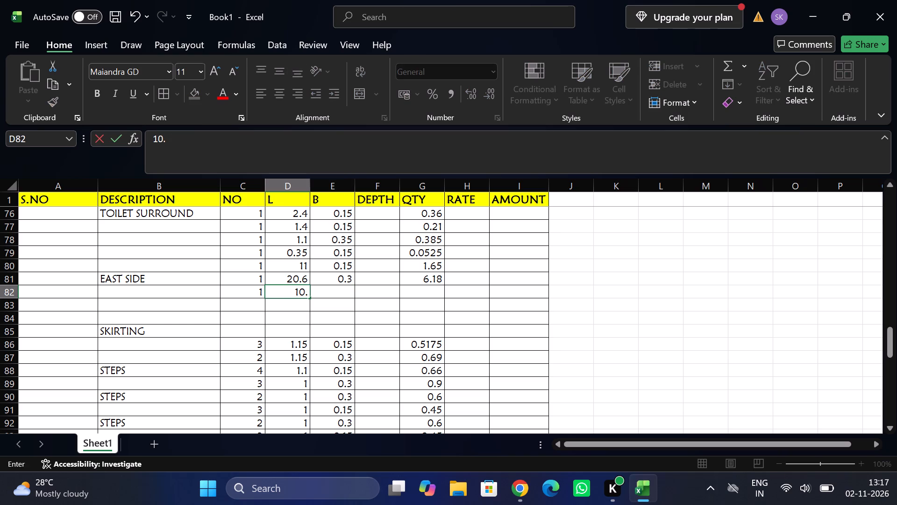
key("6")
key("Tab")
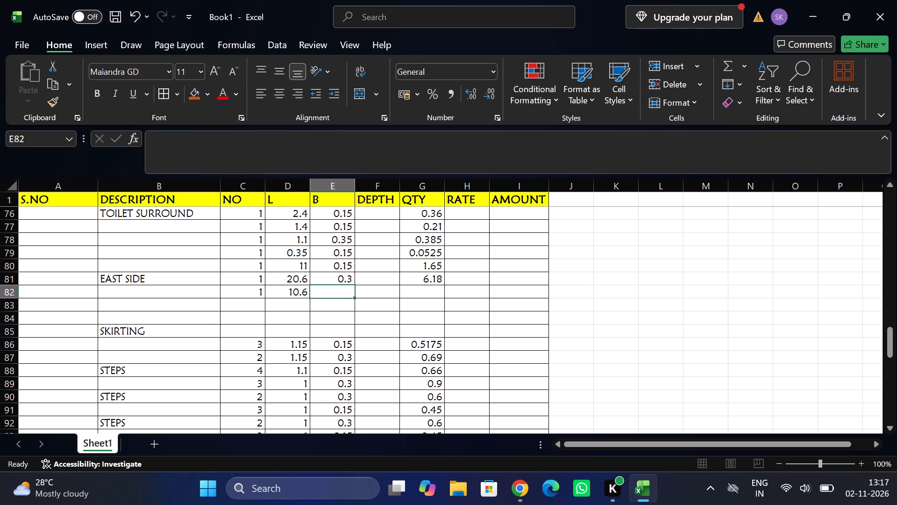
type("0.3")
key("Tab")
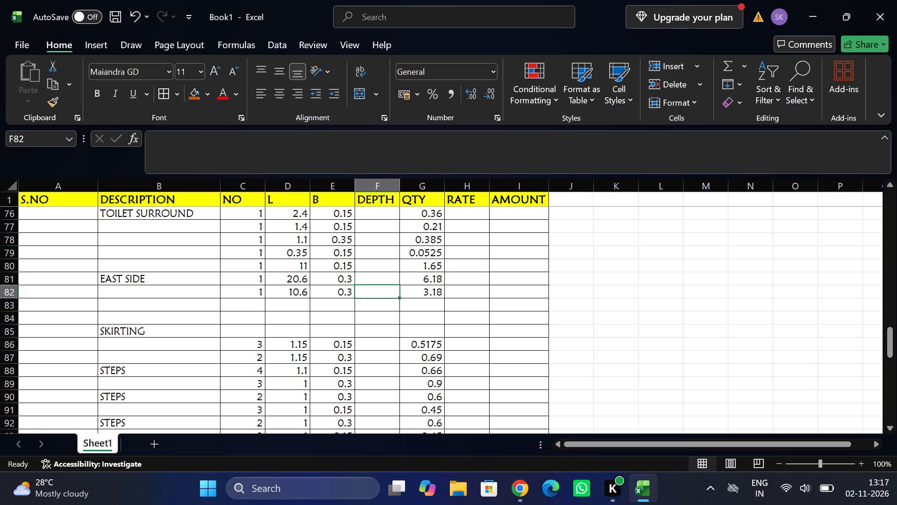
Fill row 83 with NO 1, L 10.6 copied from the row above, and B 0.075.
key("Down")
key("Left")
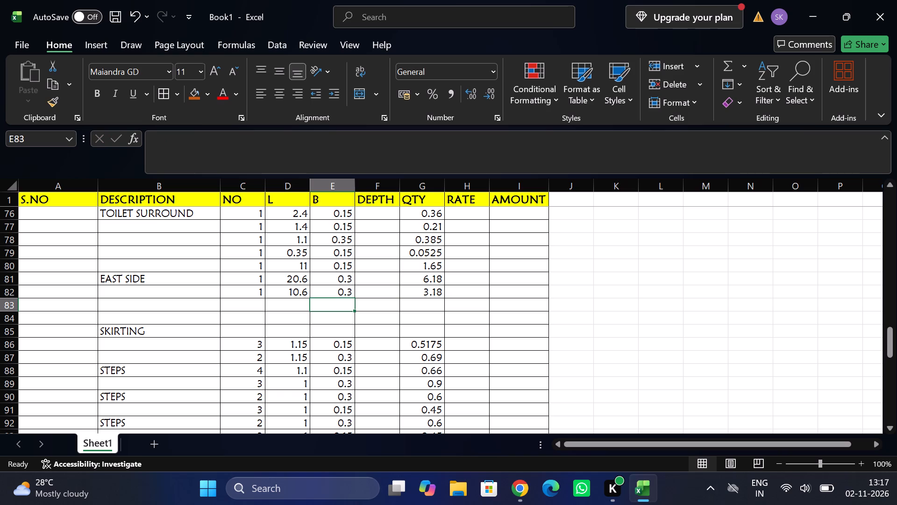
key("Left")
key("Left")
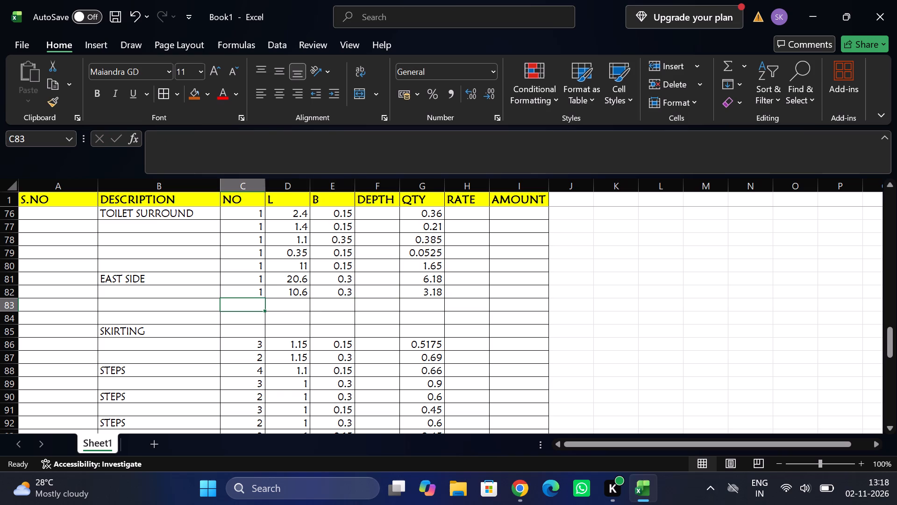
key("1")
key("Tab")
key("ctrl+d")
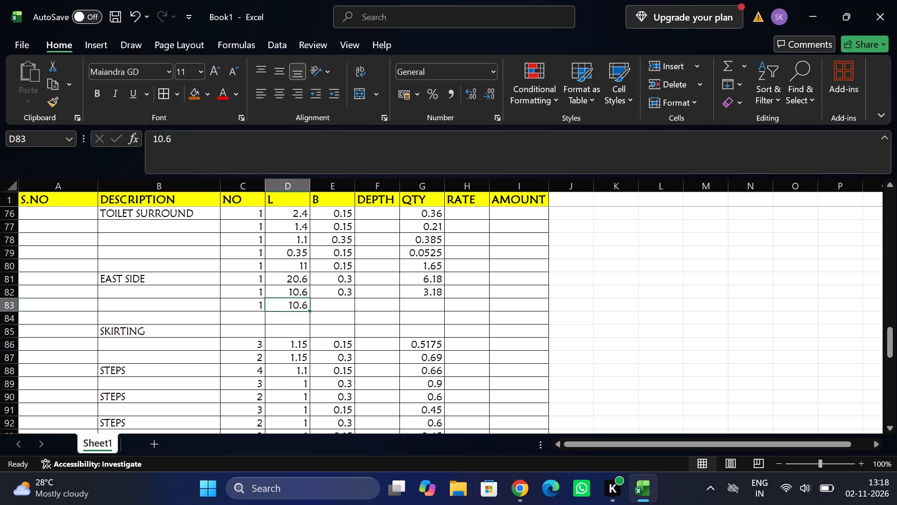
key("Tab")
type("0.075")
key("Tab")
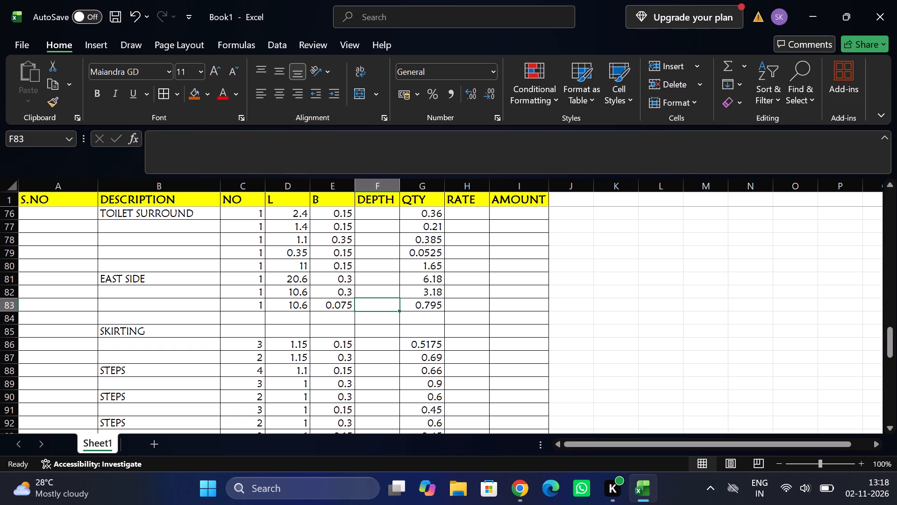
Enter the description NORTH SIDE for row 82.
scroll(282, 291, "down", 2)
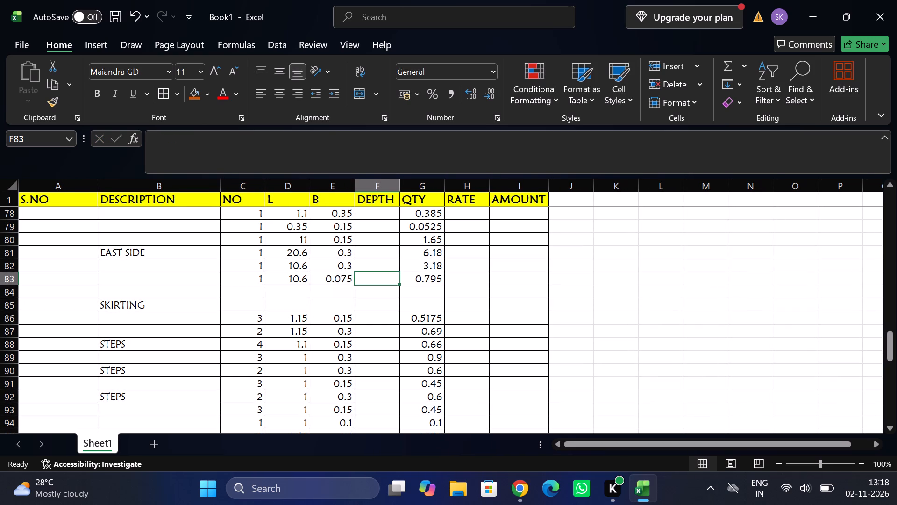
left_click(174, 263)
type("NORTH")
key("space")
type("SIDE")
key("Tab")
Look through the measurement rows, from the last skirting entries up to the pillar entries and back to the SKIRTING heading.
scroll(174, 263, "down", 3)
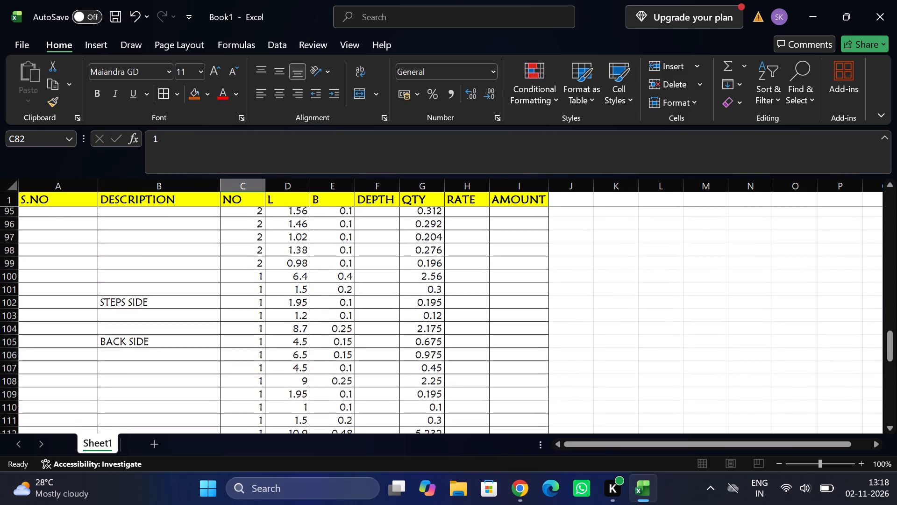
scroll(174, 263, "down", 3)
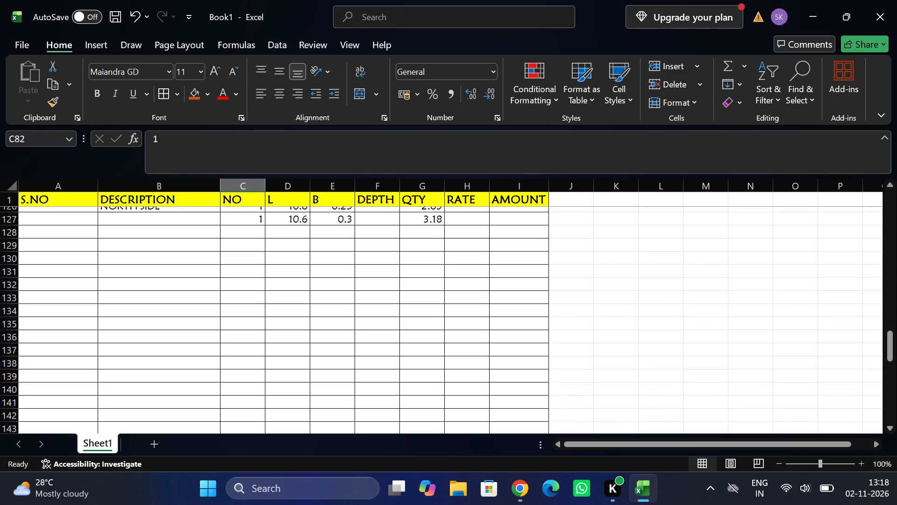
scroll(174, 263, "up", 1)
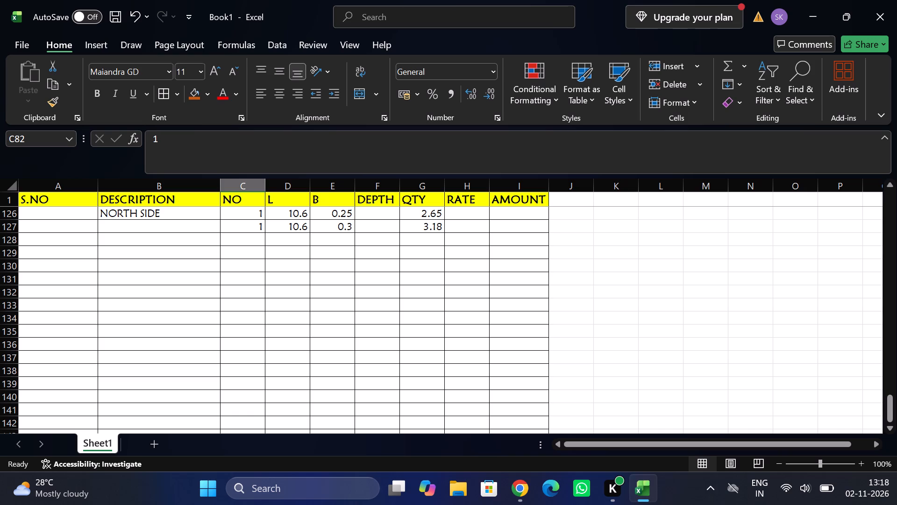
scroll(162, 266, "up", 4)
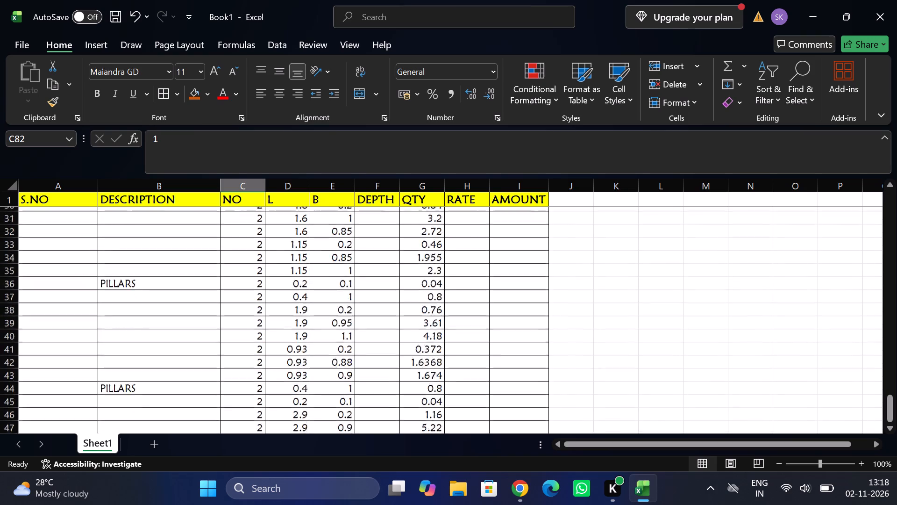
scroll(162, 266, "up", 2)
scroll(162, 266, "down", 2)
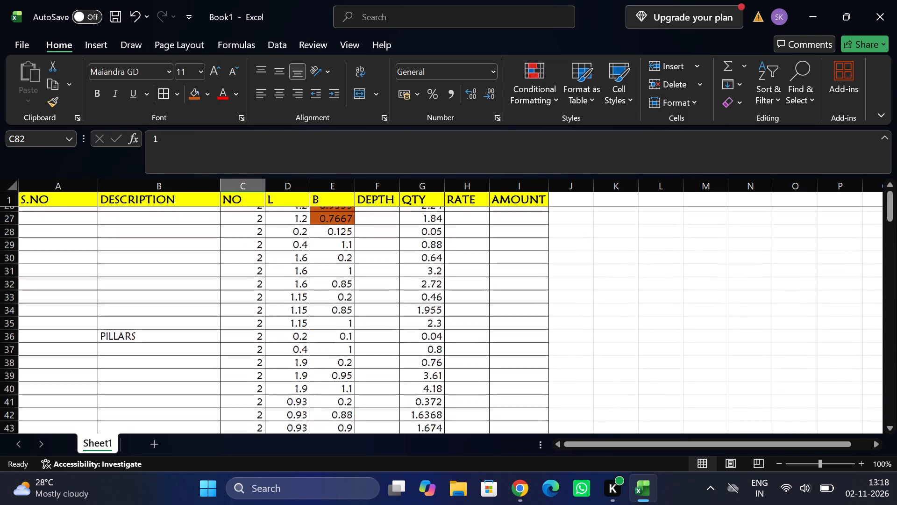
scroll(162, 266, "down", 5)
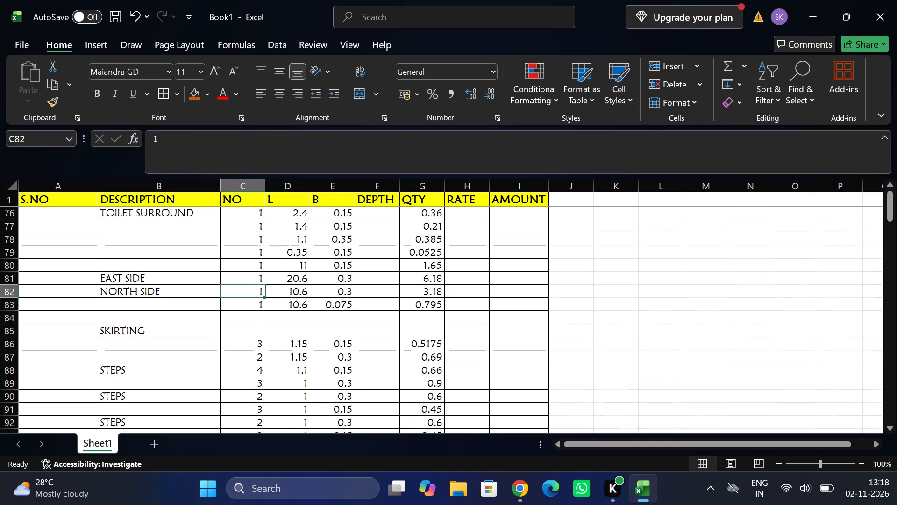
Make the SKIRTING heading row bold.
left_click(8, 331)
key("ctrl+b")
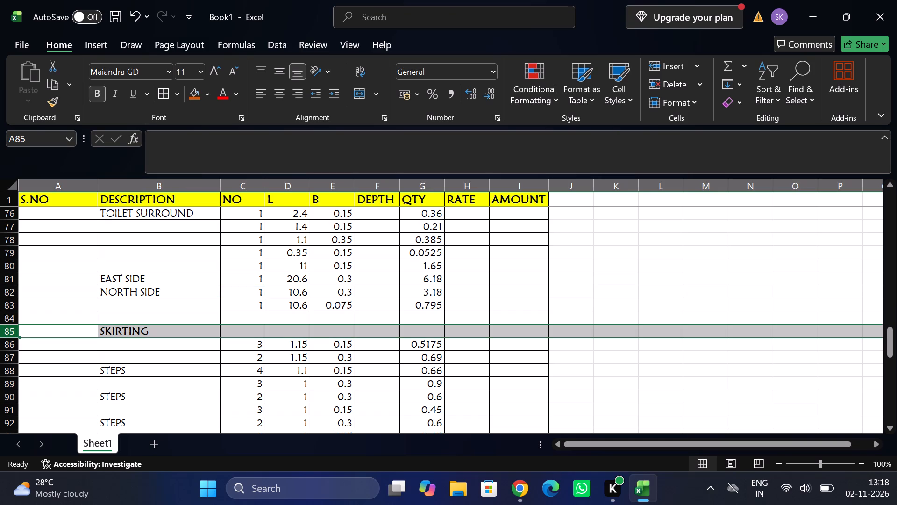
Insert five blank rows above the SKIRTING heading row.
left_click(8, 331)
right_click(9, 333)
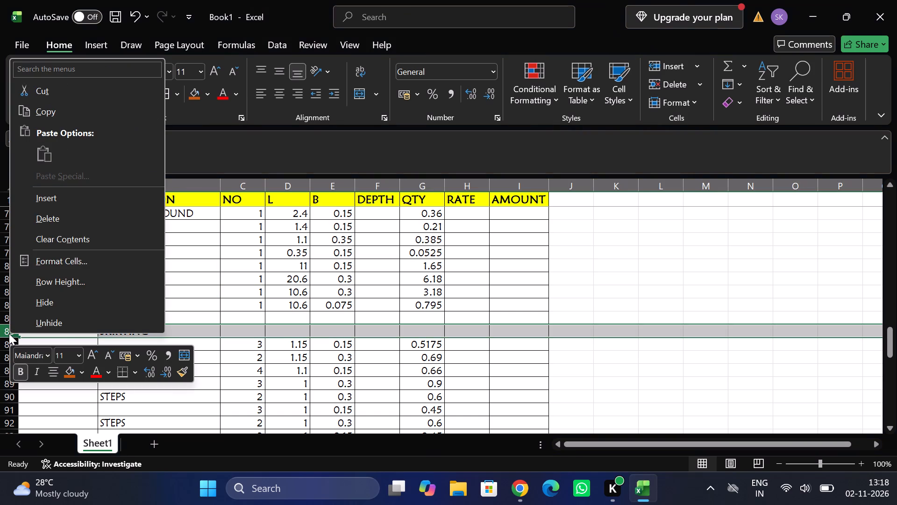
left_click(80, 199)
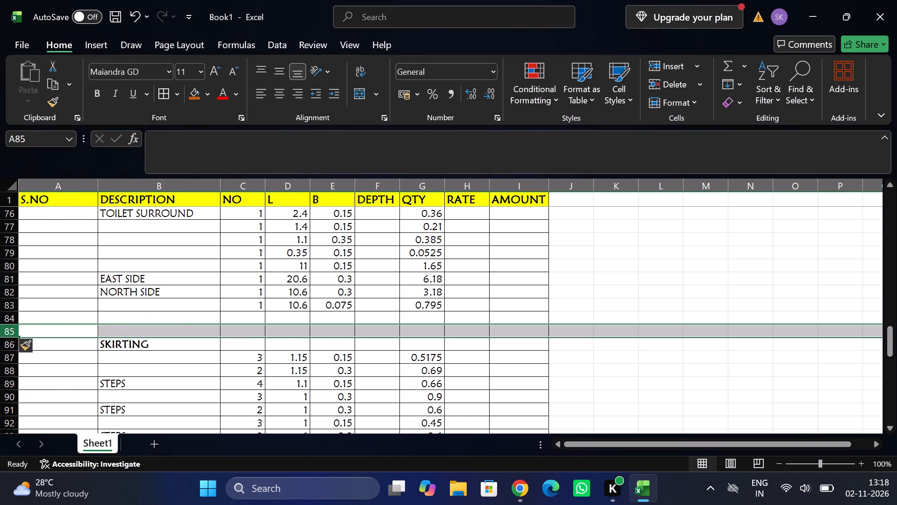
key("ctrl+y")
key("ctrl+y")
key("ctrl+y")
key("ctrl+y")
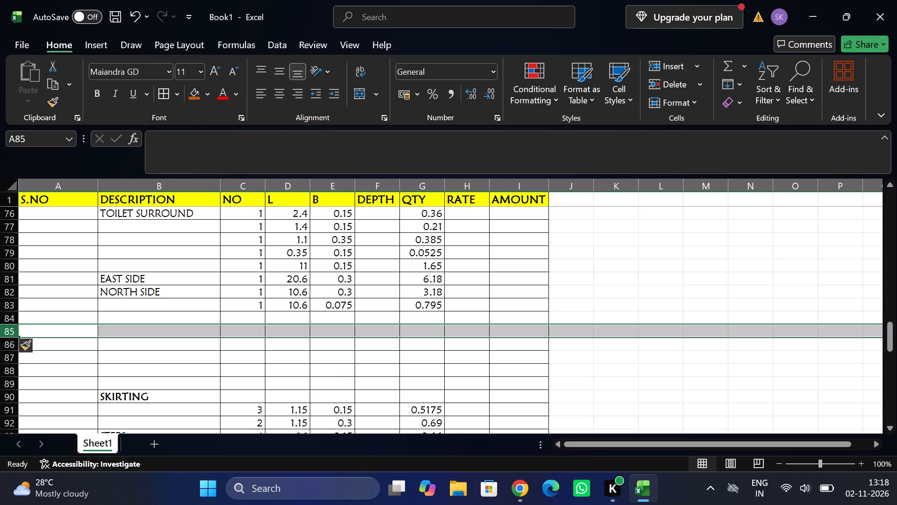
Colour the SKIRTING heading text red.
left_click(176, 398)
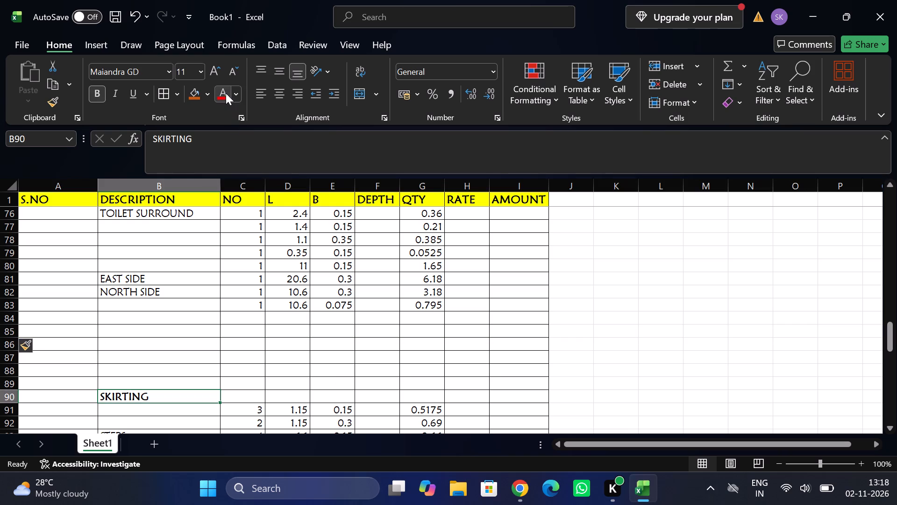
left_click(226, 93)
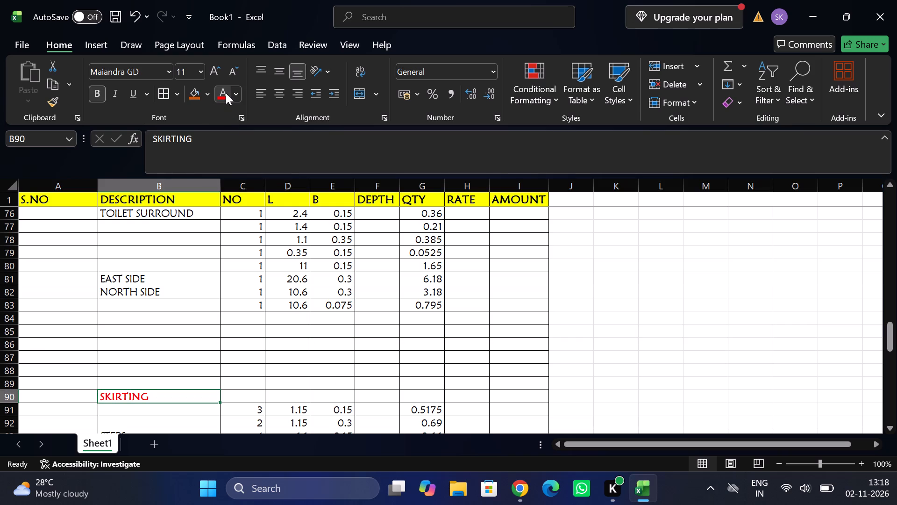
Add a NORTH SIDE entry in row 84 with NO 1, L 4.5 and B 6.4.
left_click(179, 314)
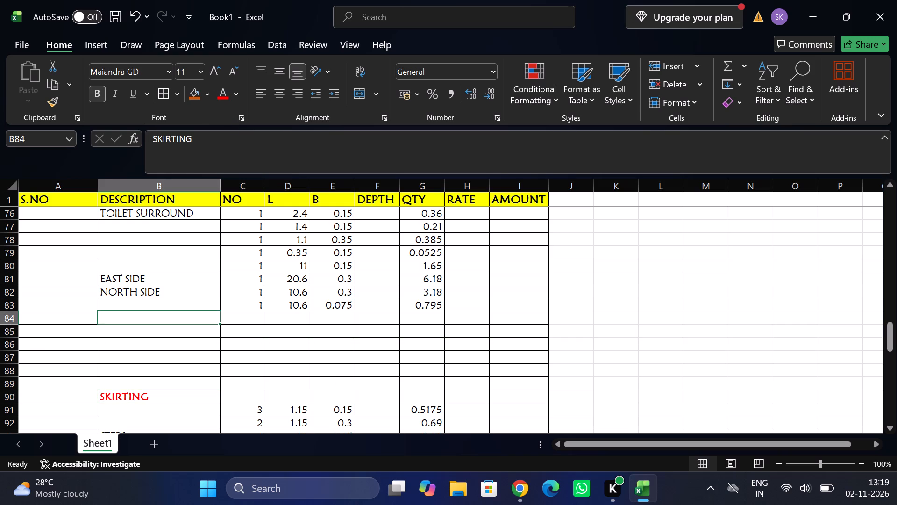
type("NORTH SIDE")
key("Tab")
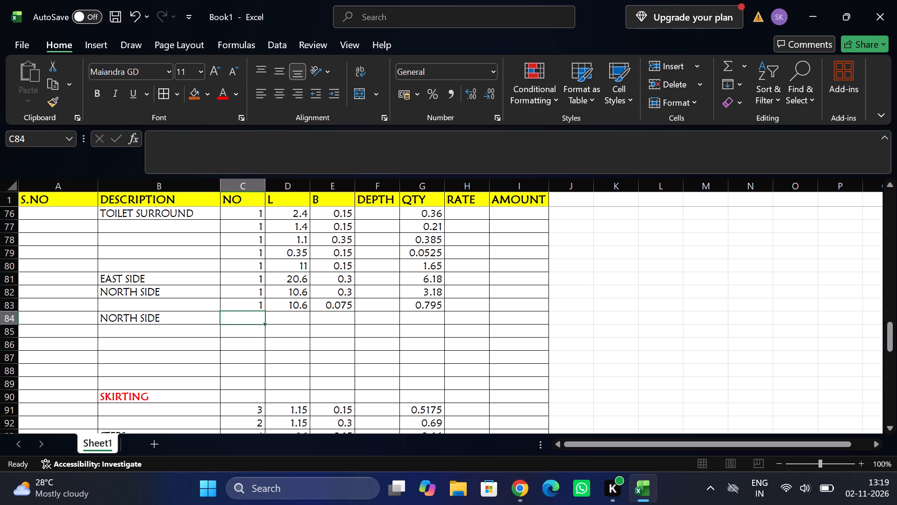
key("1")
key("Tab")
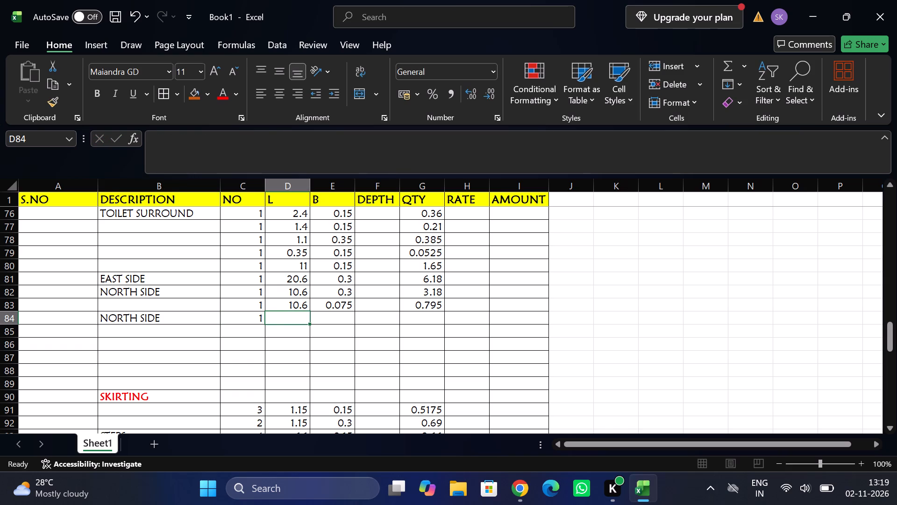
type("4.5")
key("Tab")
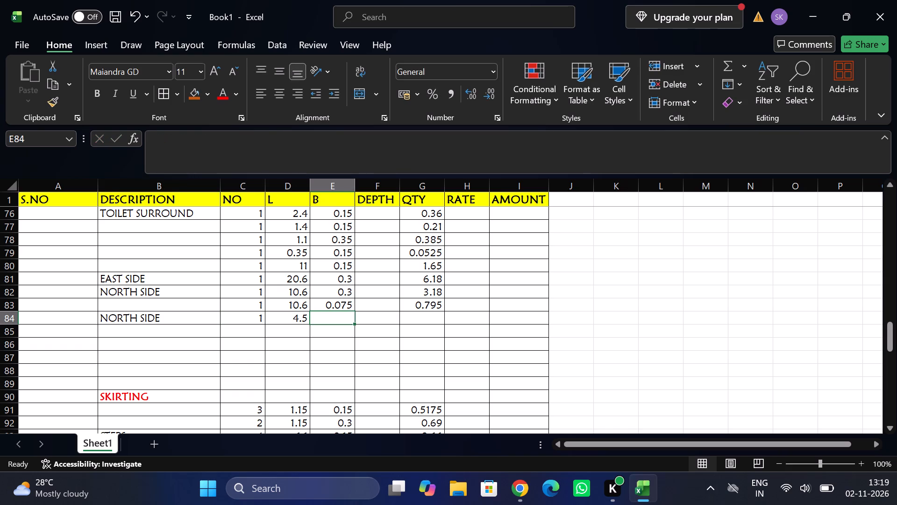
type("6.4")
key("Tab")
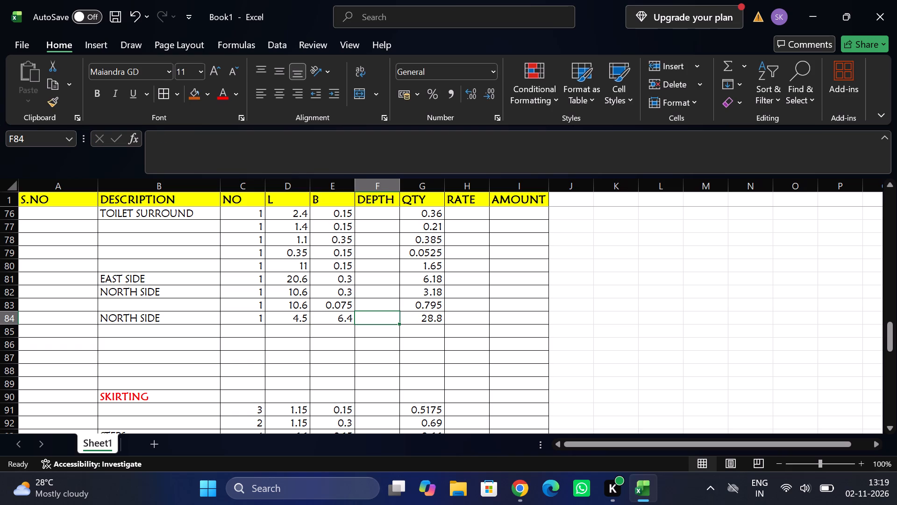
Add a DED entry in row 85 with NO 1, L 0.6 and B 0.6.
key("Down")
key("Left")
key("Left")
key("Left")
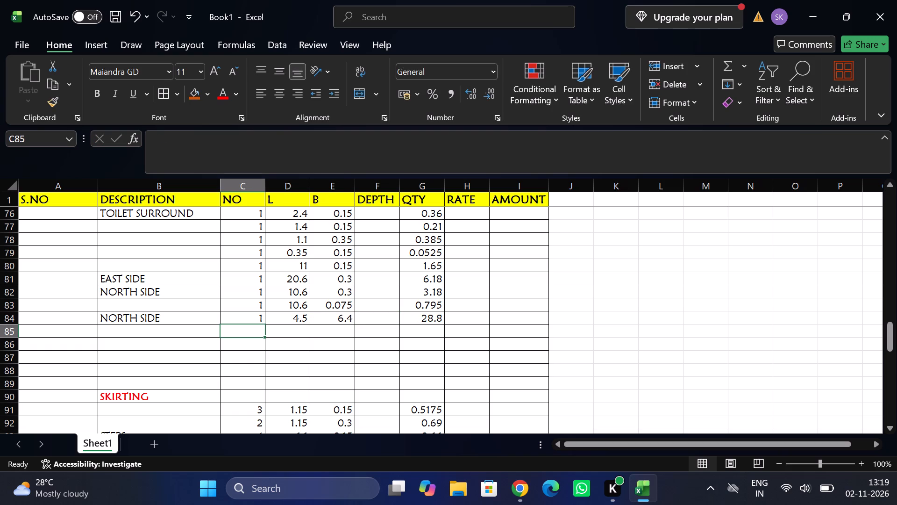
key("Left")
type("DED")
key("Tab")
key("1")
key("Tab")
type("0.6")
key("Tab")
type("0.")
key("6")
key("Tab")
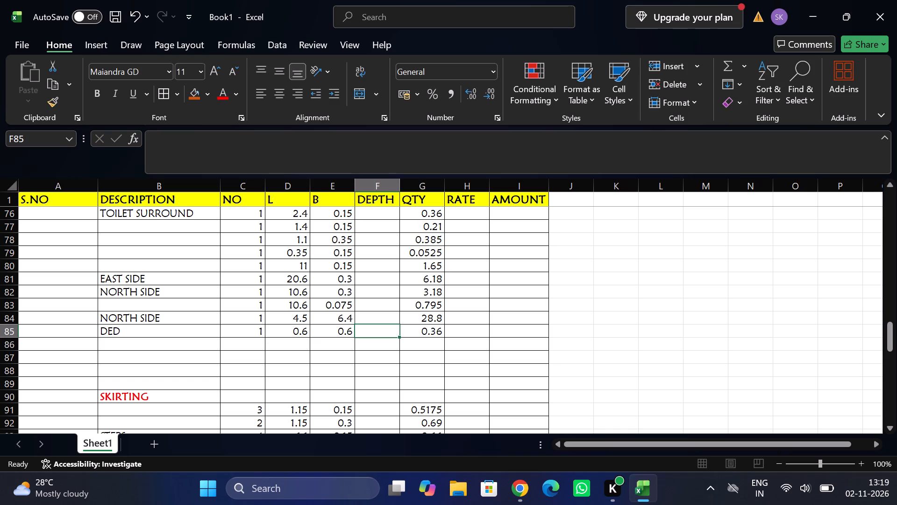
Change the DED row's NO to -1 so it counts as a deduction.
double_click(233, 331)
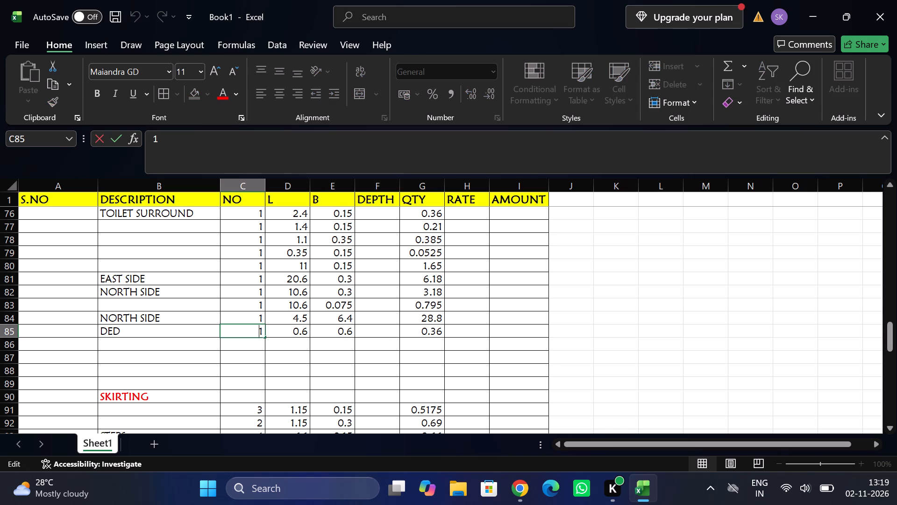
key("minus")
key("Return")
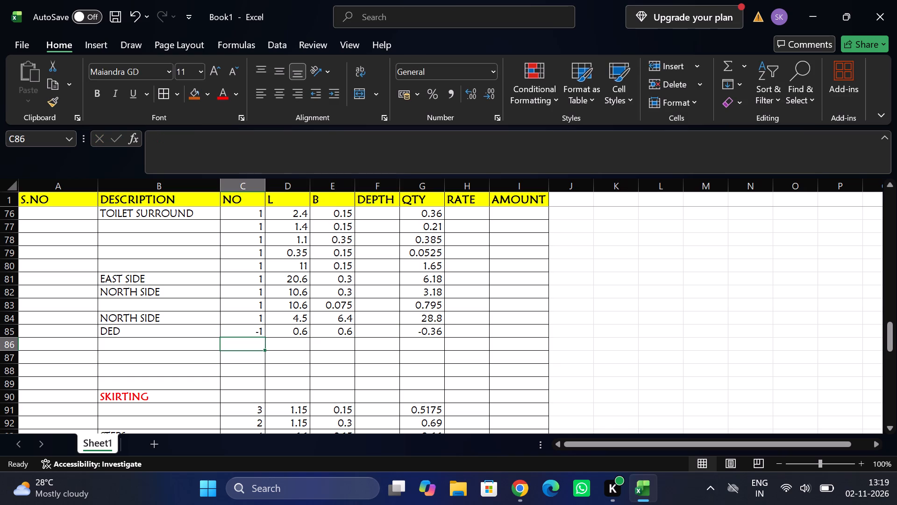
Fill row 86, below the DED row, with NO 1, L 0.9 and B 0.15.
key("1")
key("Tab")
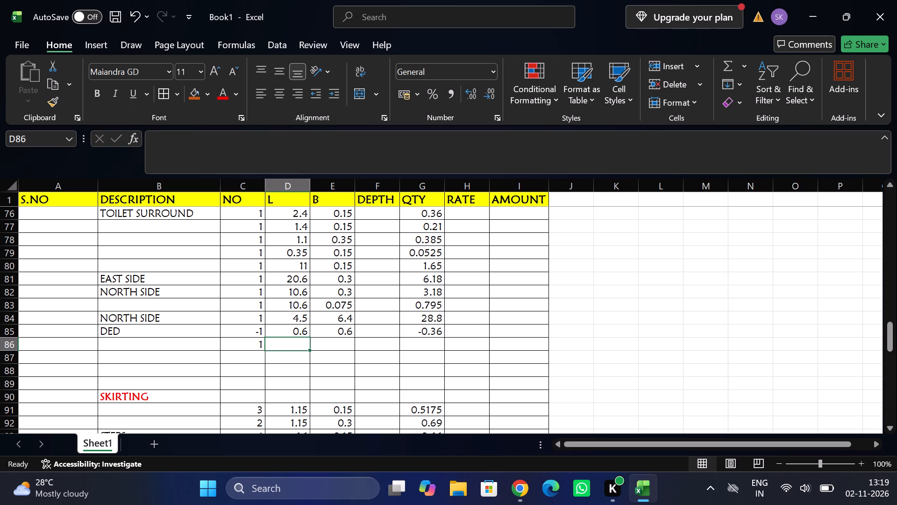
key("period")
key("9")
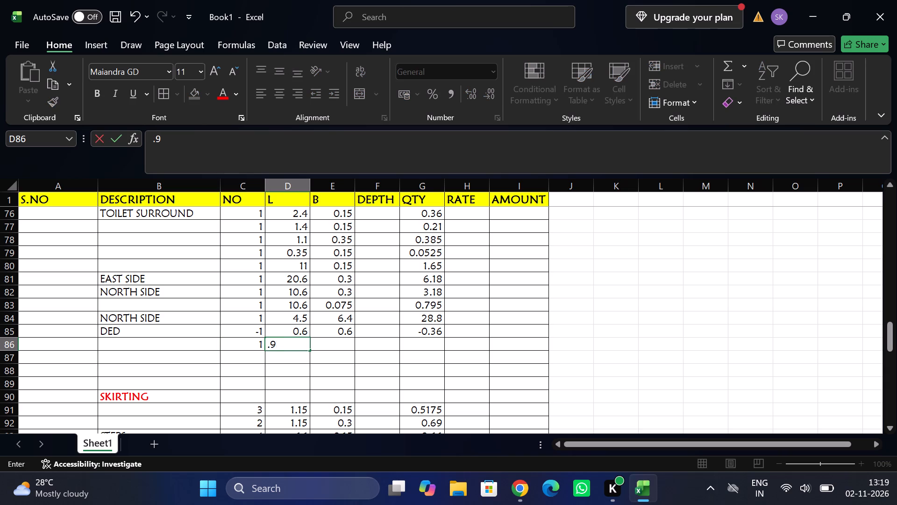
key("Tab")
type("0.15")
key("Tab")
Set the NO in row 86 to 2.
key("shift+Tab")
key("shift+Tab")
key("shift+Tab")
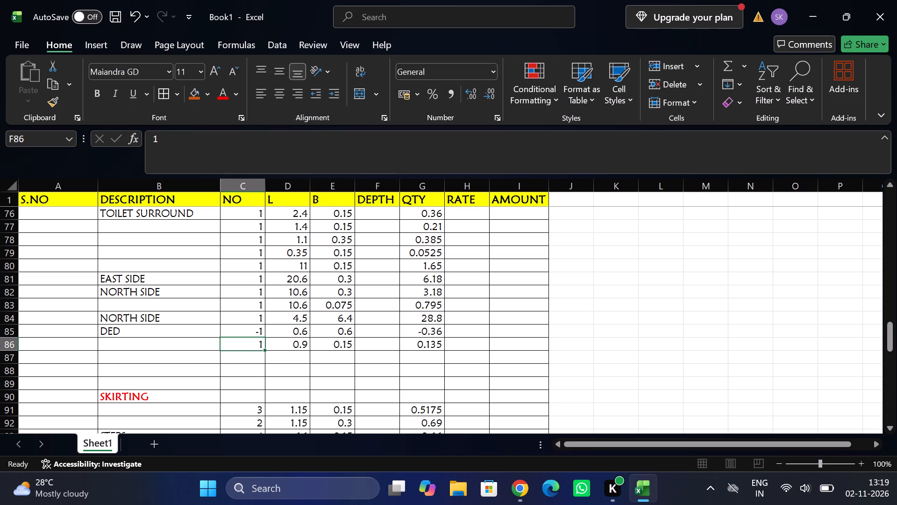
key("2")
key("Tab")
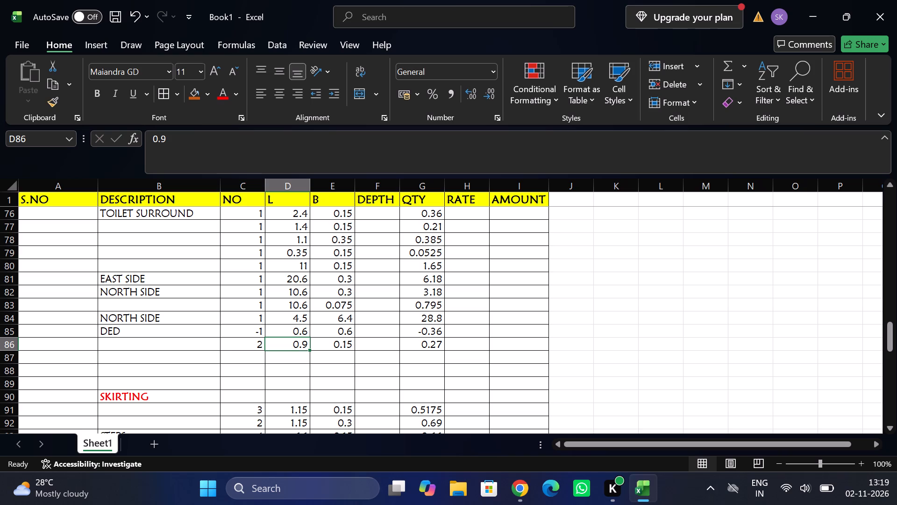
key("Down")
key("Left")
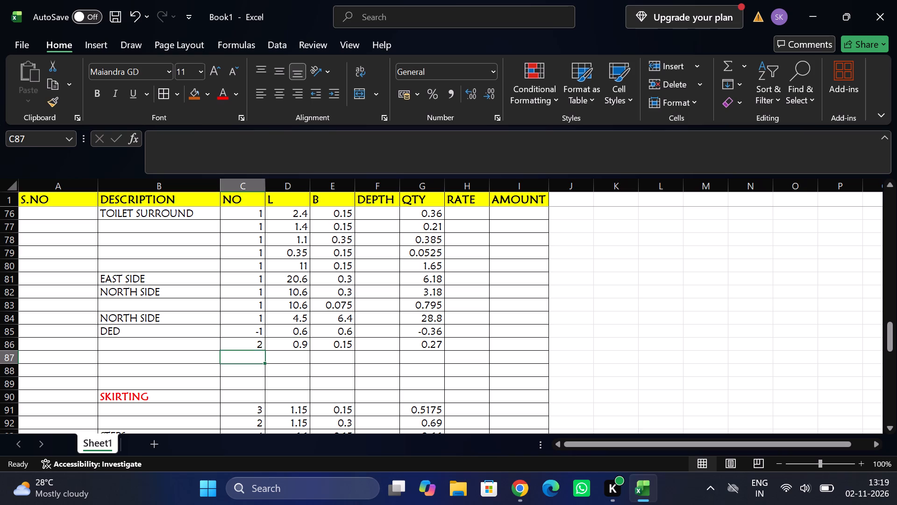
Fill row 87 with NO 2, L 0.58 and B 0.15.
key("2")
key("Tab")
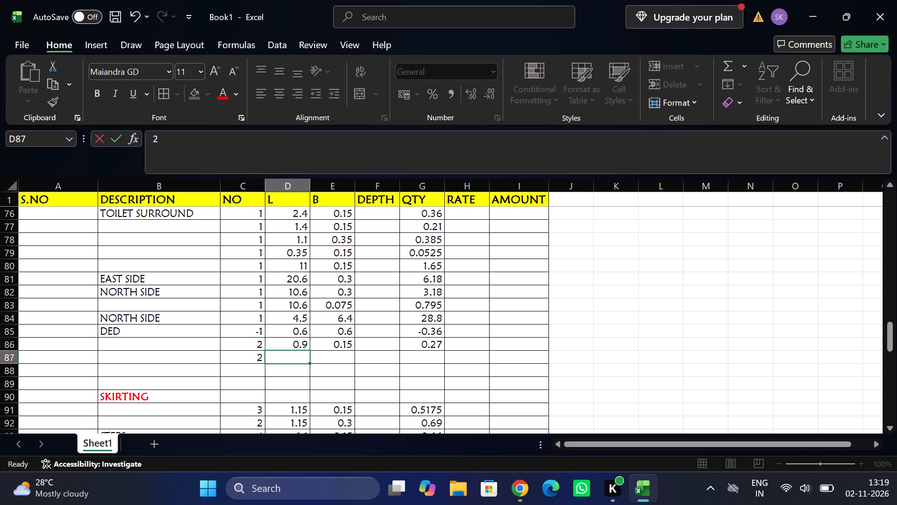
key("Tab")
key("shift+Tab")
type("0.58")
key("Tab")
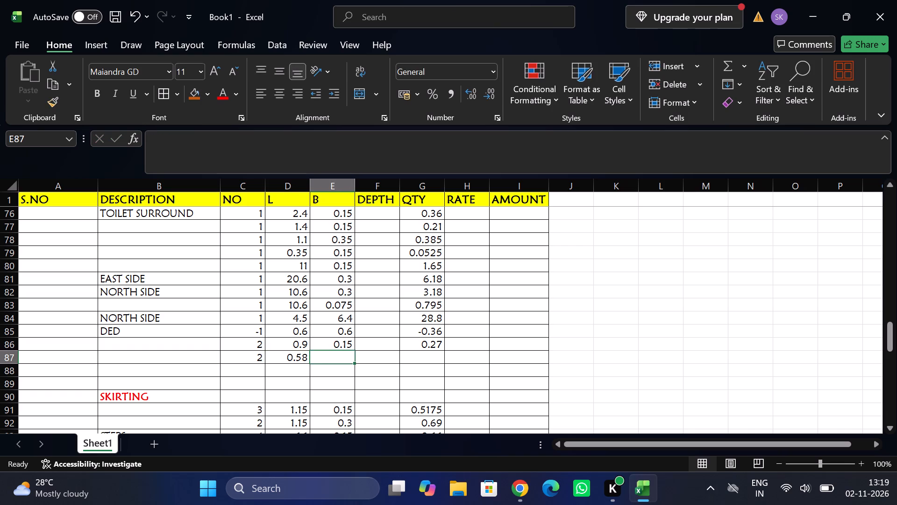
type("0.15")
key("Tab")
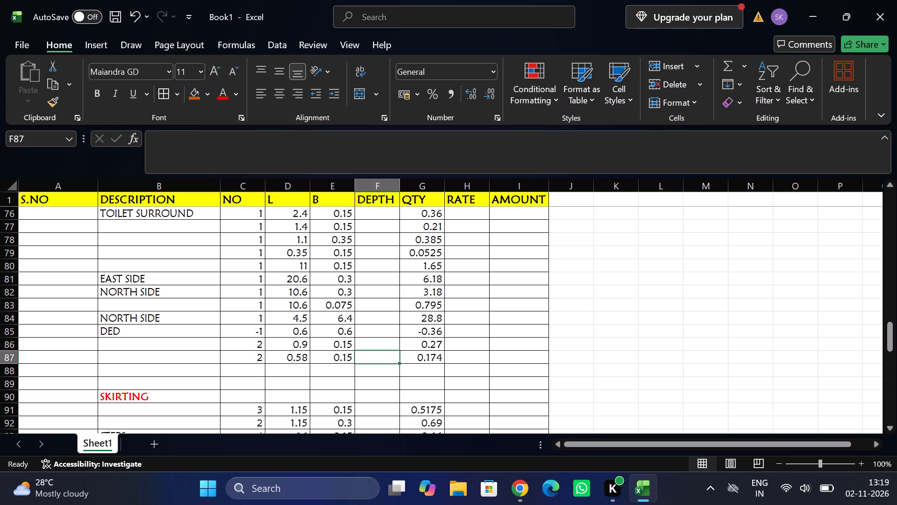
Extend the DED description in row 85 to read DED OF TREE.
double_click(182, 335)
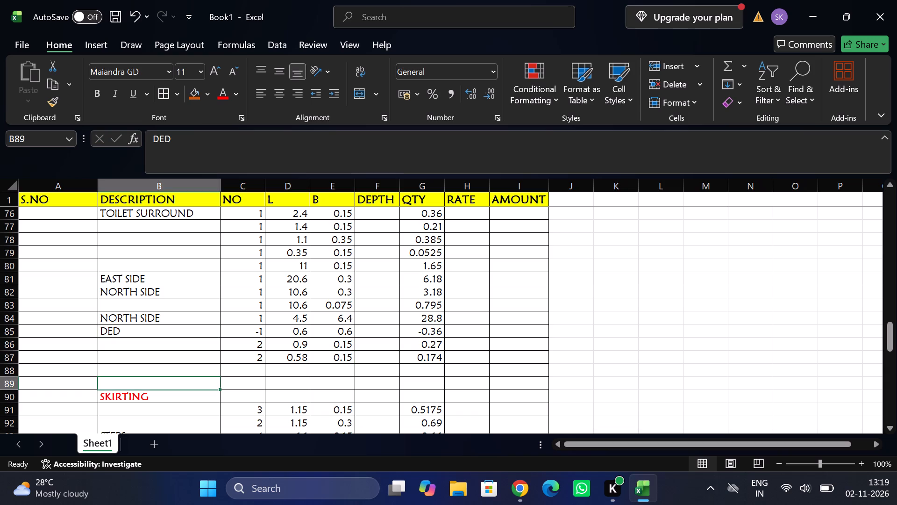
double_click(179, 331)
key("space")
type("OF TREE")
key("Return")
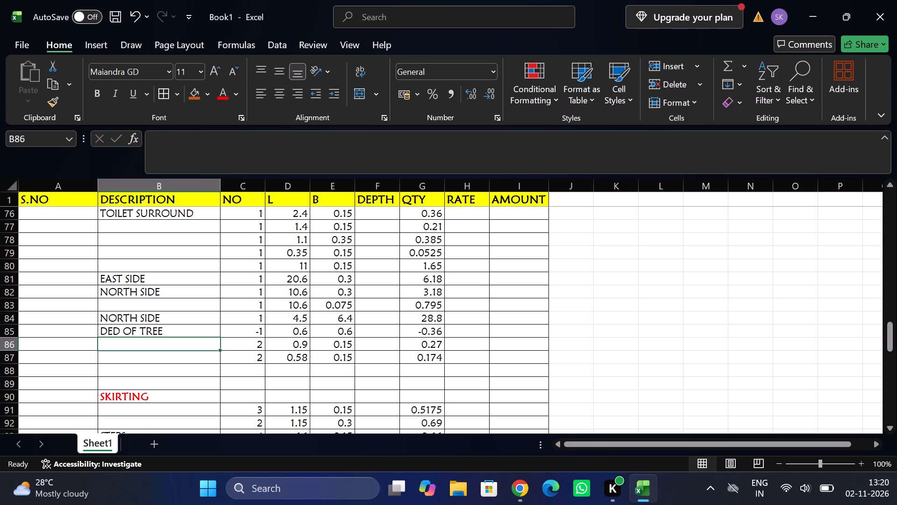
Enter TREE as the description in row 86, below the DED OF TREE row.
type("TREE")
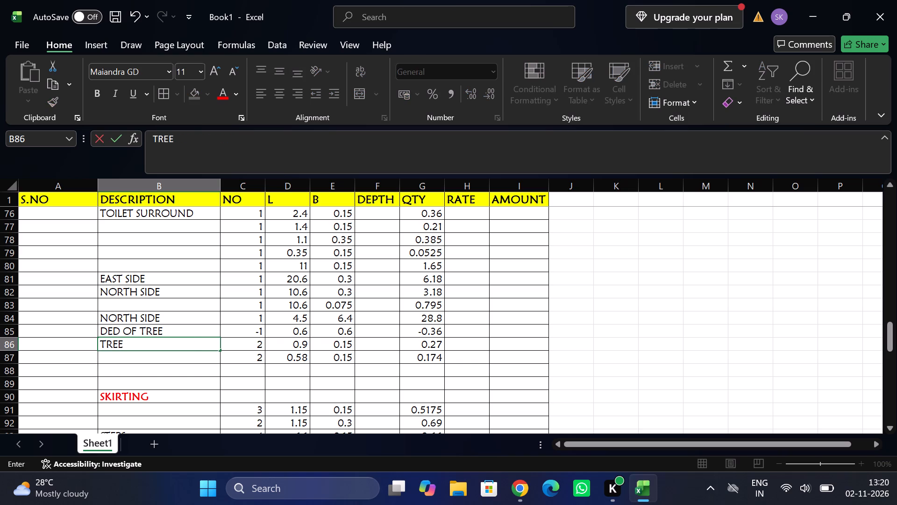
key("Return")
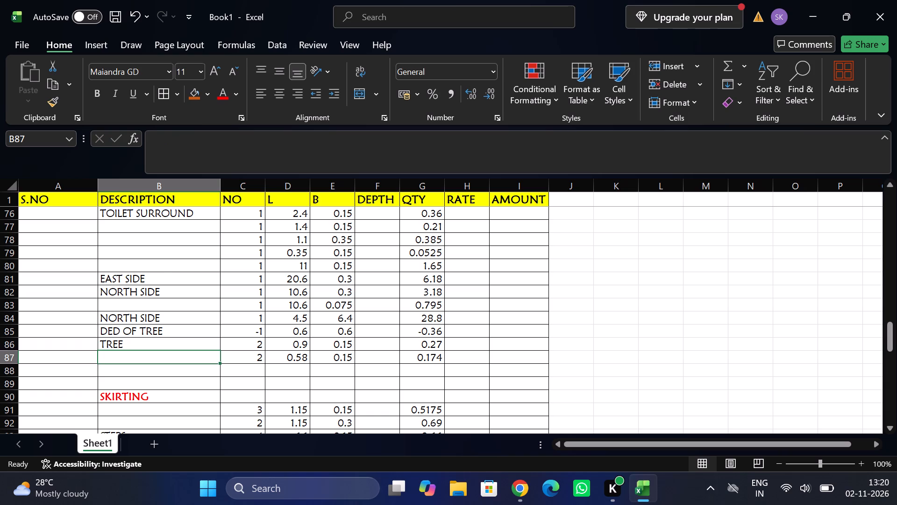
Add a NORTH SIDE entry in row 133, at the end of the SKIRTING section, with NO 2, L 0.9 and B 0.2.
scroll(179, 331, "down", 4)
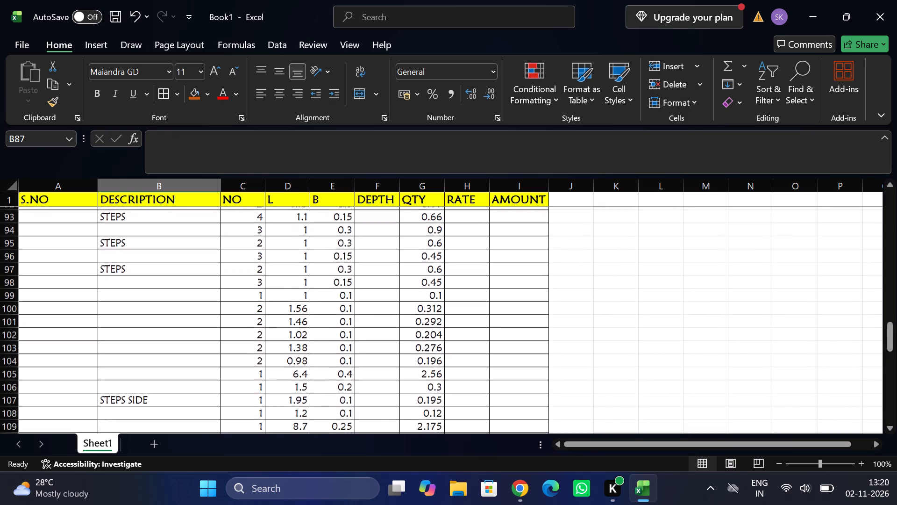
scroll(179, 331, "down", 5)
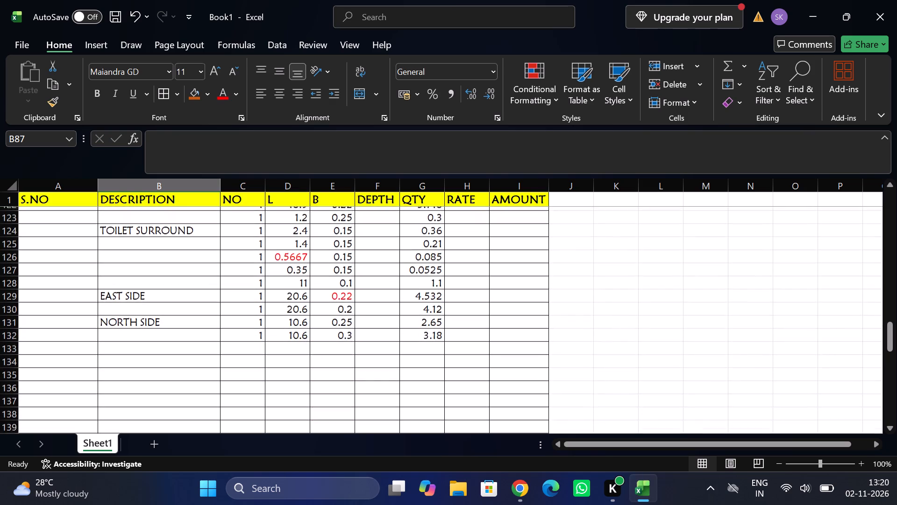
scroll(179, 331, "down", 1)
left_click(175, 343)
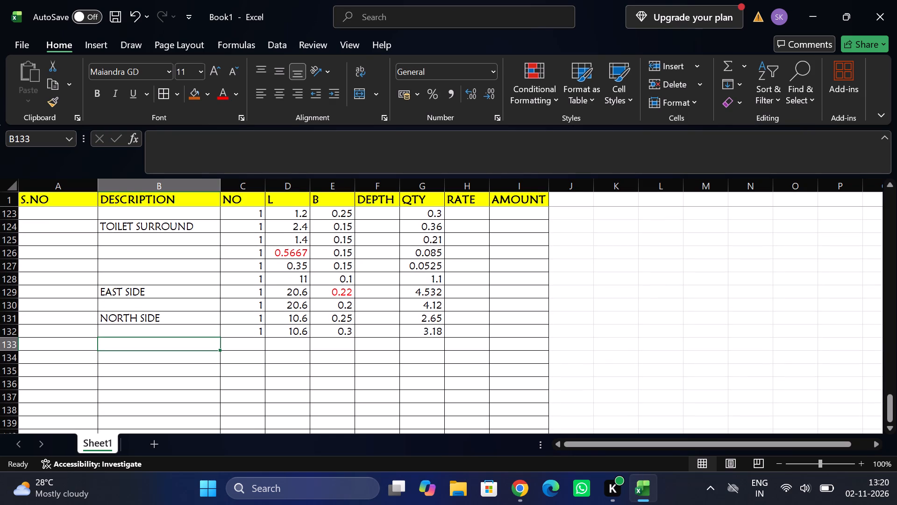
type("NORTH SIDE")
key("Tab")
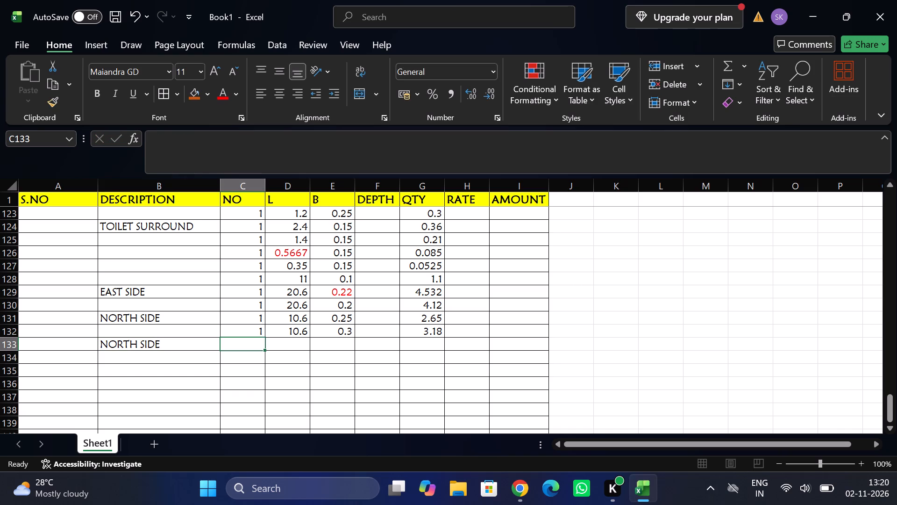
key("1")
key("Tab")
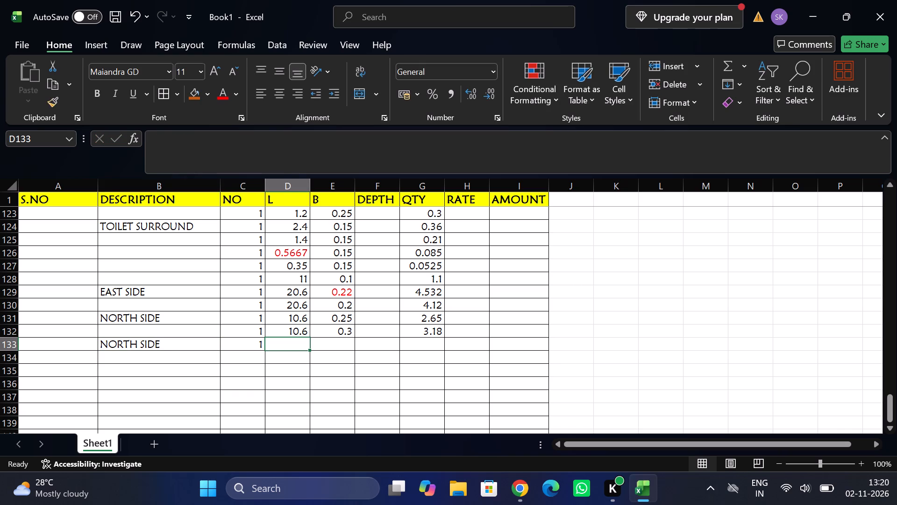
key("shift+Tab")
key("2")
key("Tab")
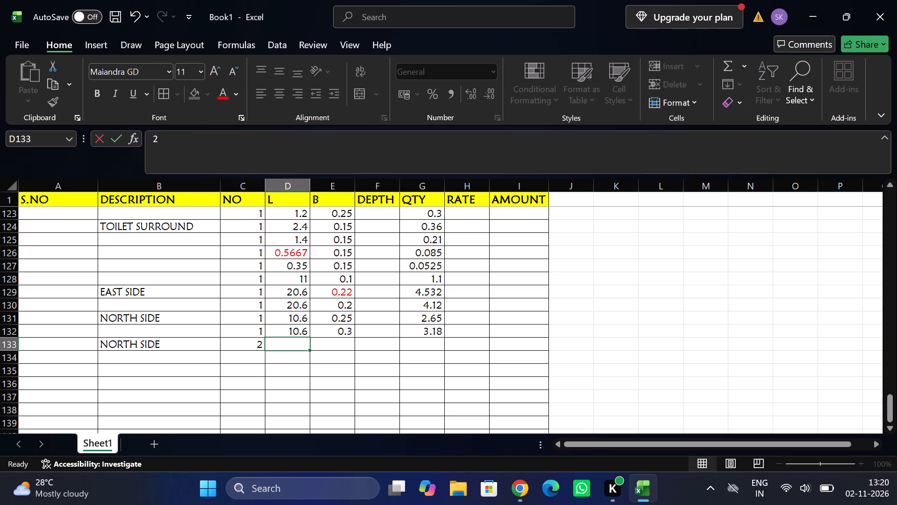
type("0.9")
key("Tab")
type("0.2")
key("Tab")
Fill row 134, below the new NORTH SIDE entry, with NO 2, L 0.58 and B 0.2.
key("Down")
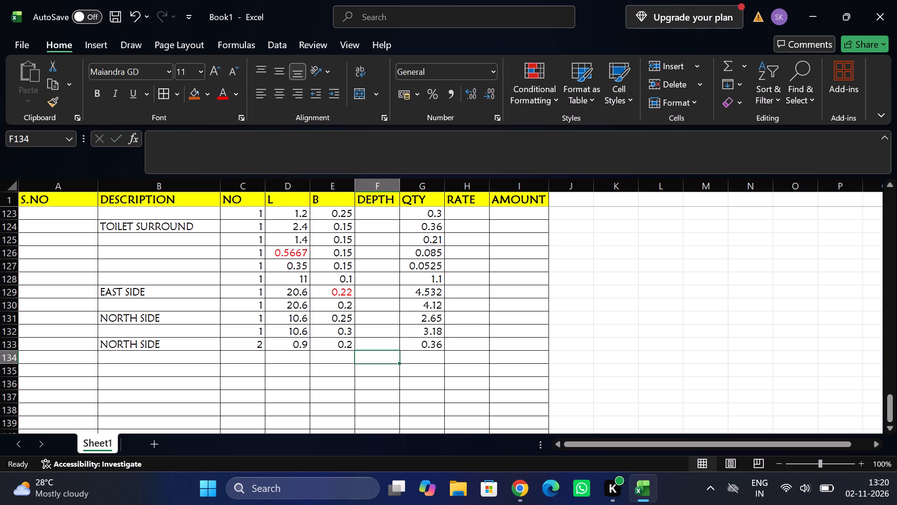
key("Left")
key("Left")
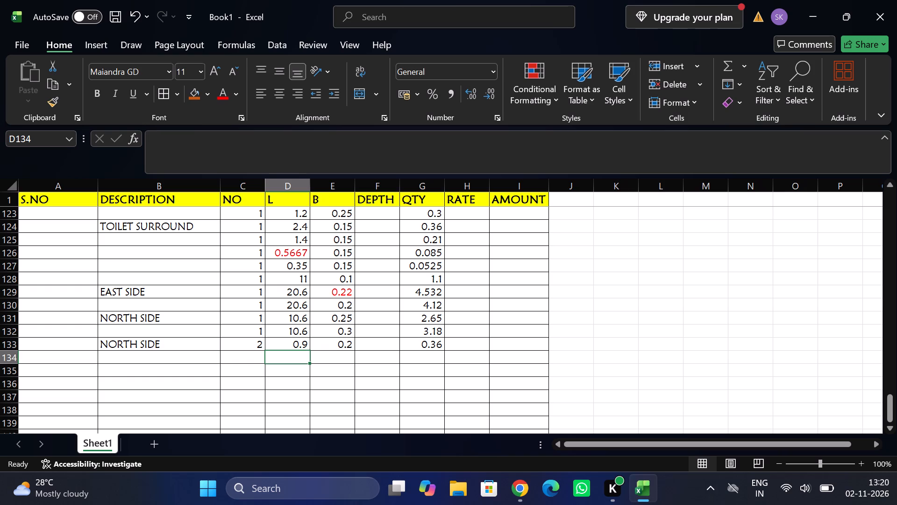
key("Left")
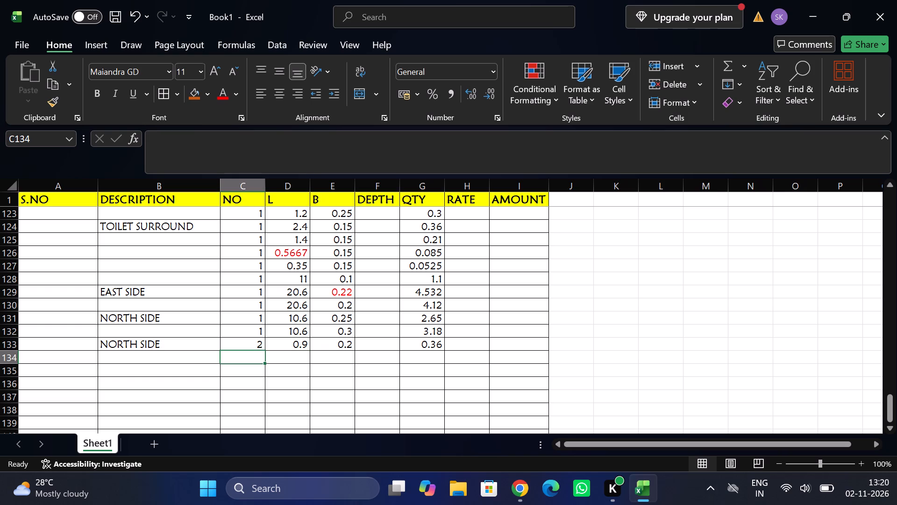
key("2")
key("Tab")
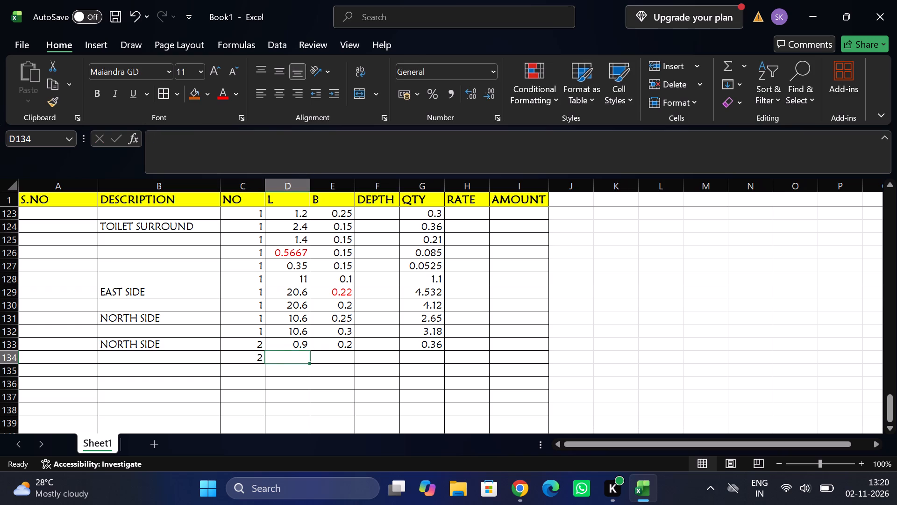
type("0.5")
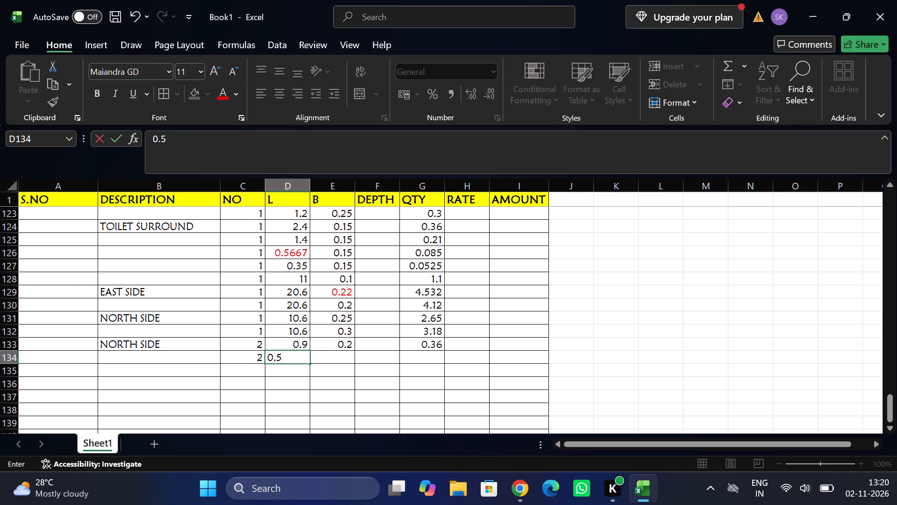
key("8")
key("Tab")
type("0.")
key("2")
key("Tab")
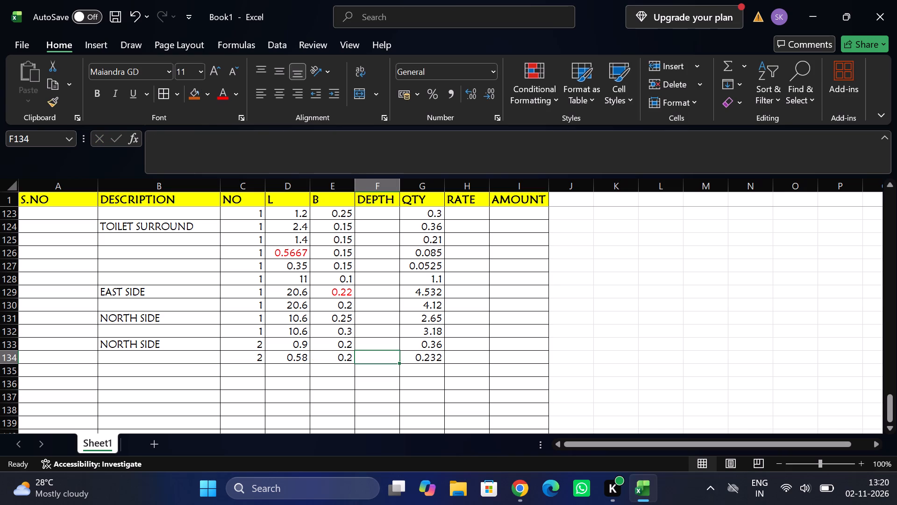
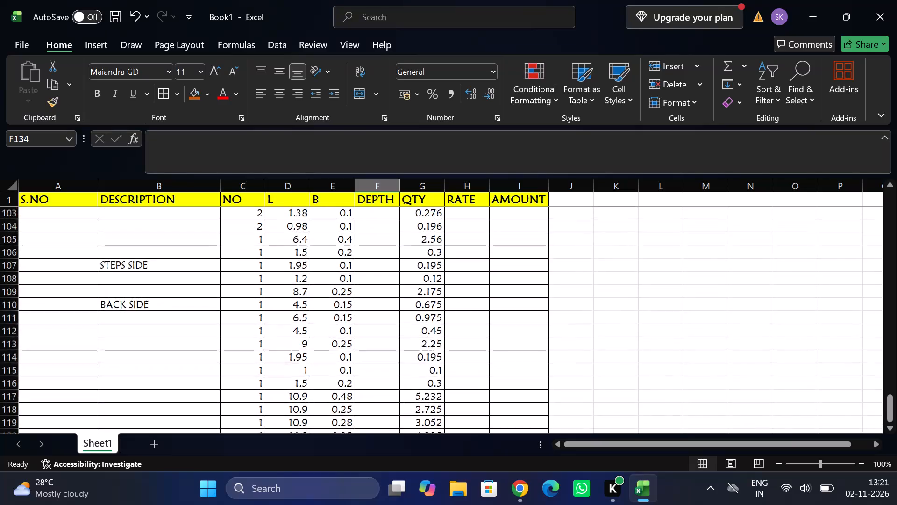
Add an EAST SIDE entry in row 88, above the SKIRTING heading, with NO 1, L 20.3 and B 4.2.
scroll(175, 343, "up", 1)
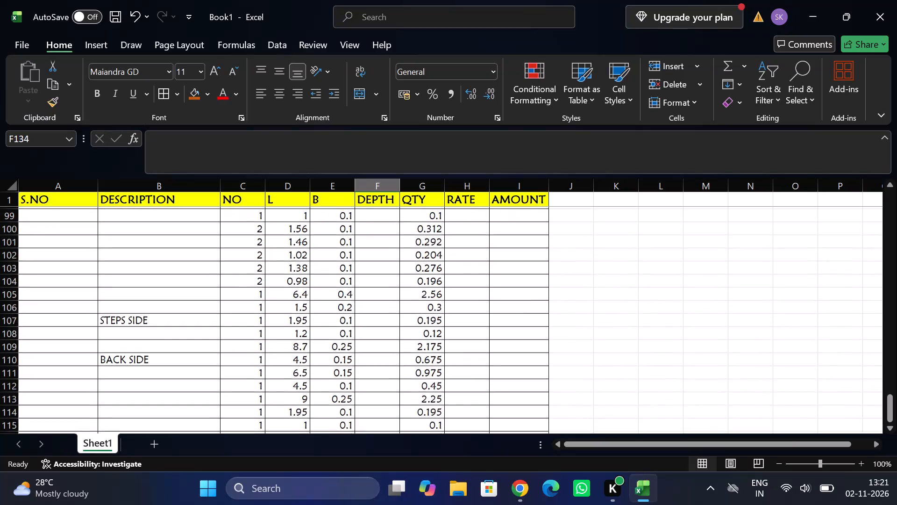
scroll(175, 343, "up", 1)
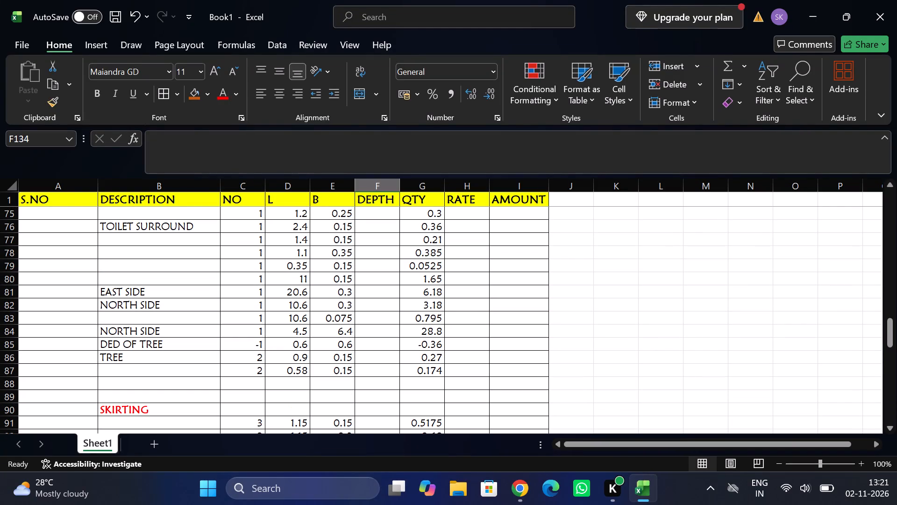
left_click(145, 386)
type("EAS")
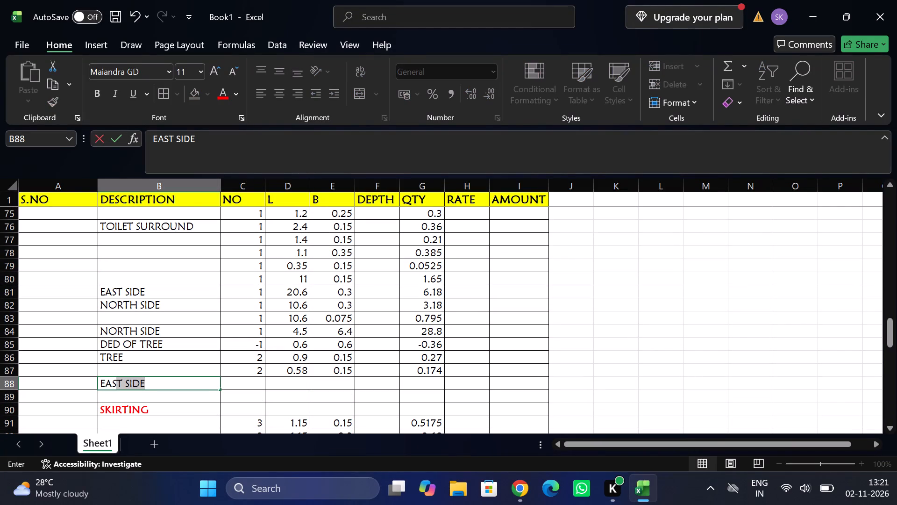
key("Tab")
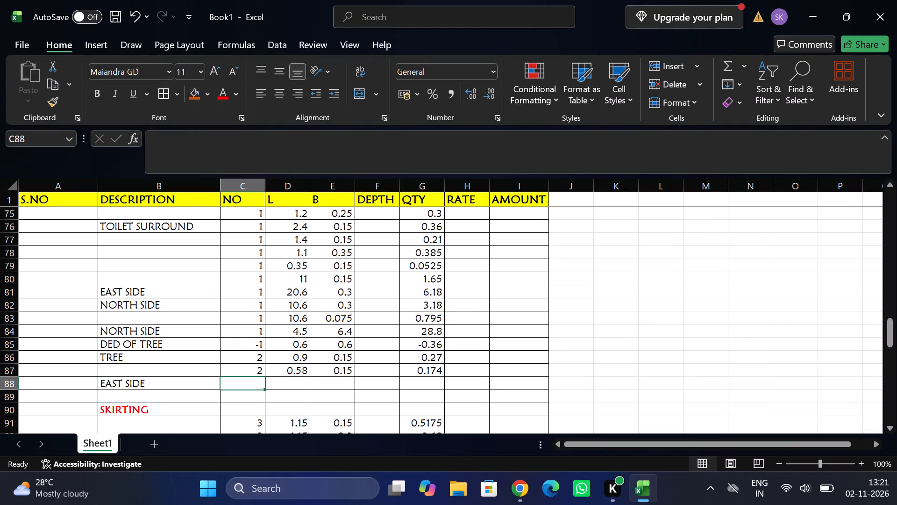
key("1")
key("Tab")
type("20.3")
key("Tab")
type("4.2")
key("Tab")
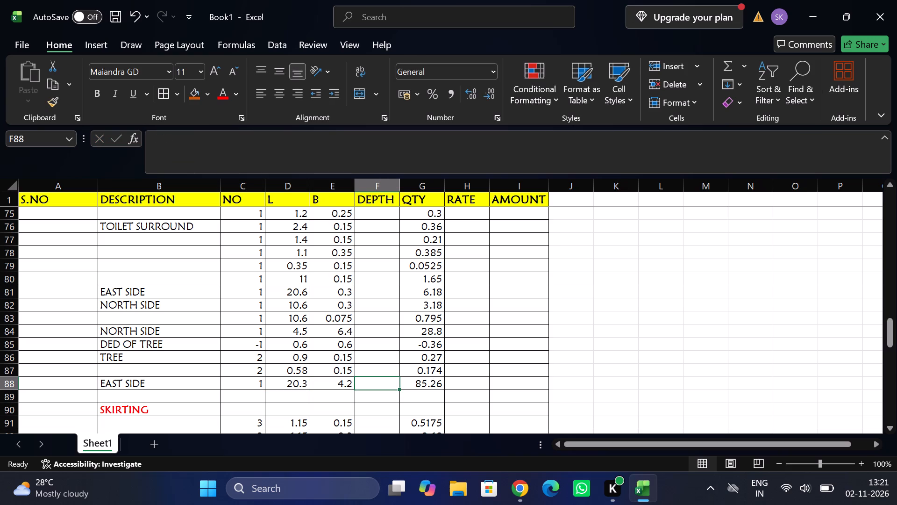
Add a DED entry in row 89, below the new EAST SIDE row, with NO -1, L 0.6 and B 0.6.
left_click(125, 395)
type("DED")
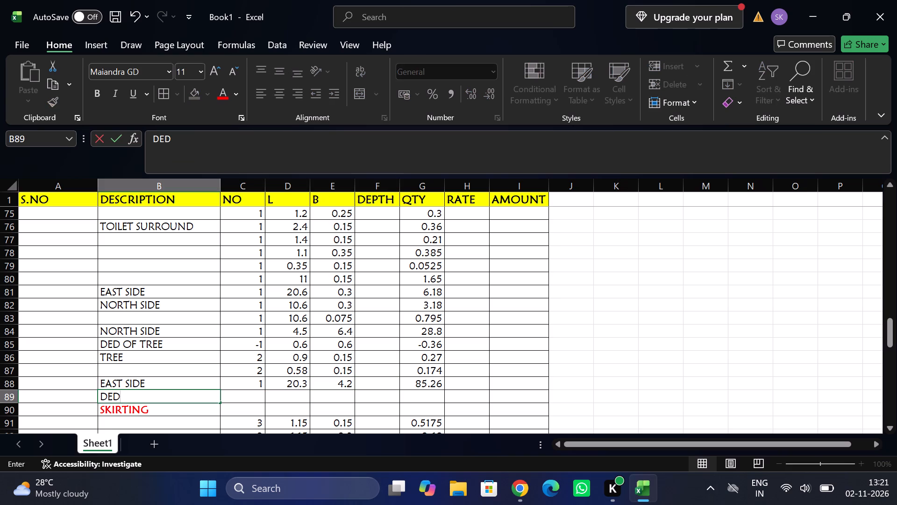
key("Tab")
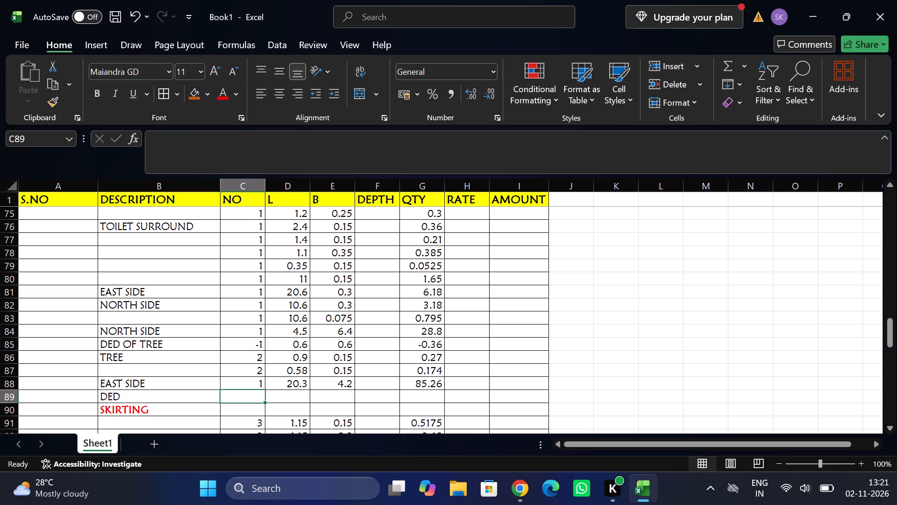
type("-1")
key("Tab")
type("0.6")
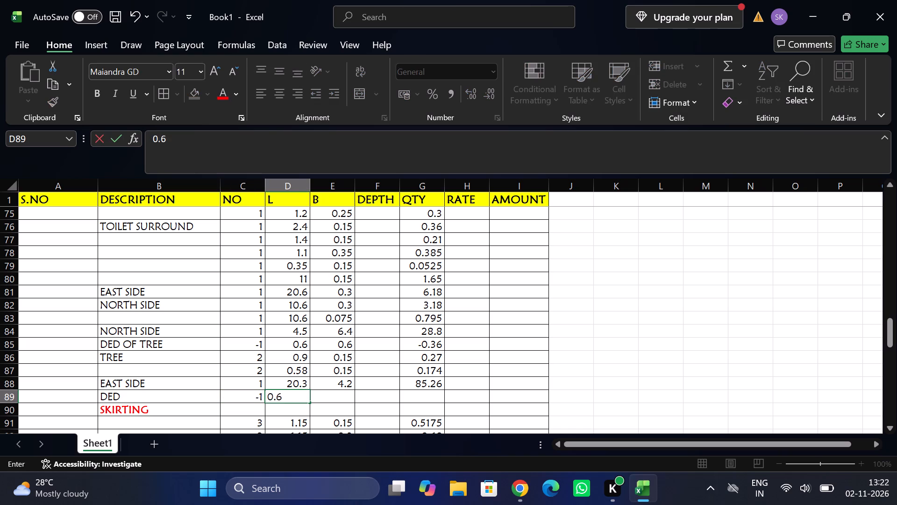
key("Tab")
type("0.6")
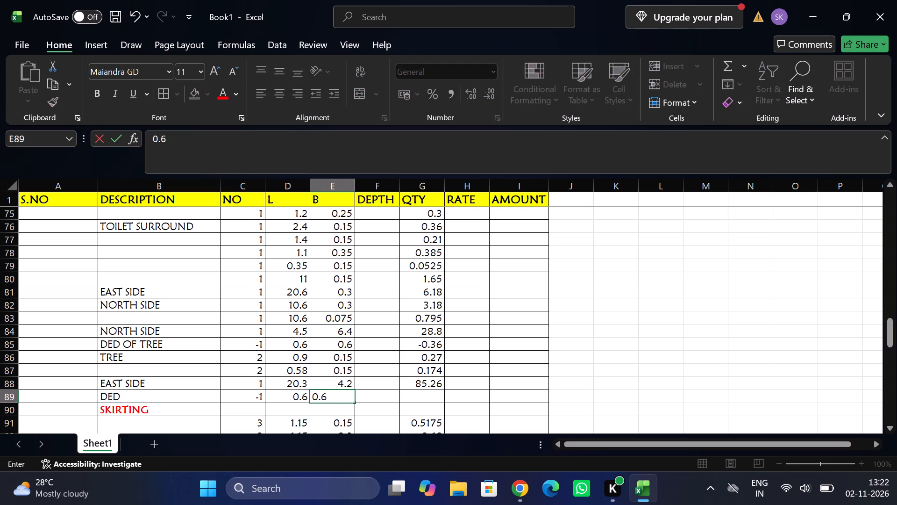
key("Tab")
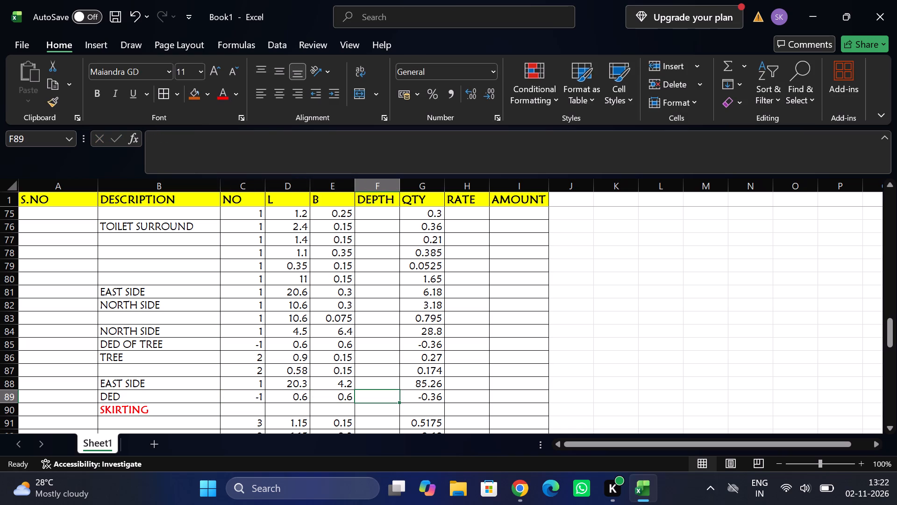
Insert seven blank rows at row 90, directly above the SKIRTING heading.
left_click(12, 411)
right_click(12, 411)
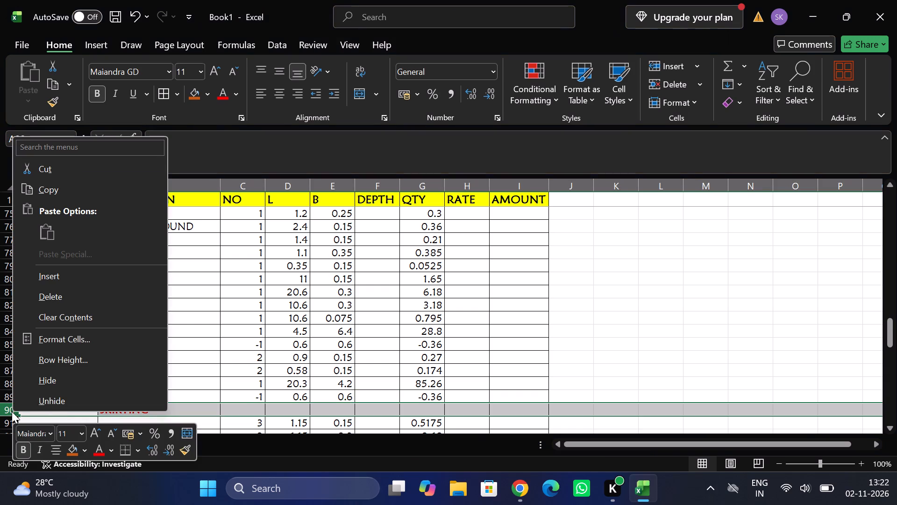
left_click(71, 280)
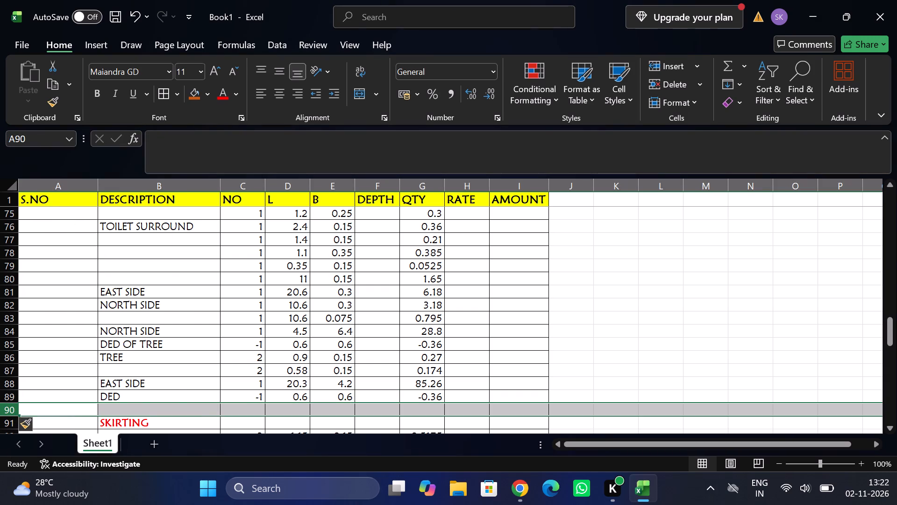
key("ctrl+y")
key("ctrl+y")
key("ctrl+y")
key("ctrl+y")
key("ctrl+y")
key("ctrl+y")
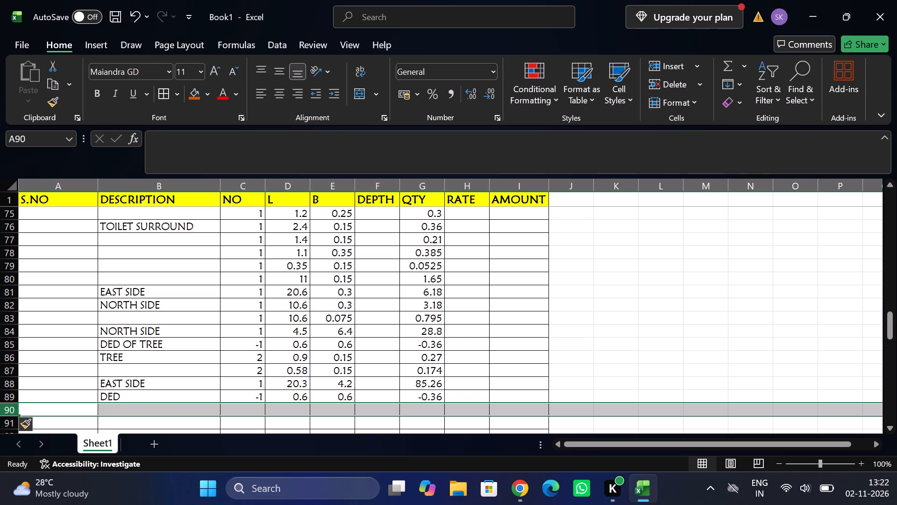
Copy the two TREE rows 86 and 87 into rows 90 and 91, below the DED entry.
scroll(71, 280, "down", 1)
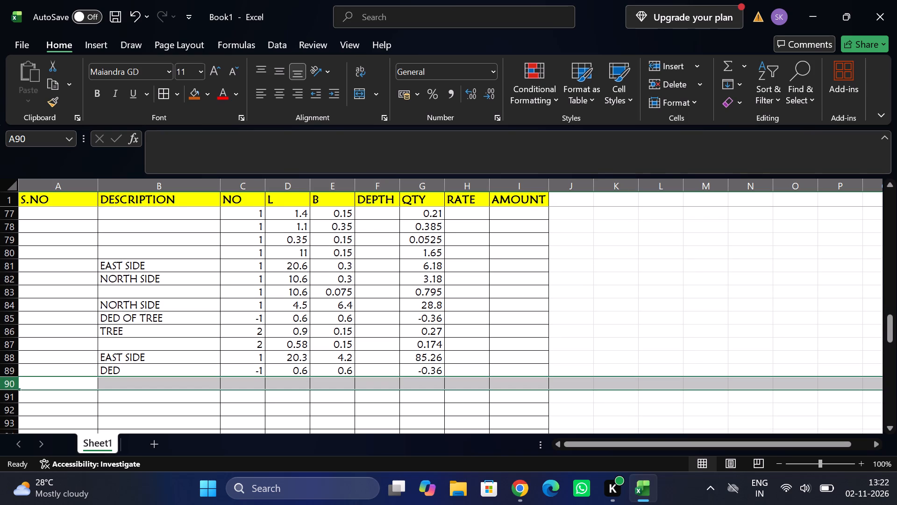
left_click_drag(10, 329, 11, 338)
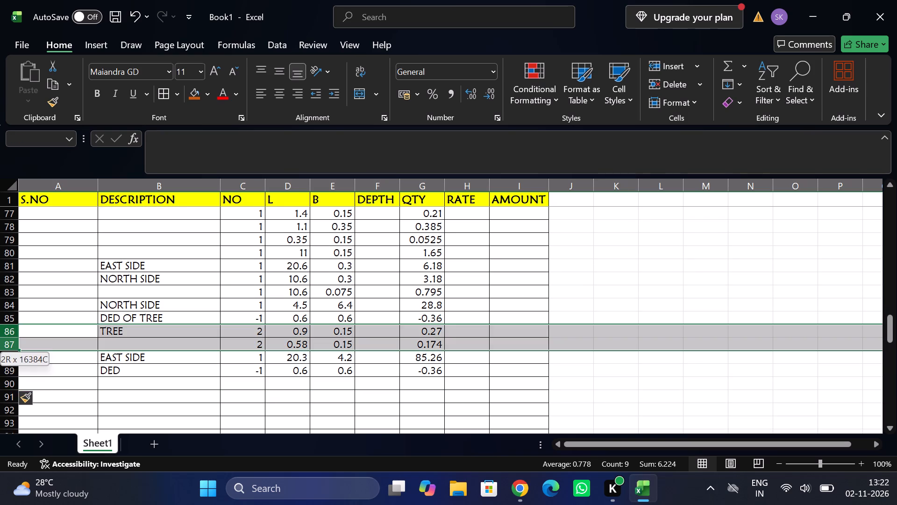
left_click_drag(11, 338, 11, 339)
key("ctrl+c")
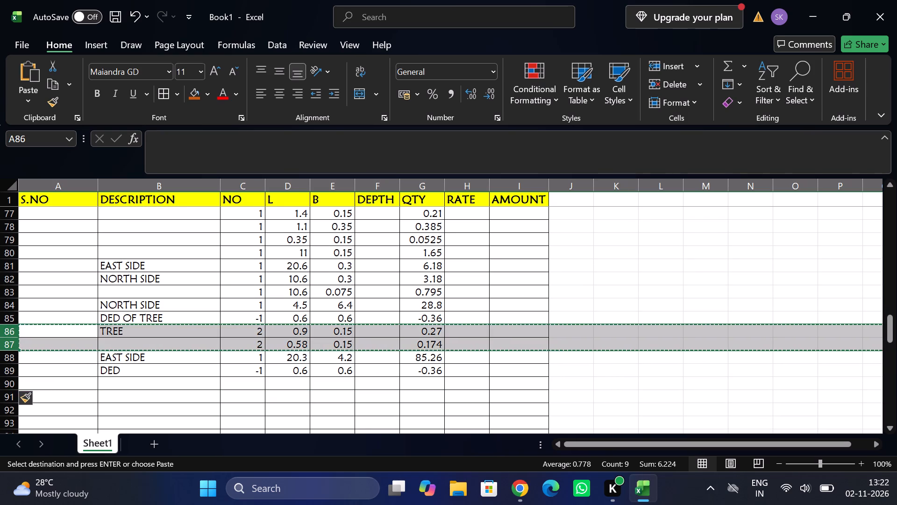
left_click(11, 382)
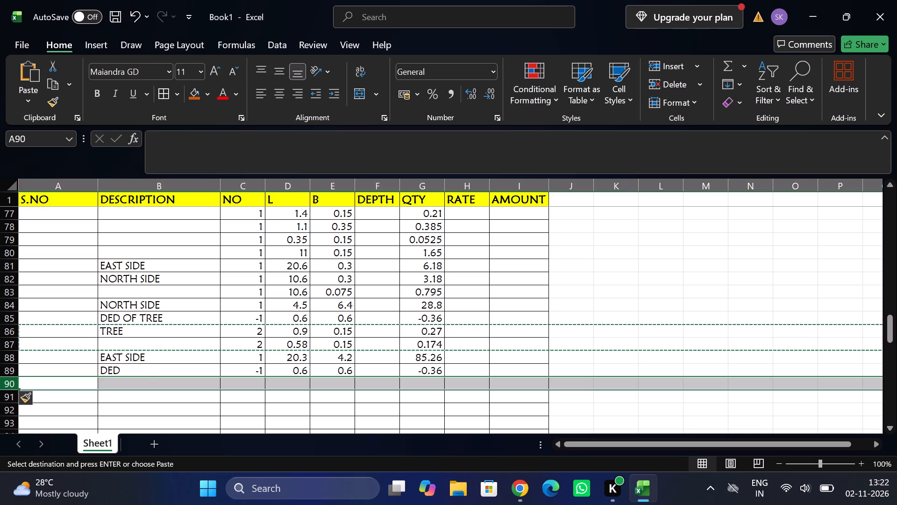
key("ctrl+v")
key("Escape")
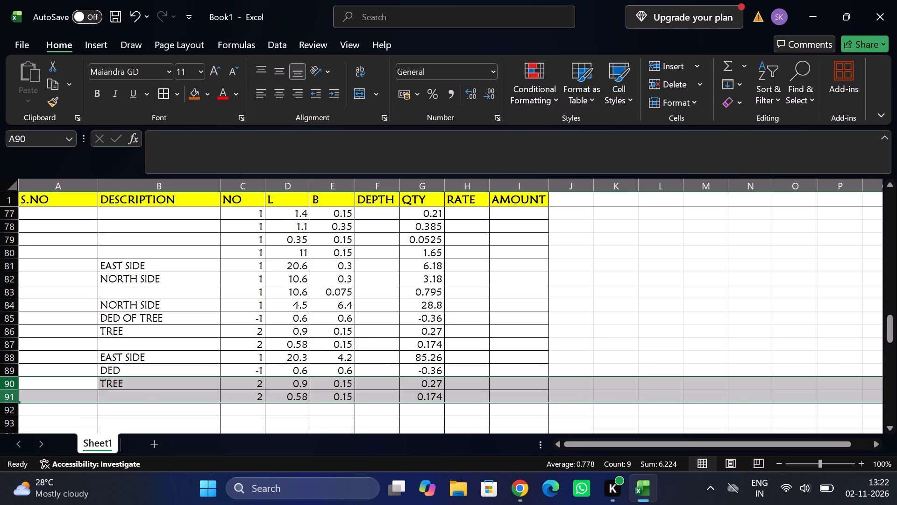
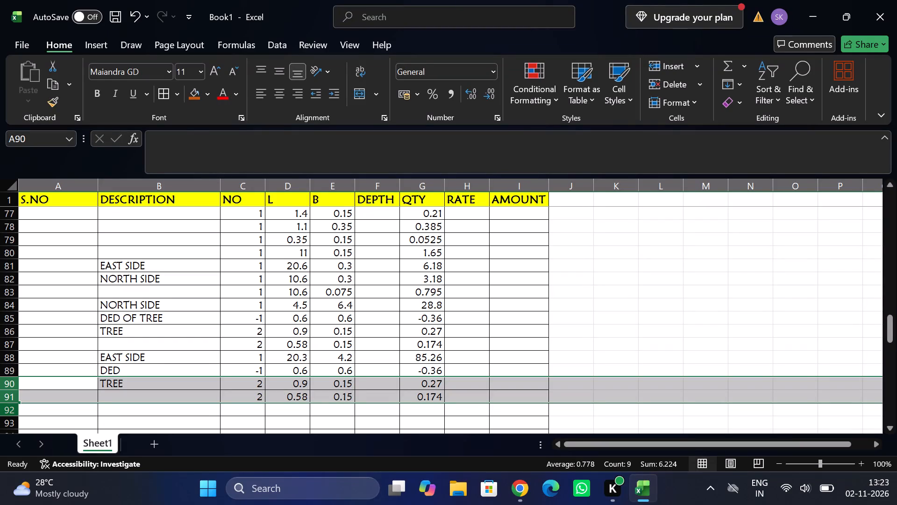
Copy the last two skirting rows, NORTH SIDE row 140 and row 141, into rows 142 and 143 directly below.
scroll(160, 353, "down", 3)
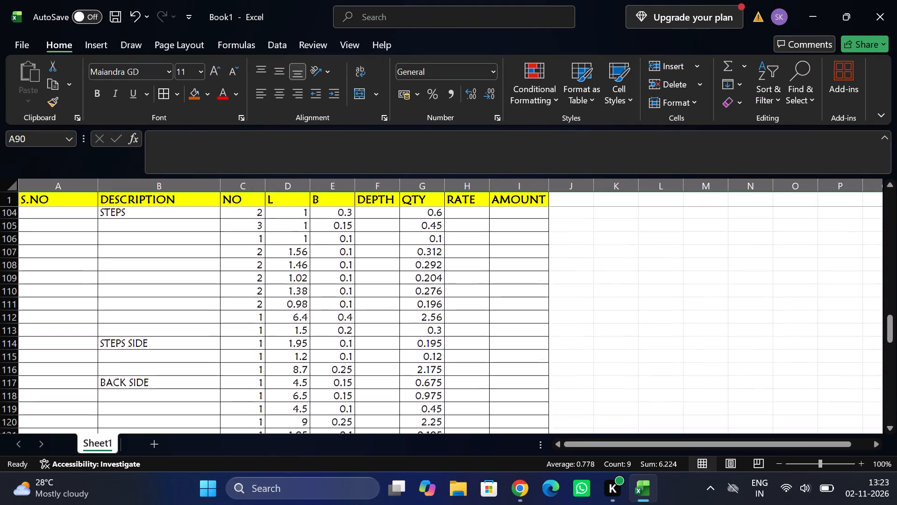
scroll(160, 353, "down", 4)
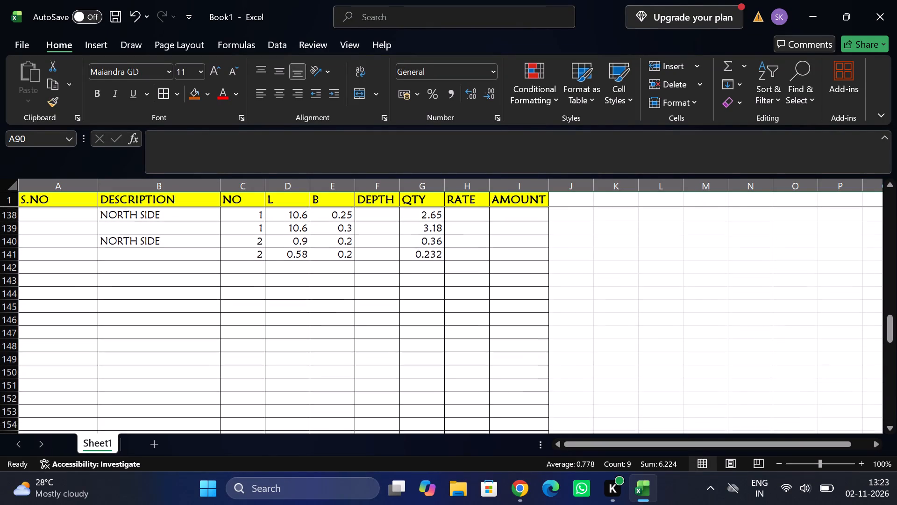
scroll(160, 353, "up", 1)
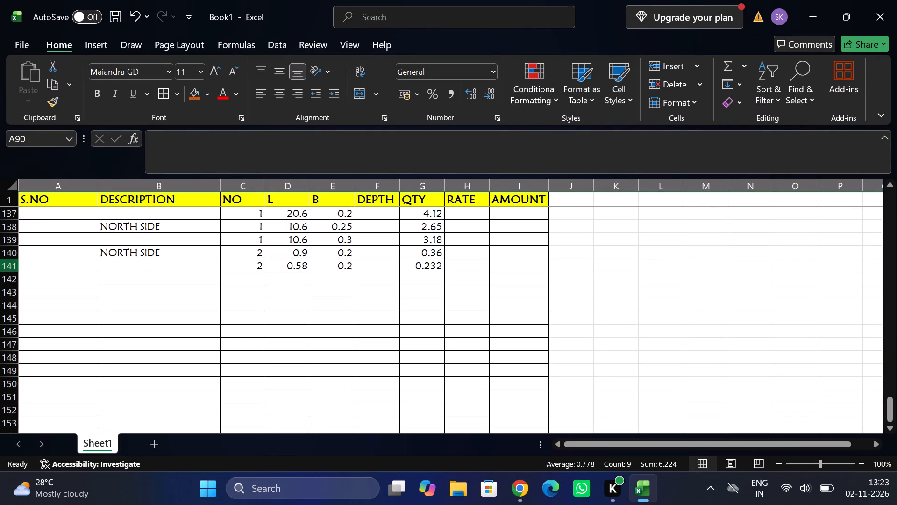
left_click_drag(10, 252, 11, 263)
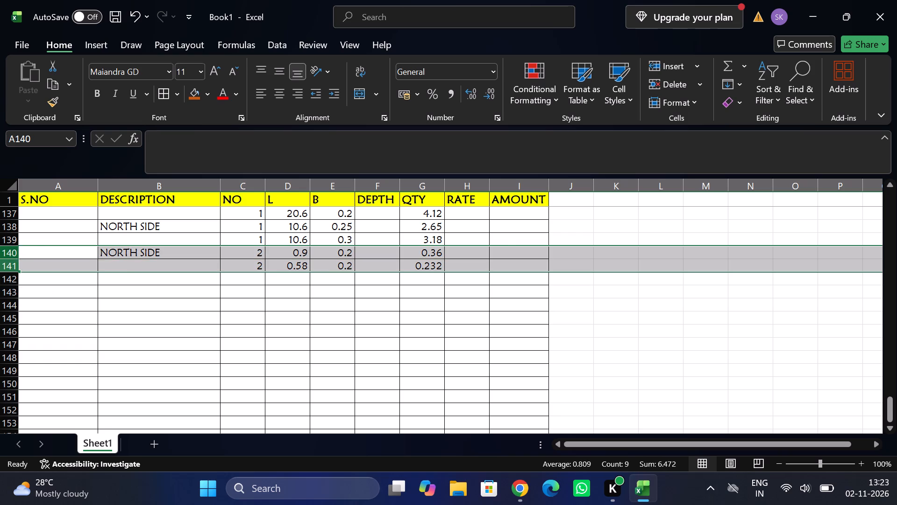
key("ctrl+c")
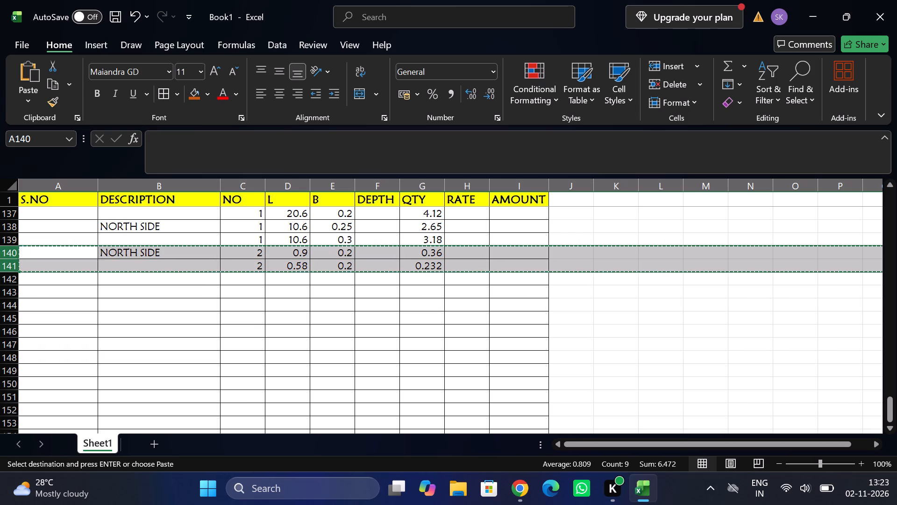
left_click(12, 281)
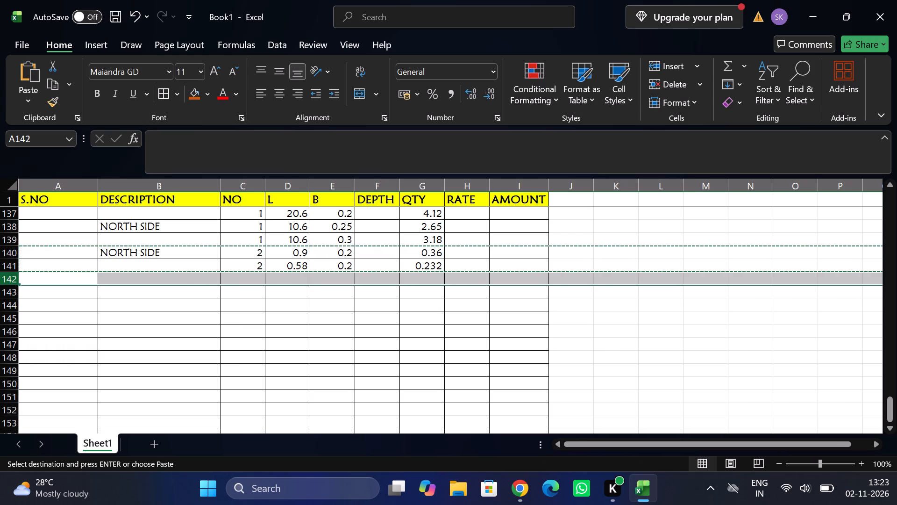
key("Return")
Change the description of the copied skirting entry in row 142 to EAST SIDE.
left_click(167, 275)
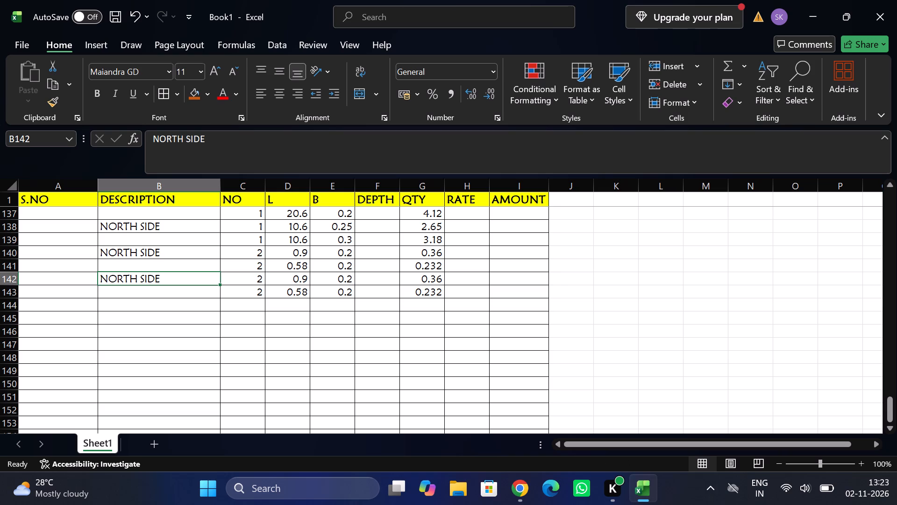
type("EAST")
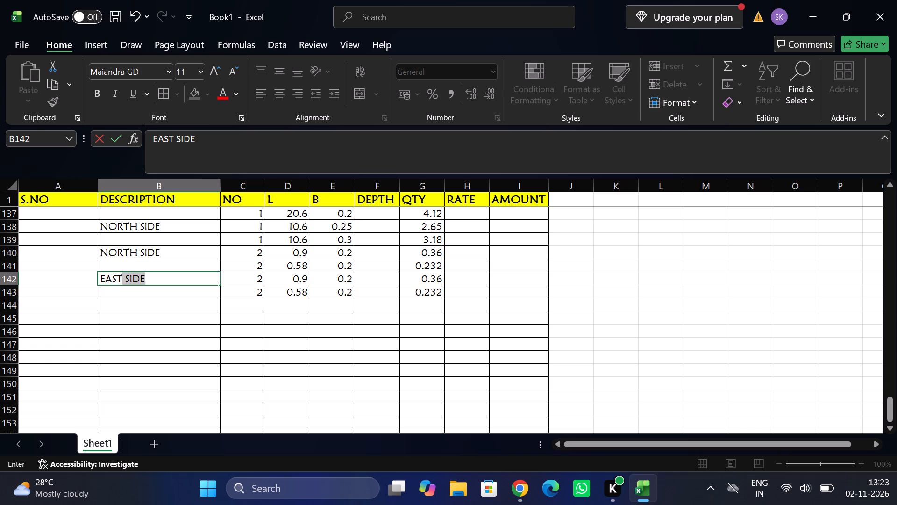
key("Tab")
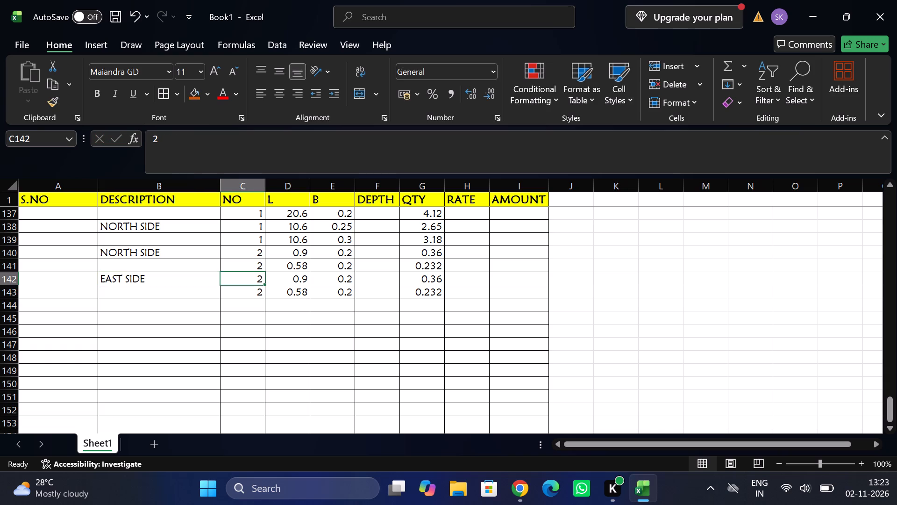
Add a DED entry in row 144, below the EAST SIDE skirting rows, with NO -1, L 0.45 and B 0.45.
left_click(190, 302)
type("DED")
key("Tab")
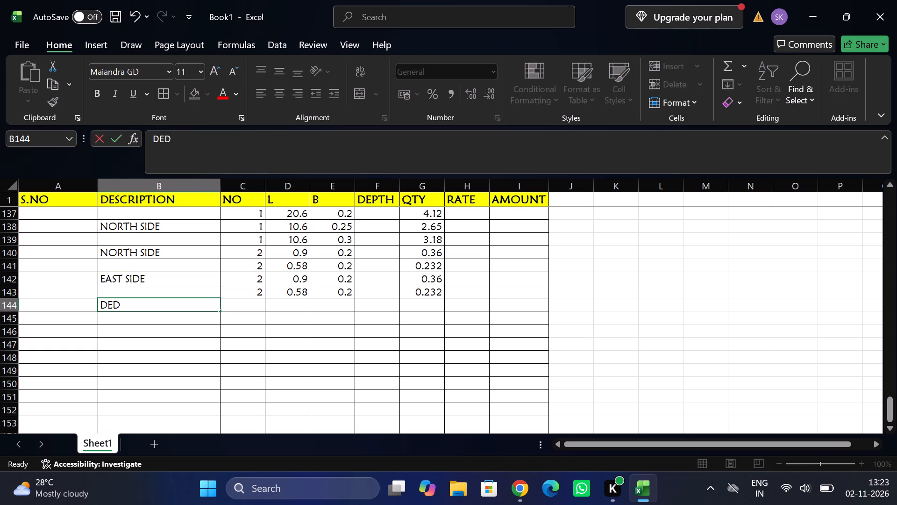
key("1")
key("Tab")
type("0.45")
key("Tab")
type("0.45")
key("Tab")
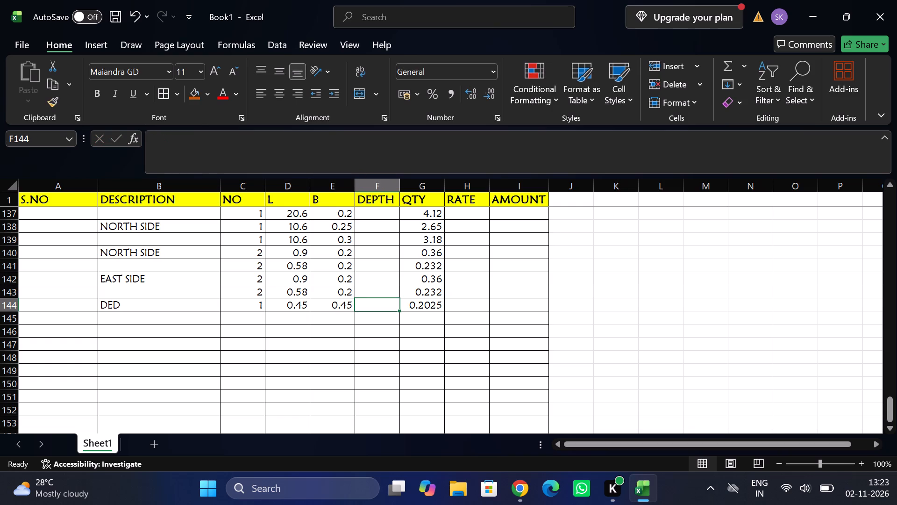
left_click(235, 306)
double_click(235, 306)
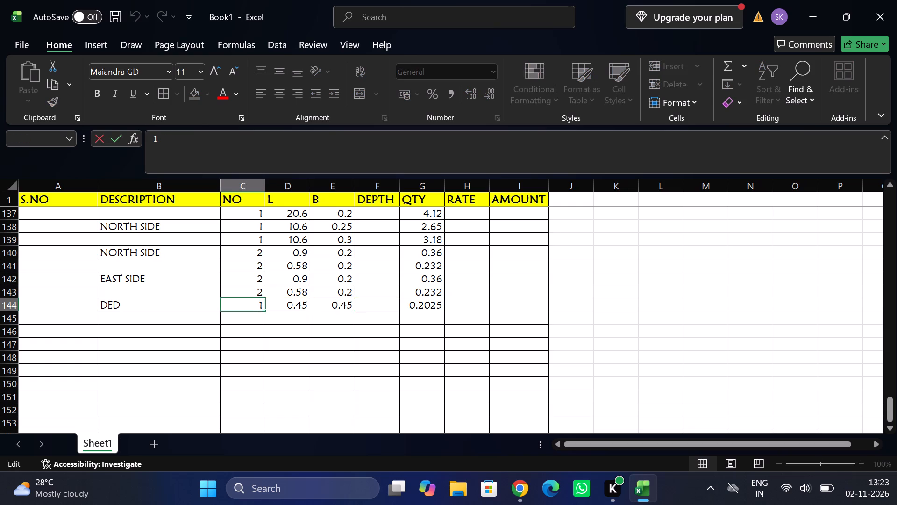
key("minus")
key("Return")
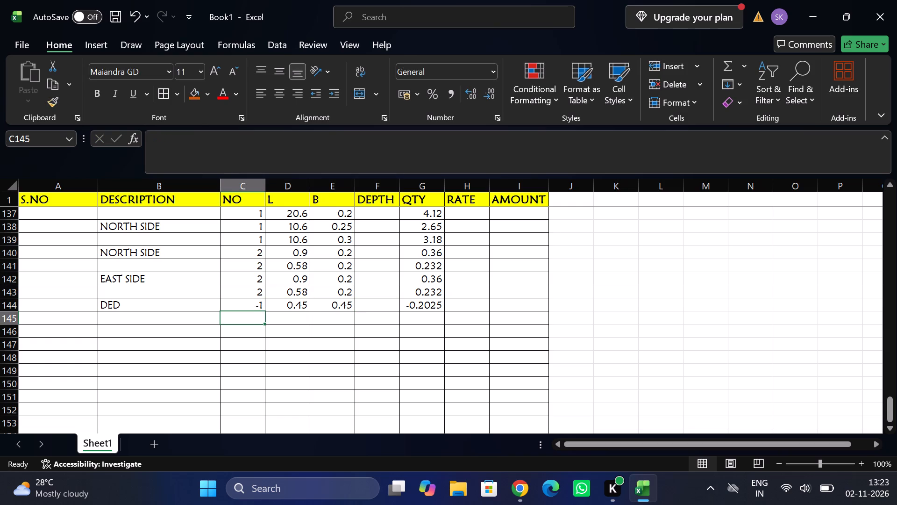
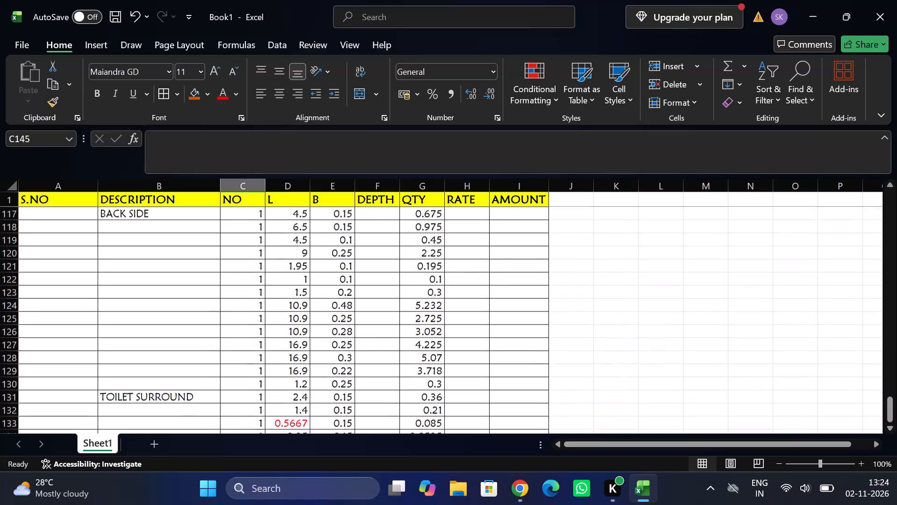
Start a SOUTH SIDE entry in row 92, below the EAST SIDE rows, with NO 1 and L as the formula =15.4+1.4.
scroll(235, 306, "up", 2)
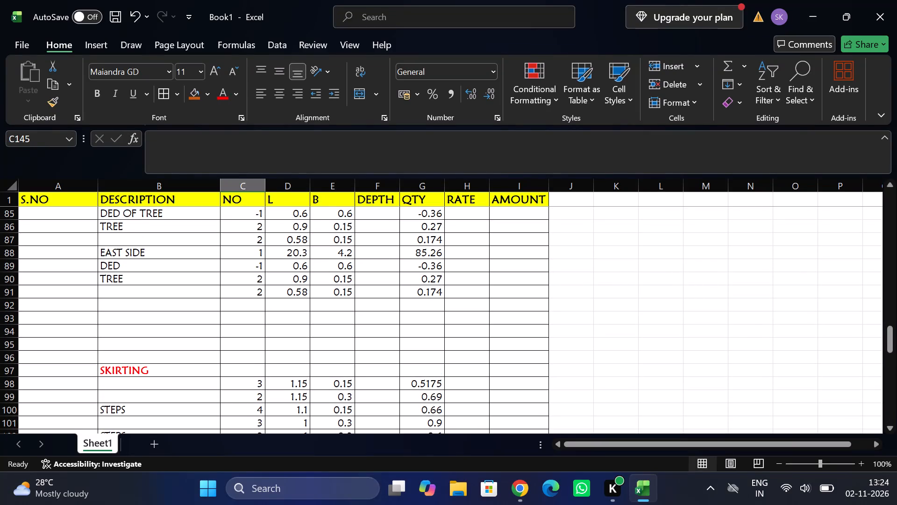
left_click(175, 304)
type("SOUH")
key("BackSpace")
type("TH SIDE")
key("Tab")
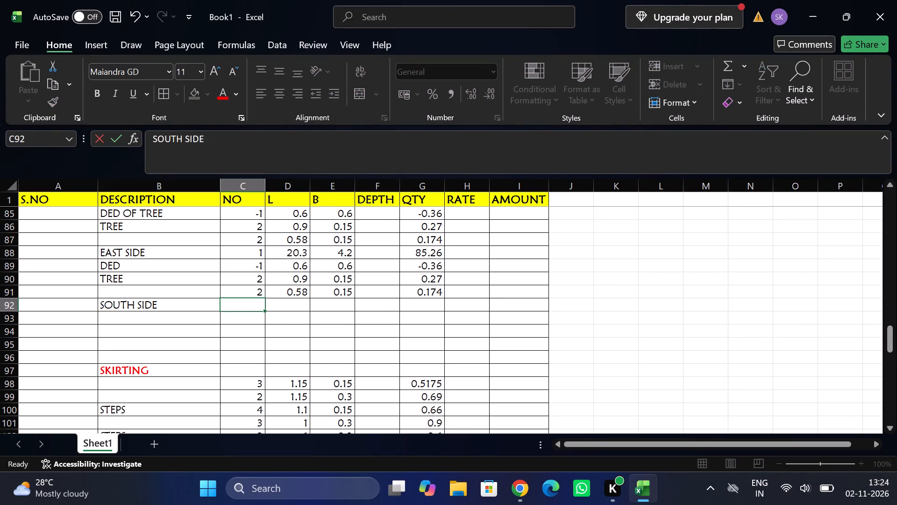
key("1")
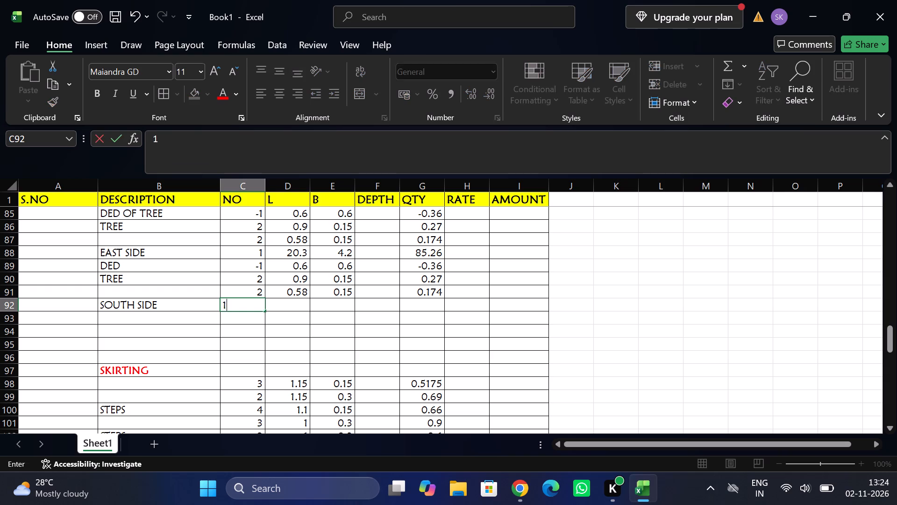
key("Tab")
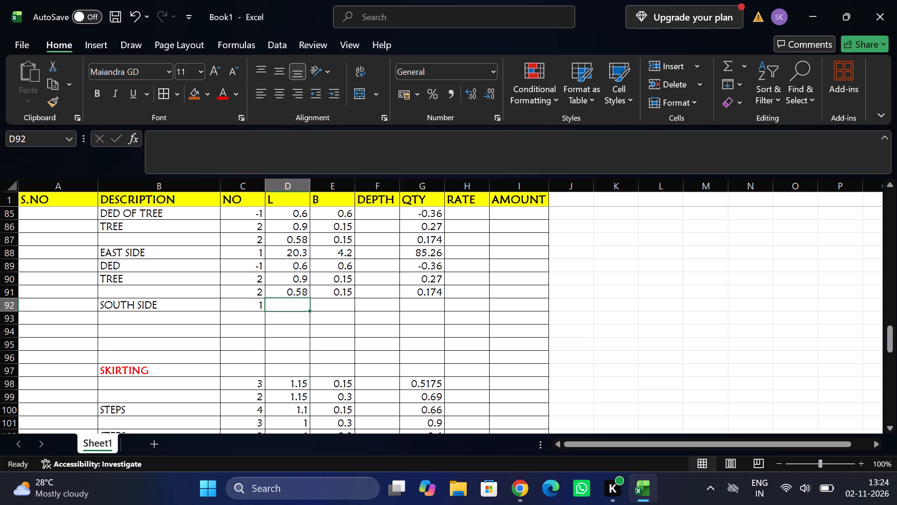
type("=15.")
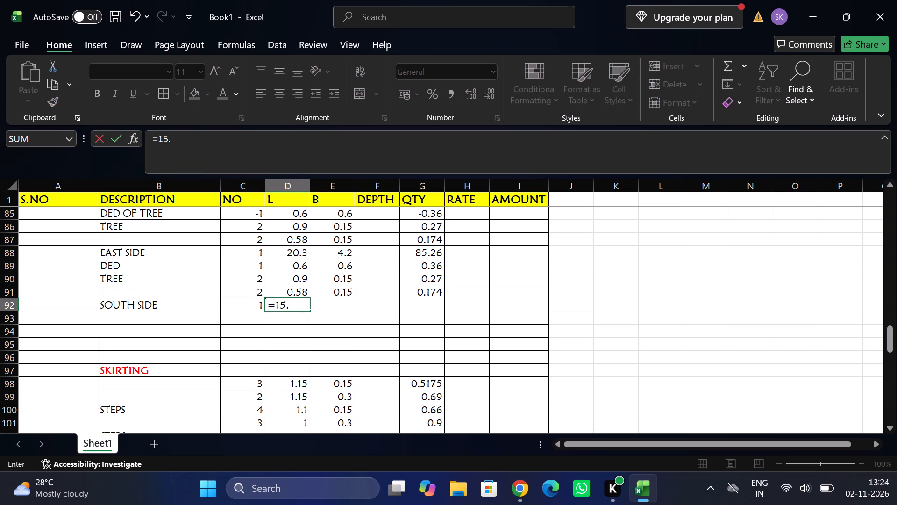
type("4+")
type("1.4")
key("Return")
Complete the SOUTH SIDE row 92 with B 4.2 and the QTY formula copied from the row above.
key("Up")
key("Right")
key("Right")
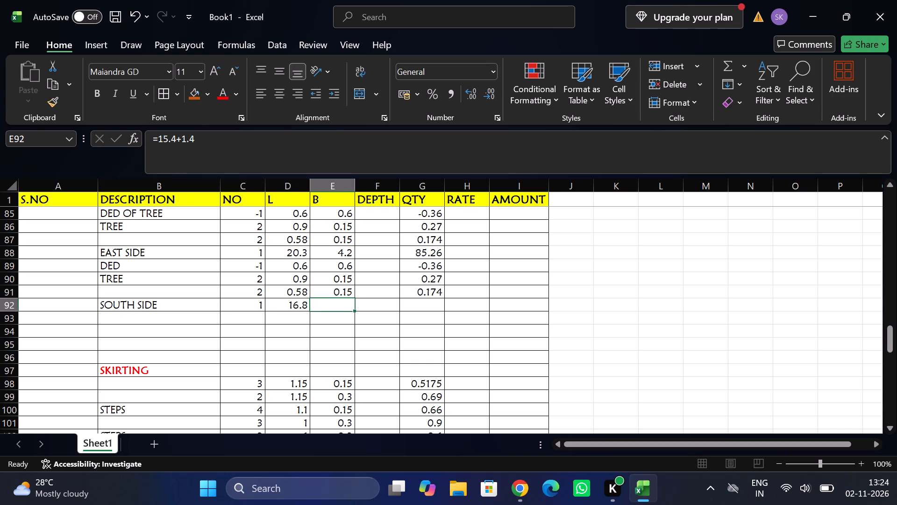
key("Right")
type("4.2")
key("Tab")
key("Tab")
key("ctrl+d")
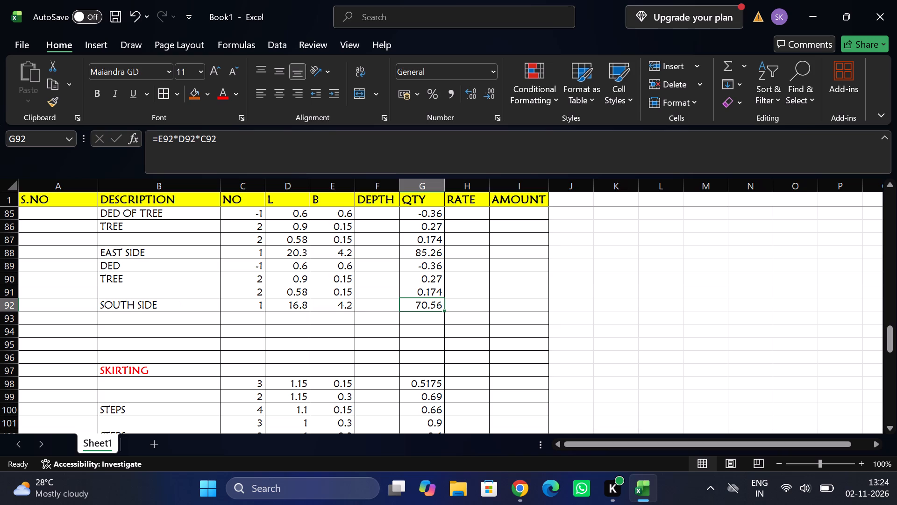
Add a DED entry in row 93 with NO -1, L 1, B 1 and the QTY formula copied from above.
left_click(173, 317)
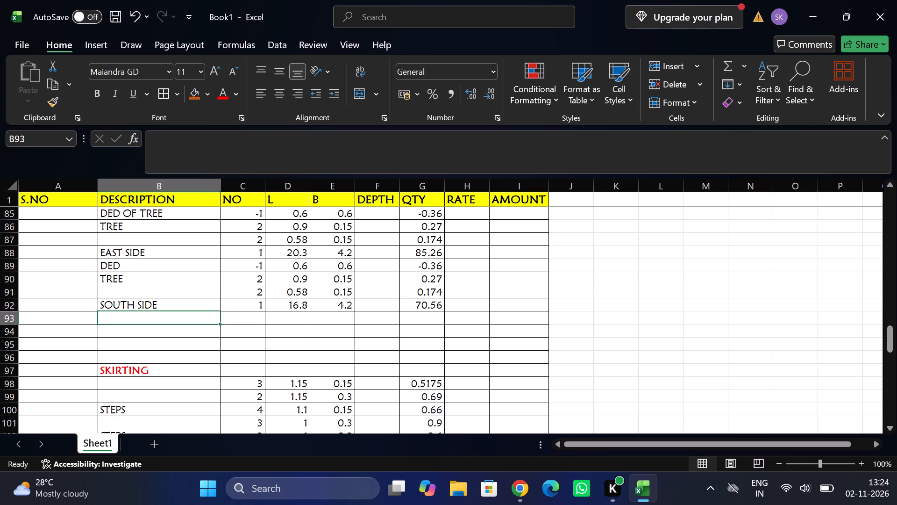
type("DED")
key("Tab")
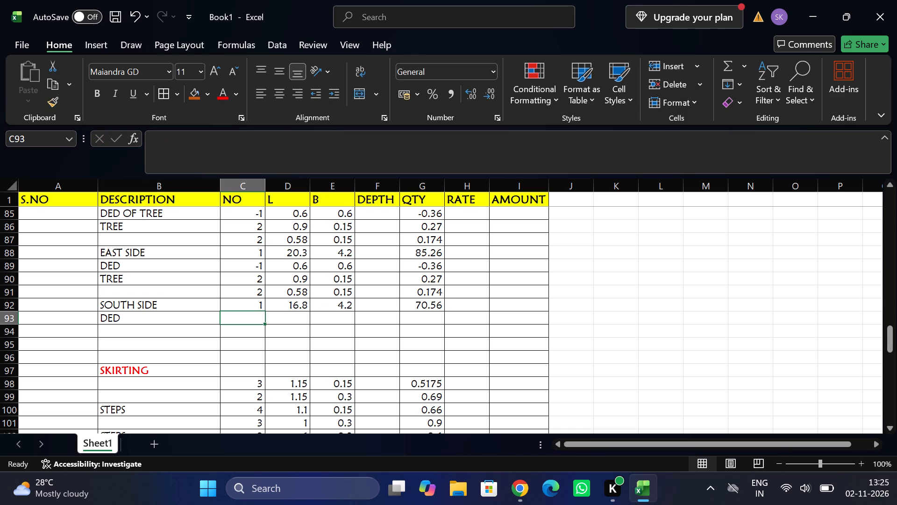
key("1")
key("Tab")
key("1")
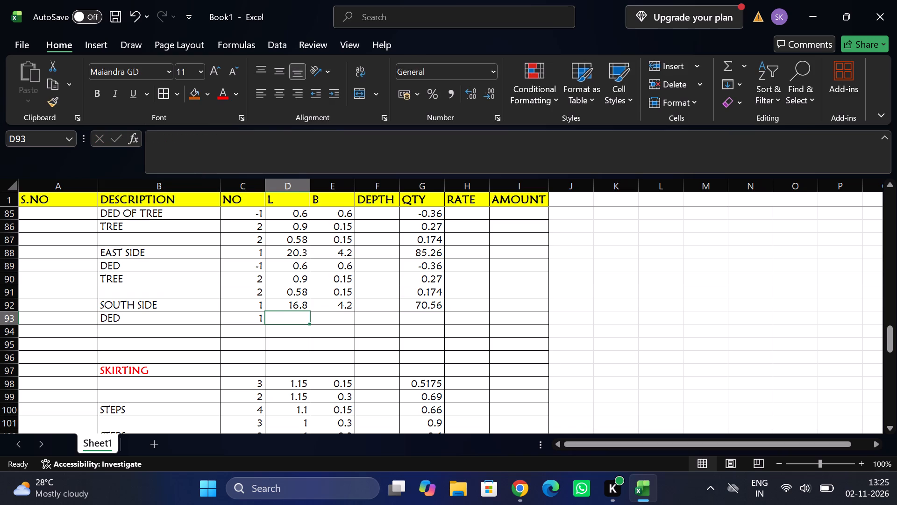
key("Tab")
key("1")
key("Tab")
key("Tab")
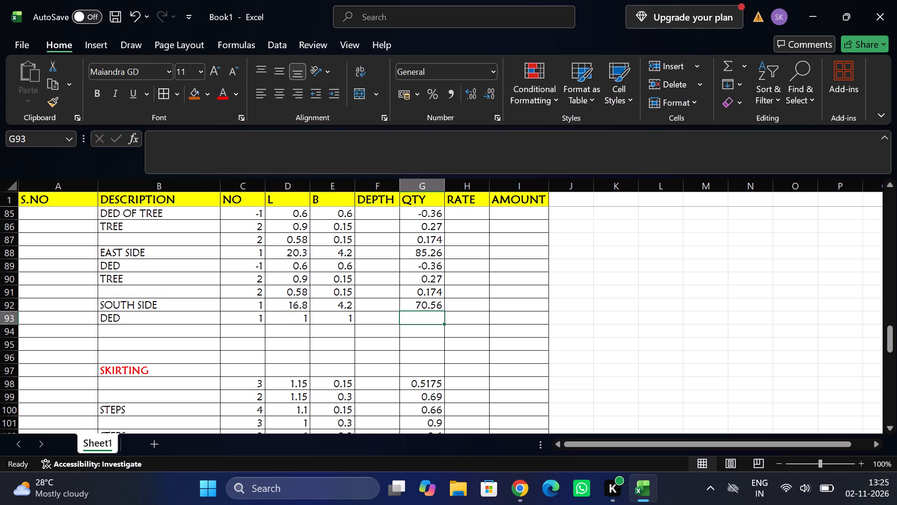
key("ctrl+d")
double_click(239, 317)
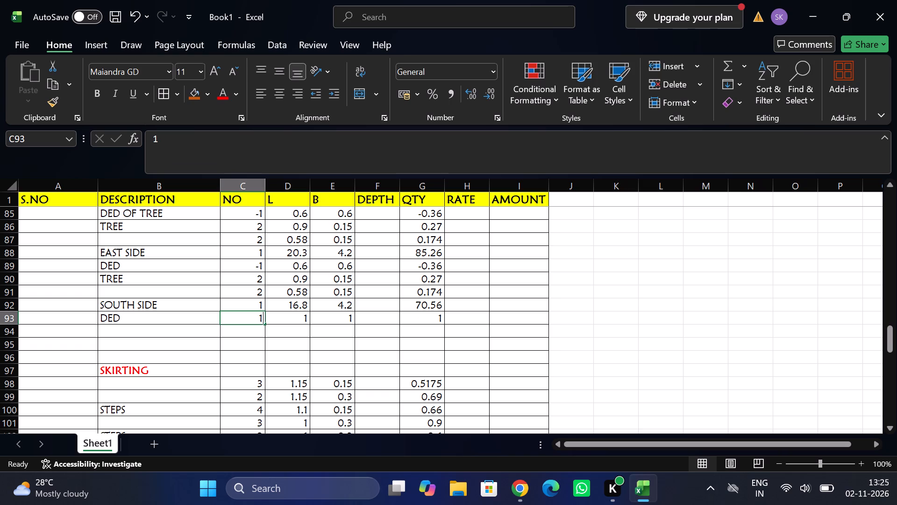
key("minus")
key("Return")
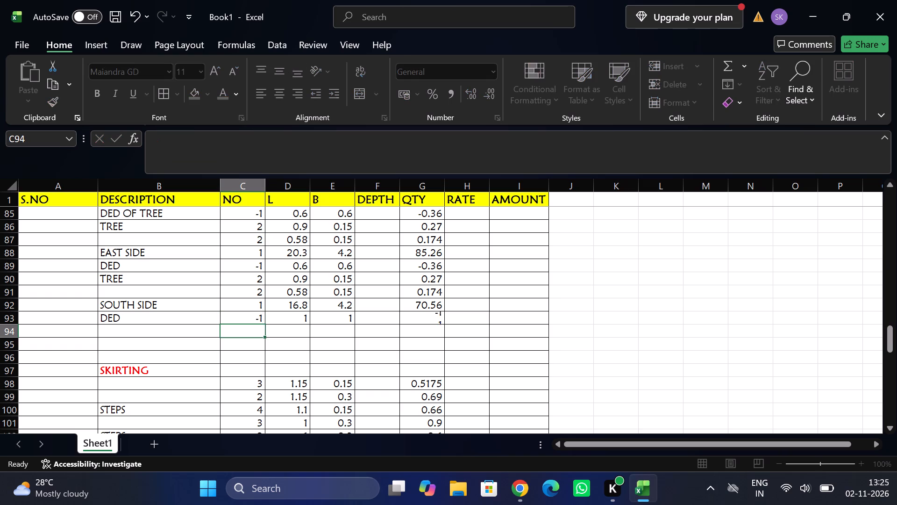
Add a second DED entry in row 94 with NO 1, L 0.786 and B as the formula =0.6*0.6.
left_click(207, 331)
type("DED")
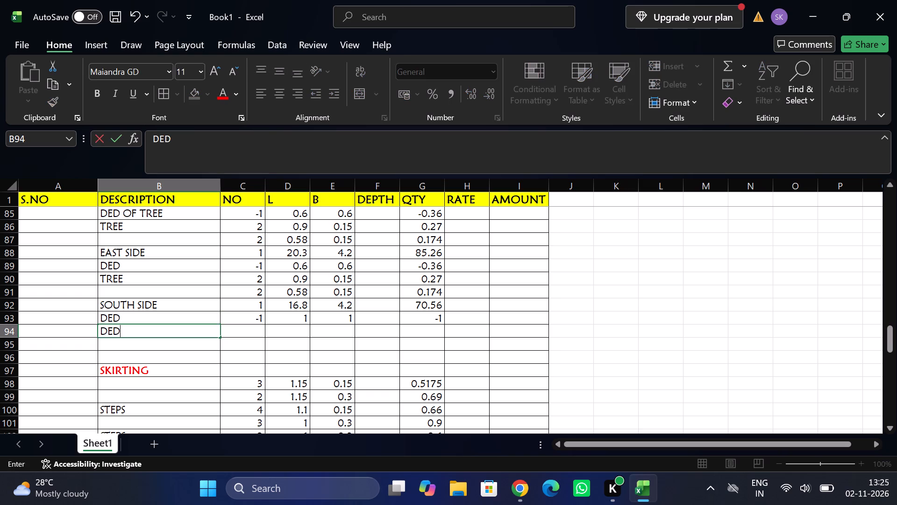
key("Tab")
key("1")
key("Tab")
type("0.786")
key("Tab")
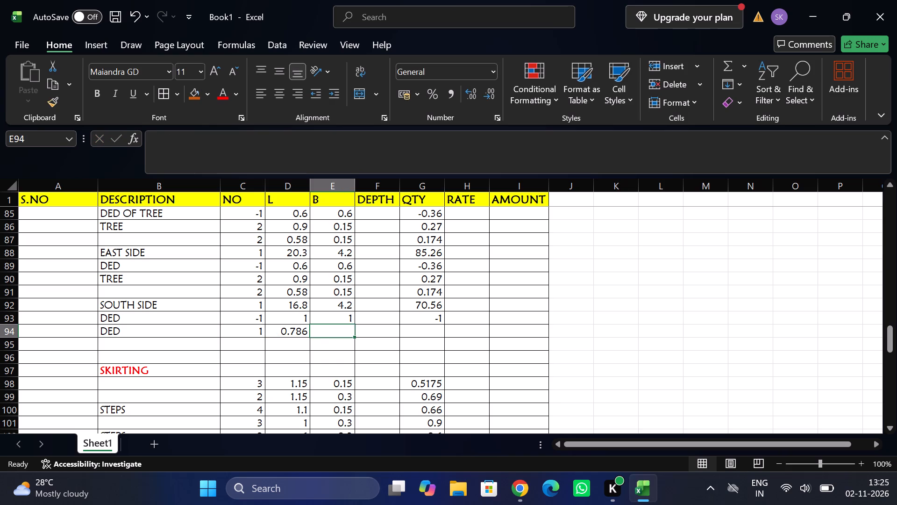
type("0.")
key("6")
key("Tab")
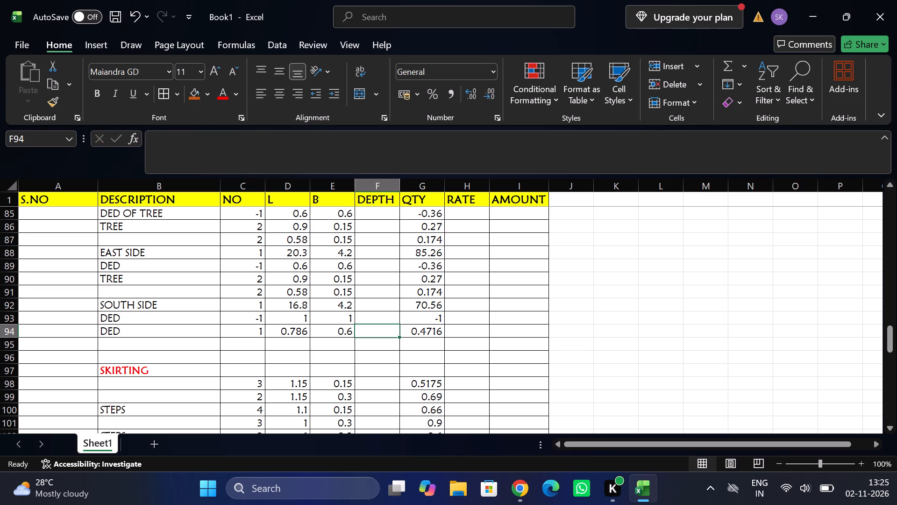
key("shift+Tab")
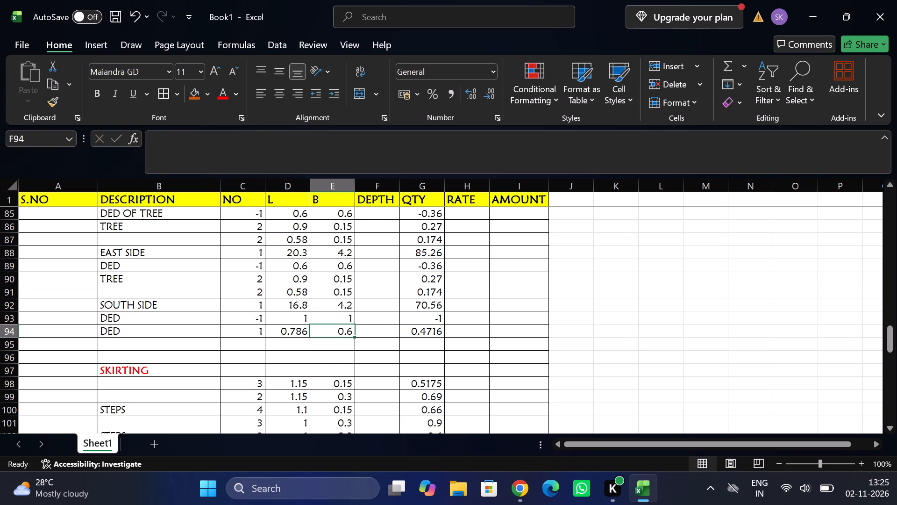
type("=0.6")
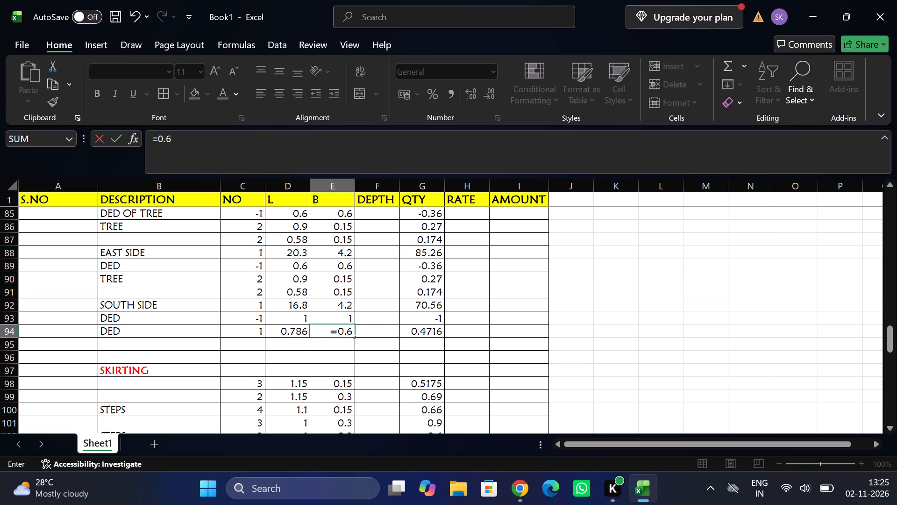
key("shift+asterisk")
type("0.6")
key("Return")
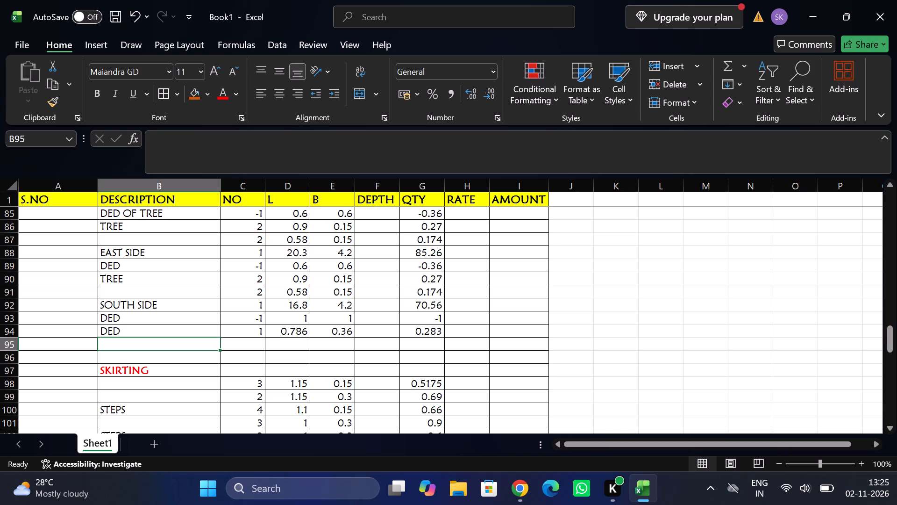
Add a TREE entry in row 95 with NO 2, L 1.3, B 0.15 and the QTY formula copied from above.
type("TREE")
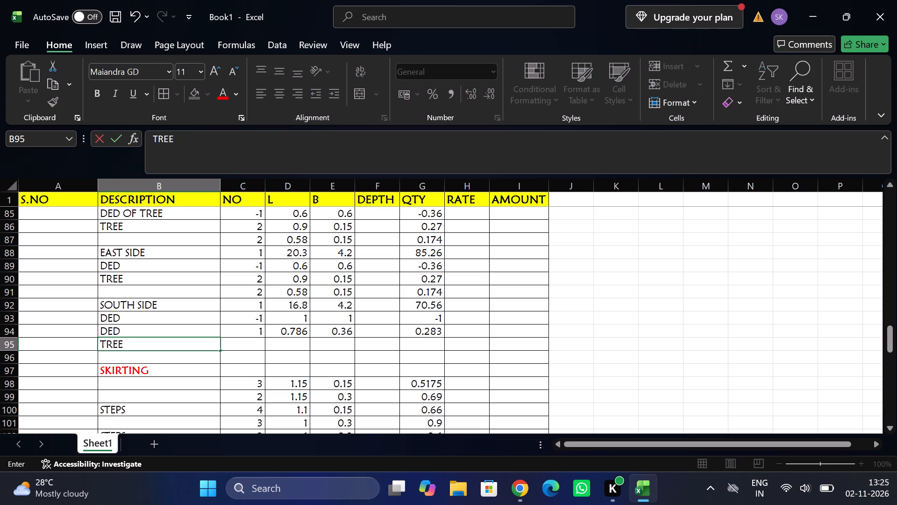
key("Tab")
key("1")
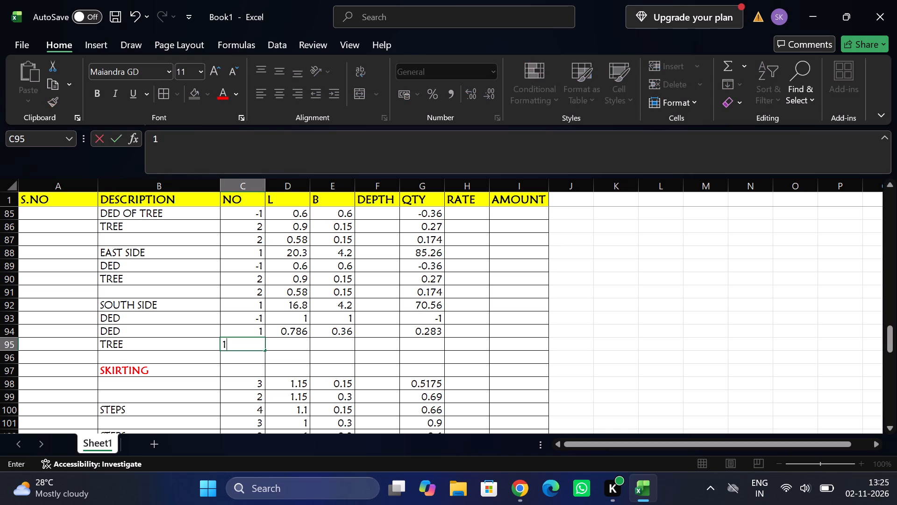
key("Tab")
type("1.3")
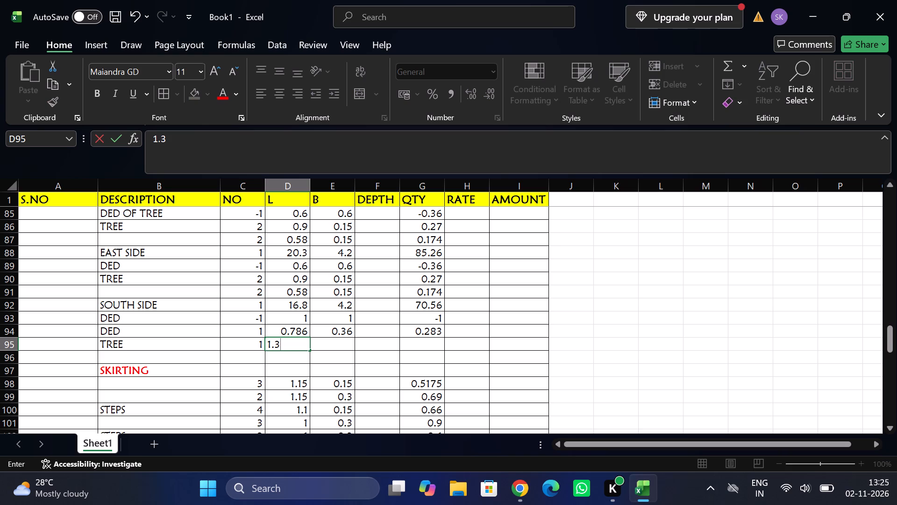
key("shift+Tab")
key("2")
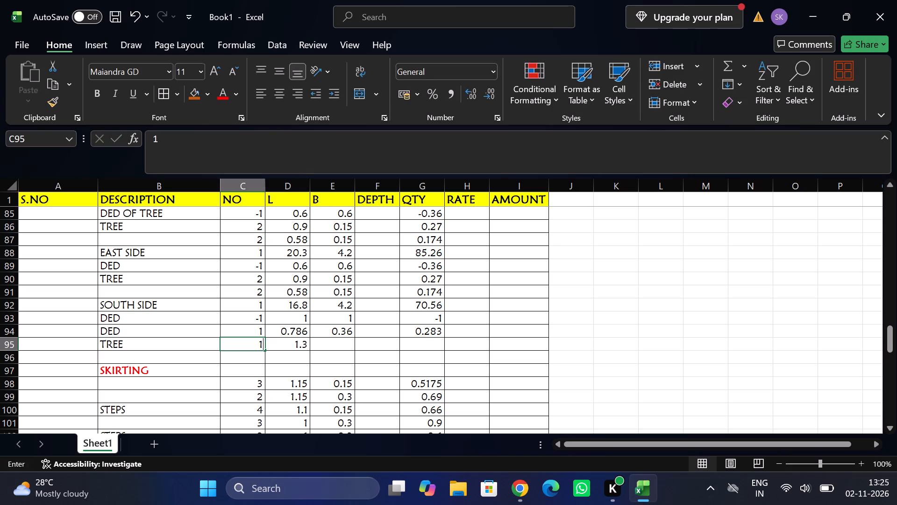
key("Tab")
key("Tab")
type("0.15")
key("Tab")
key("Tab")
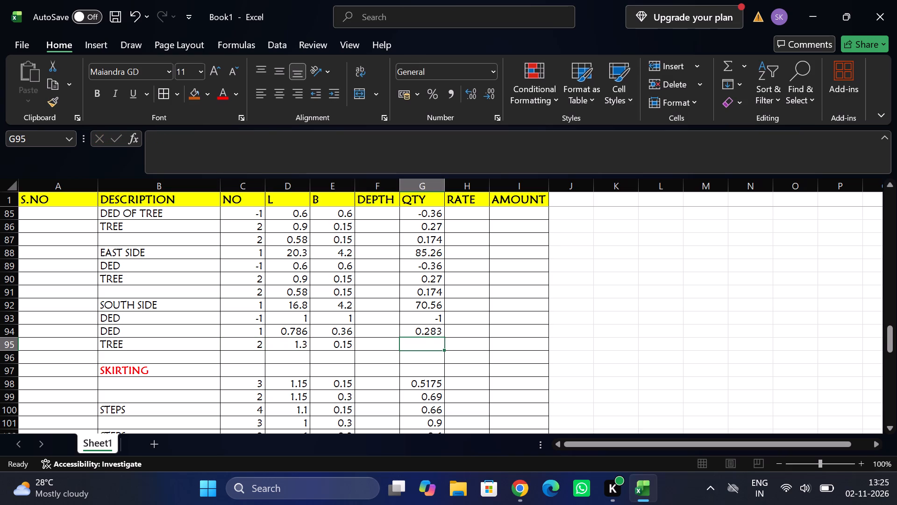
key("ctrl+d")
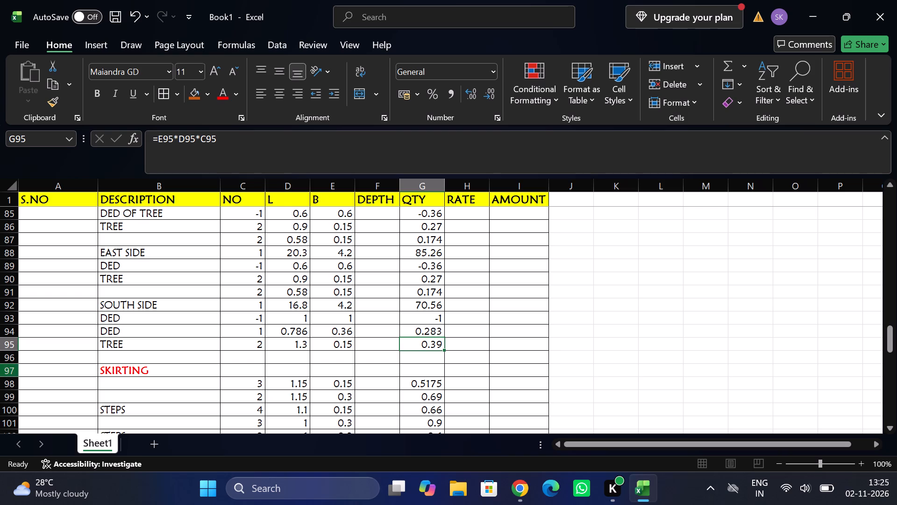
Insert three blank rows directly above the SKIRTING heading.
left_click(10, 368)
right_click(10, 368)
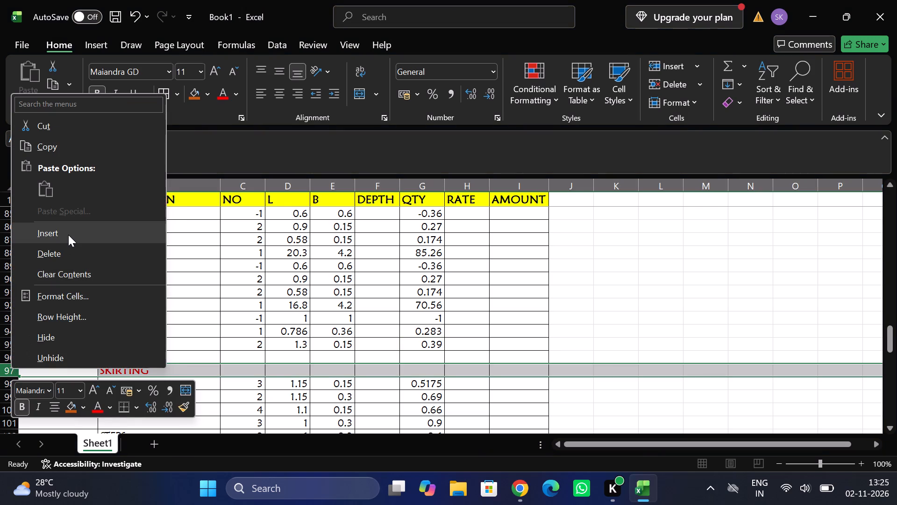
left_click(68, 235)
key("ctrl+y")
key("ctrl+y")
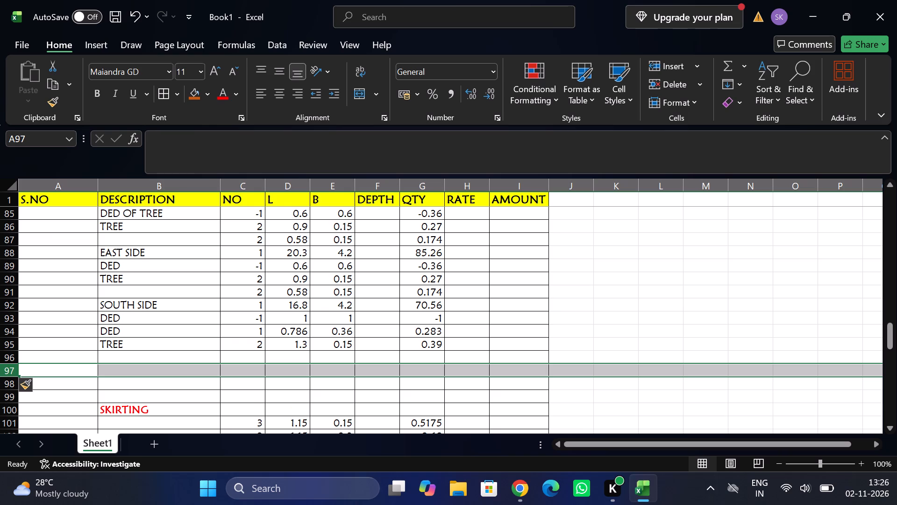
Add a second tree line in row 96 with NO 2, L 0.7, and B 0.15 and the QTY formula copied from above.
left_click(245, 356)
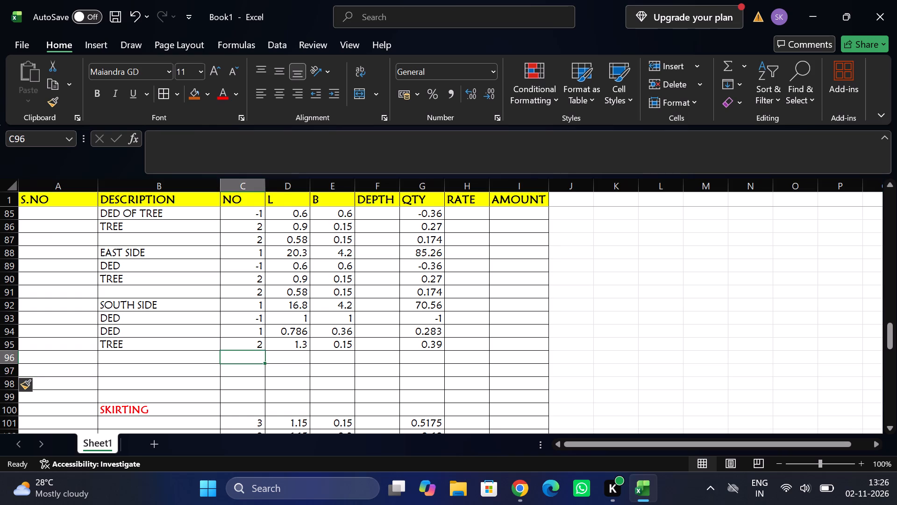
key("2")
key("Tab")
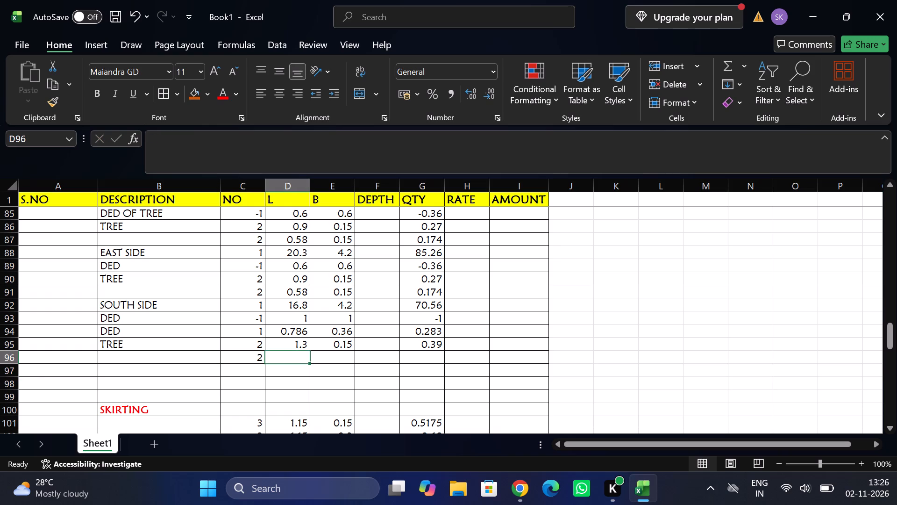
type("0.7")
key("Tab")
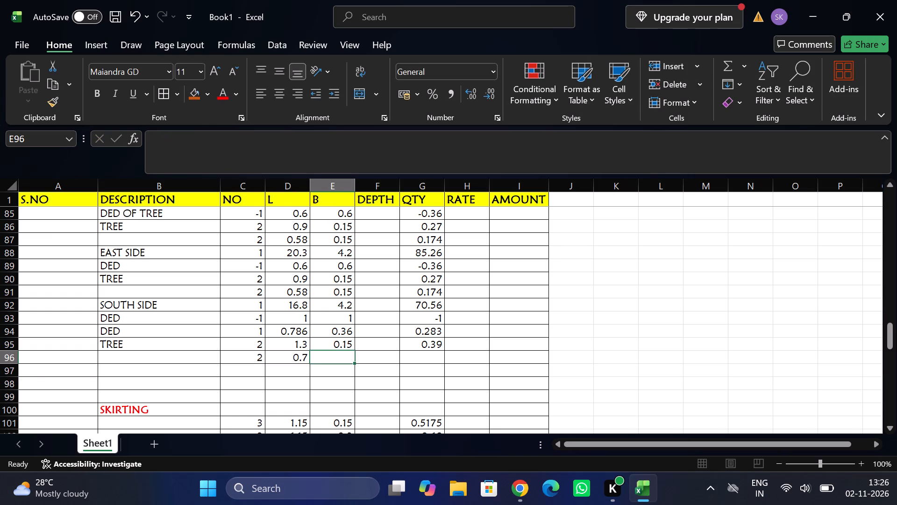
key("ctrl+d")
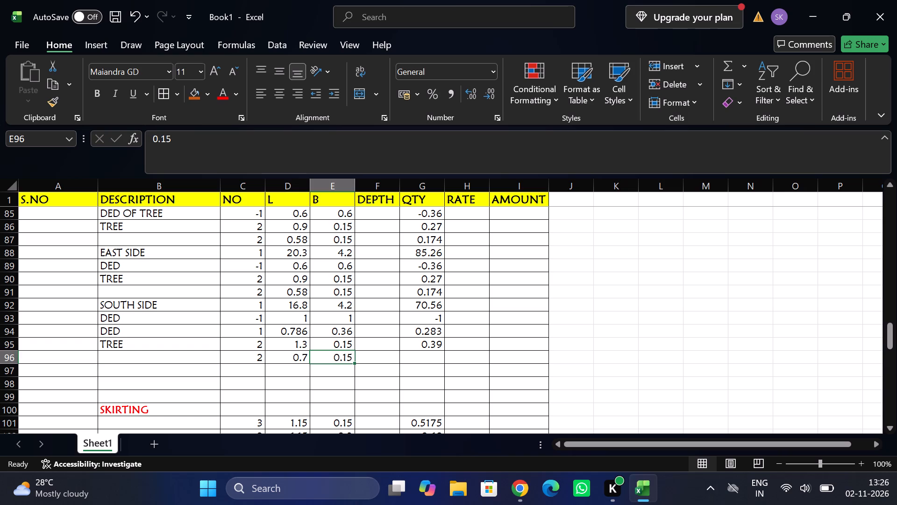
key("Tab")
key("Tab")
key("ctrl+d")
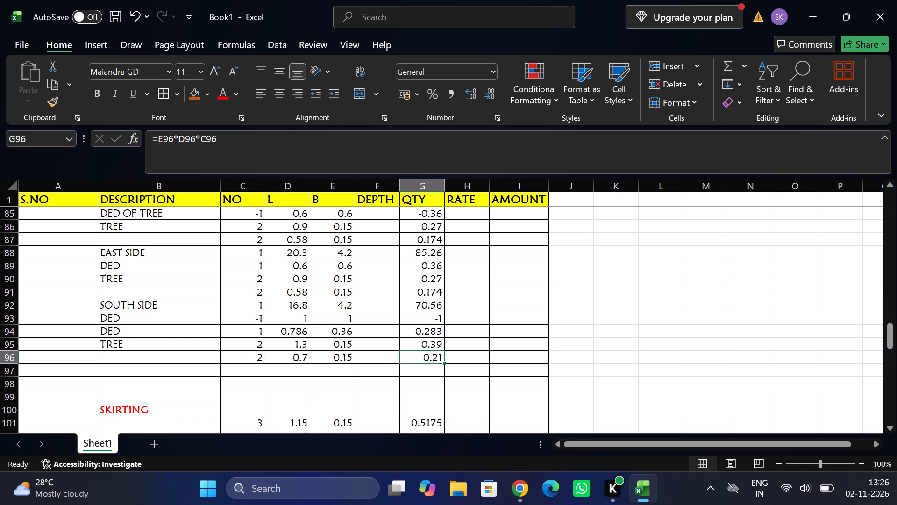
scroll(245, 356, "down", 1)
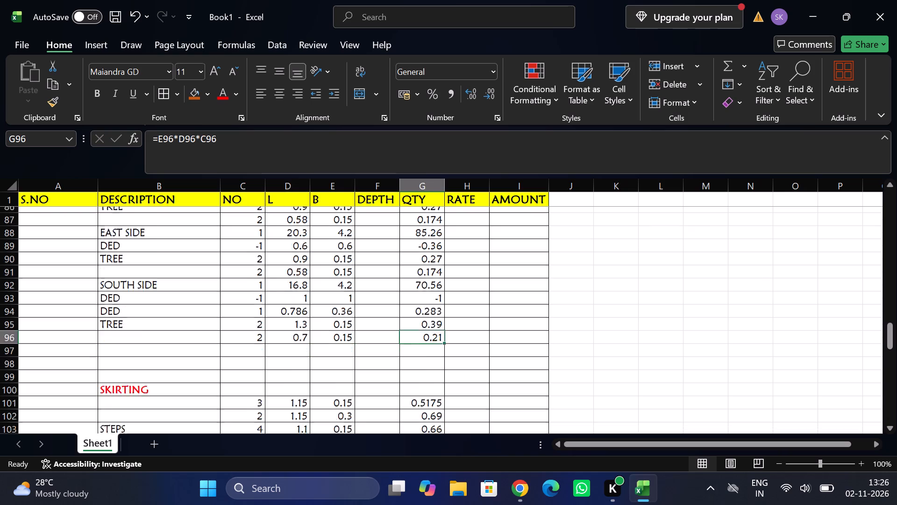
Add a tree entry in row 148, below the last skirting DED line, with NO 2, L 1.3 and B 0.2.
scroll(245, 356, "down", 4)
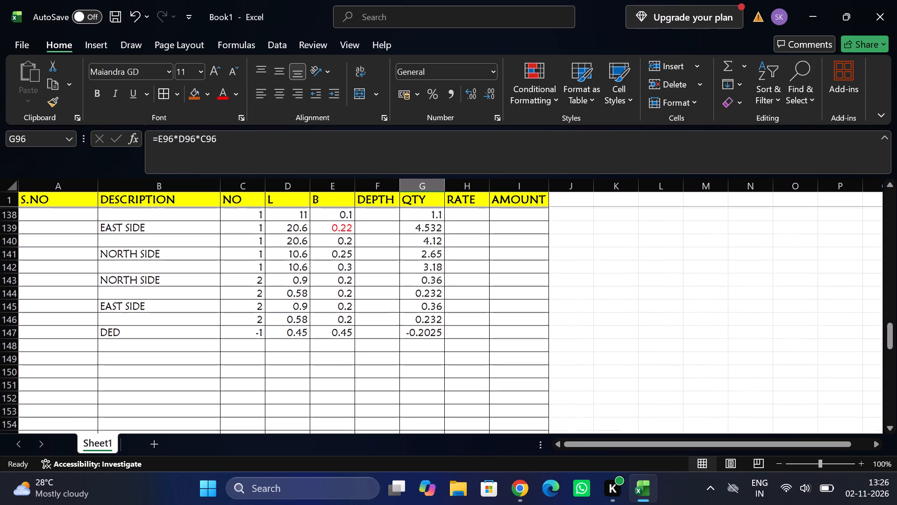
left_click(180, 333)
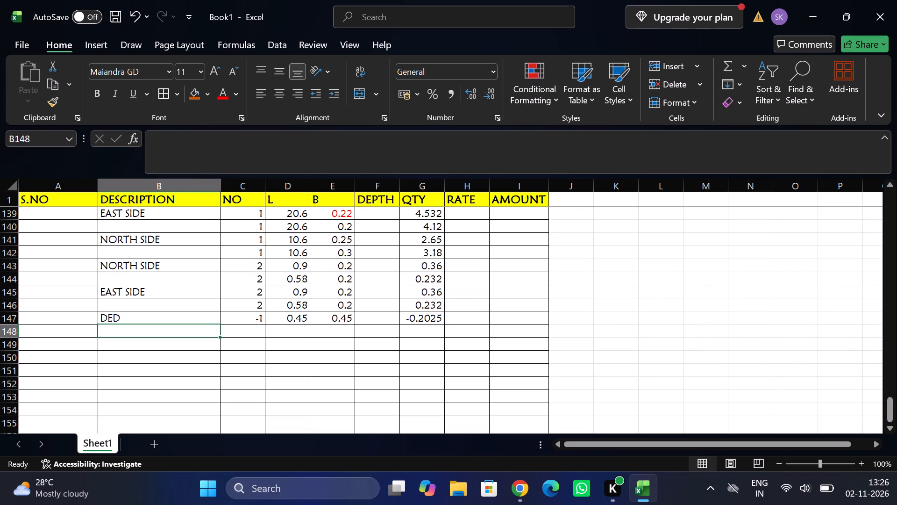
type("tree")
key("Tab")
key("Tab")
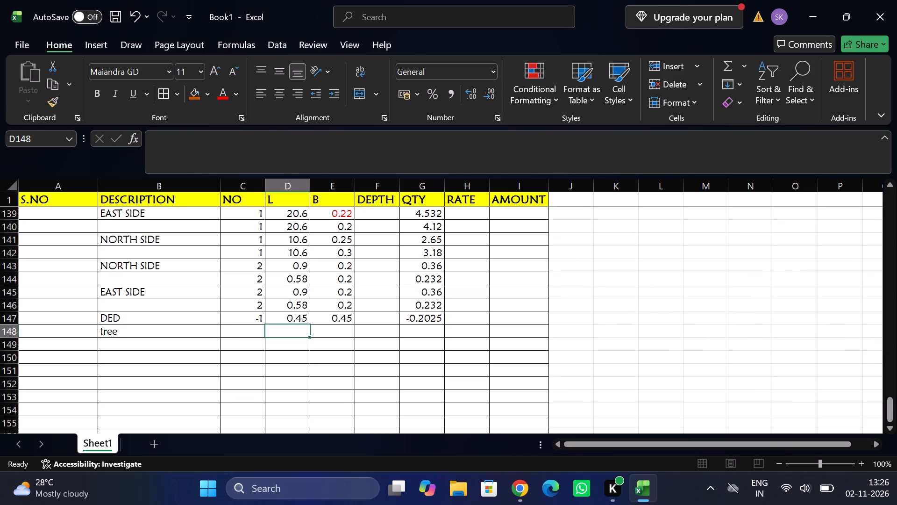
key("shift+Tab")
key("1")
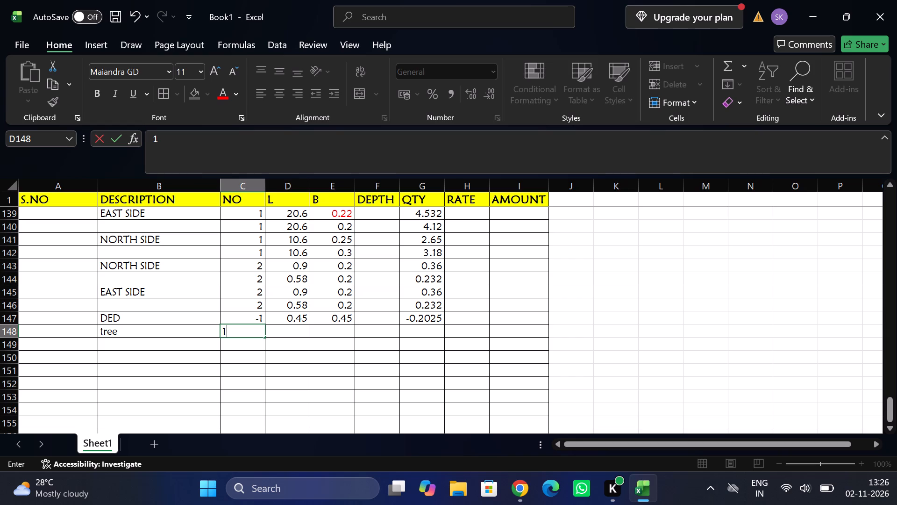
key("shift+Tab")
key("2")
key("Tab")
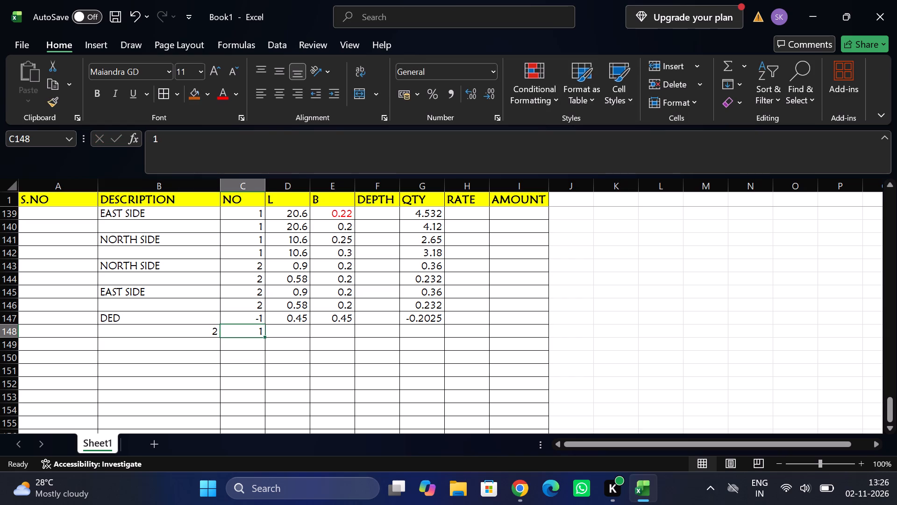
key("shift+Tab")
type("tree")
key("Tab")
key("2")
key("Tab")
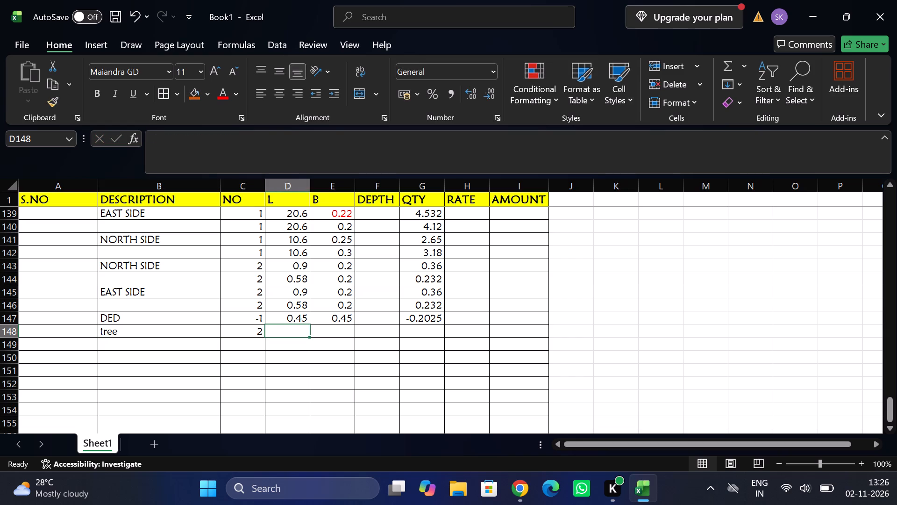
type("1.3")
key("Tab")
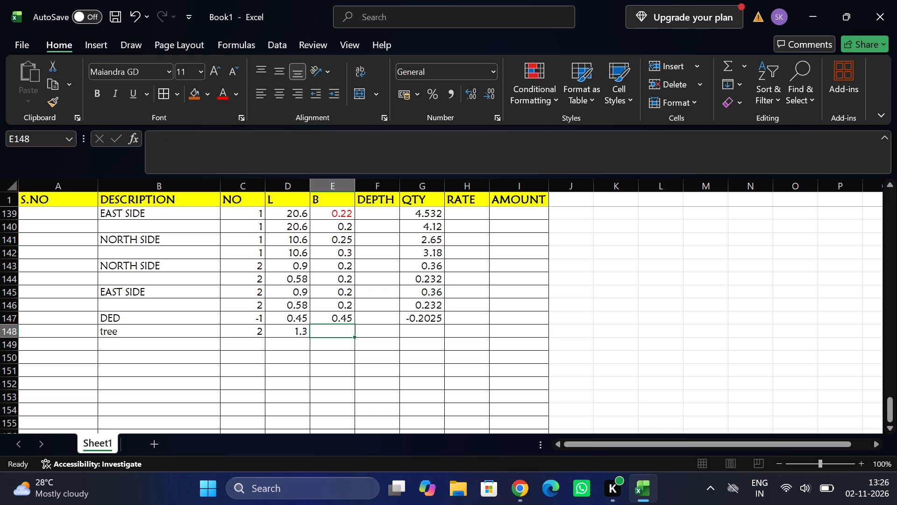
type("0.")
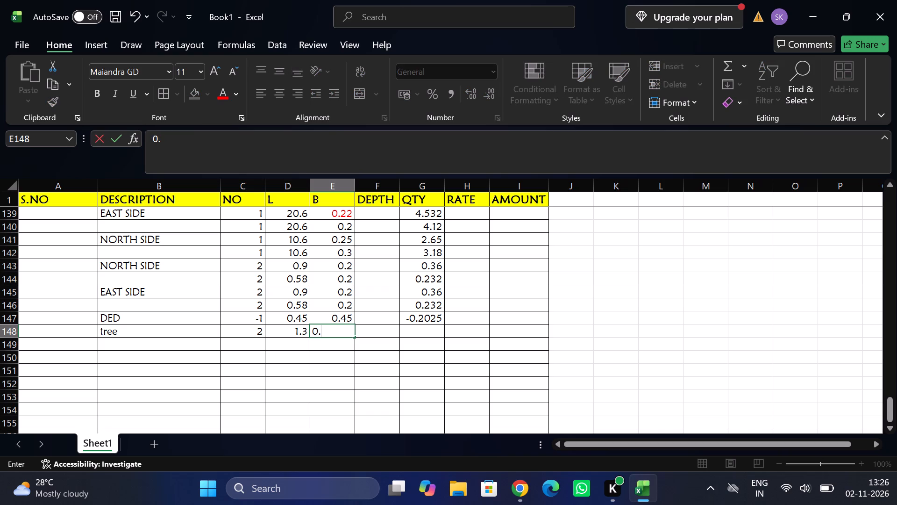
key("2")
key("Tab")
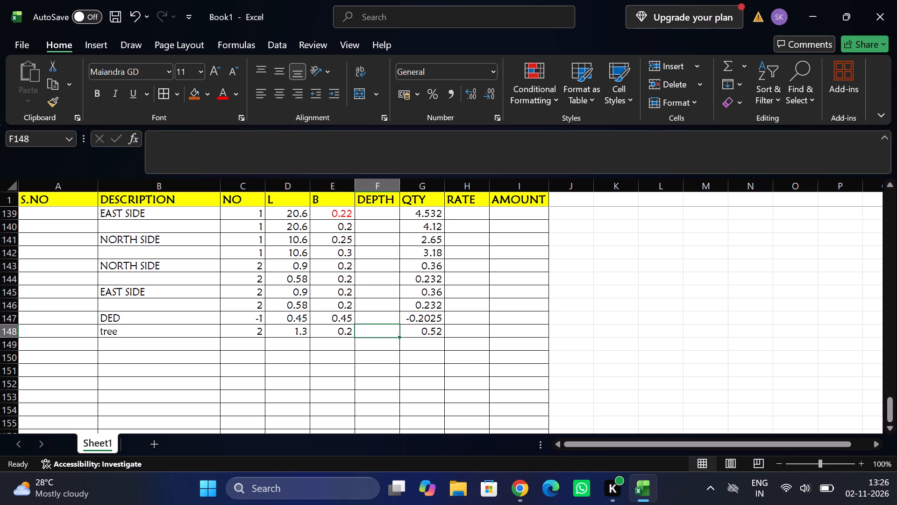
Add a second tree line in row 149 with NO 2, L 0.7, and the B value 0.2 and QTY formula copied from above.
key("Down")
key("Left")
key("Left")
key("Left")
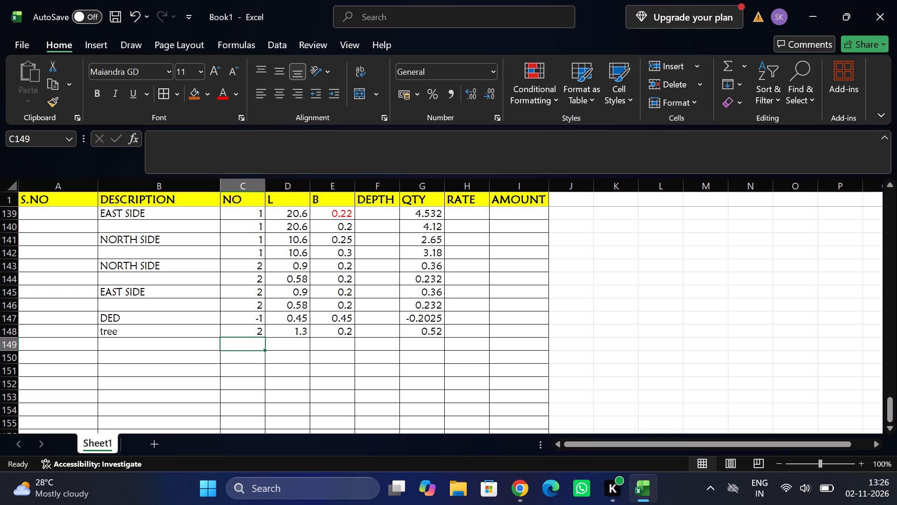
key("2")
key("Tab")
type("0.7")
key("Tab")
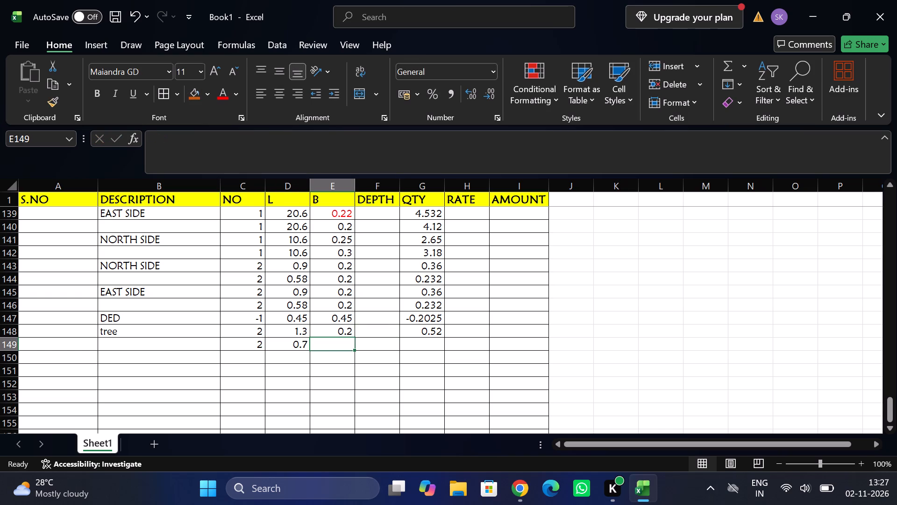
key("ctrl+d")
key("Tab")
key("Tab")
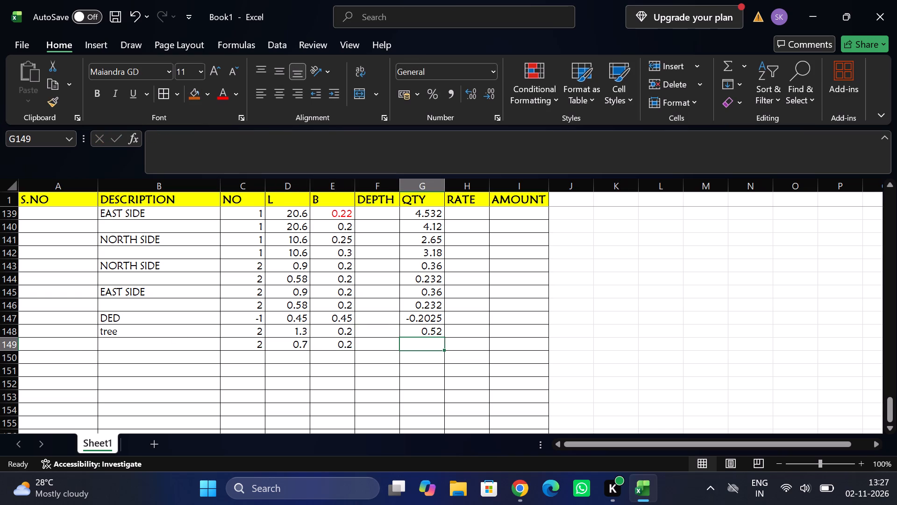
key("ctrl+d")
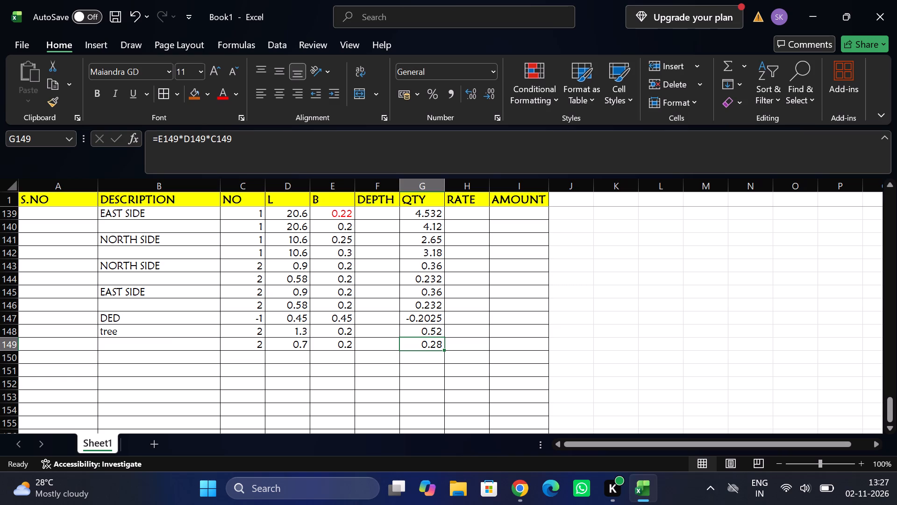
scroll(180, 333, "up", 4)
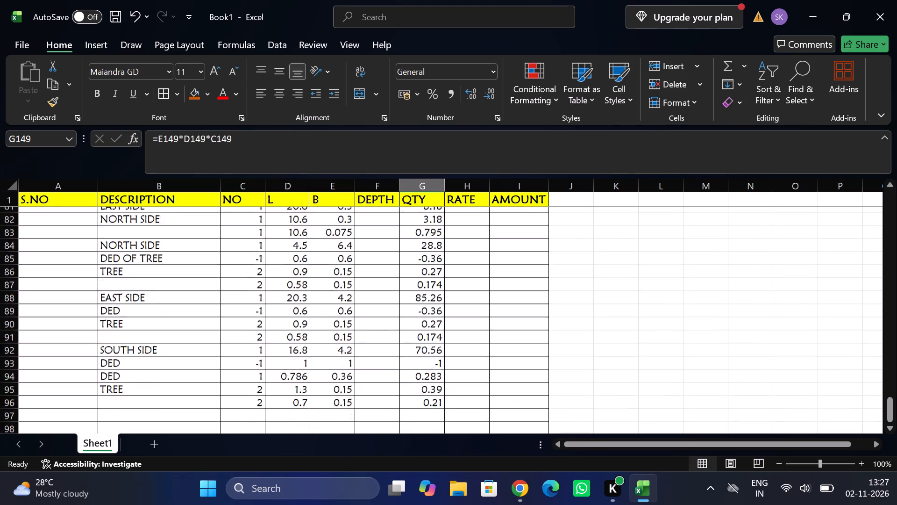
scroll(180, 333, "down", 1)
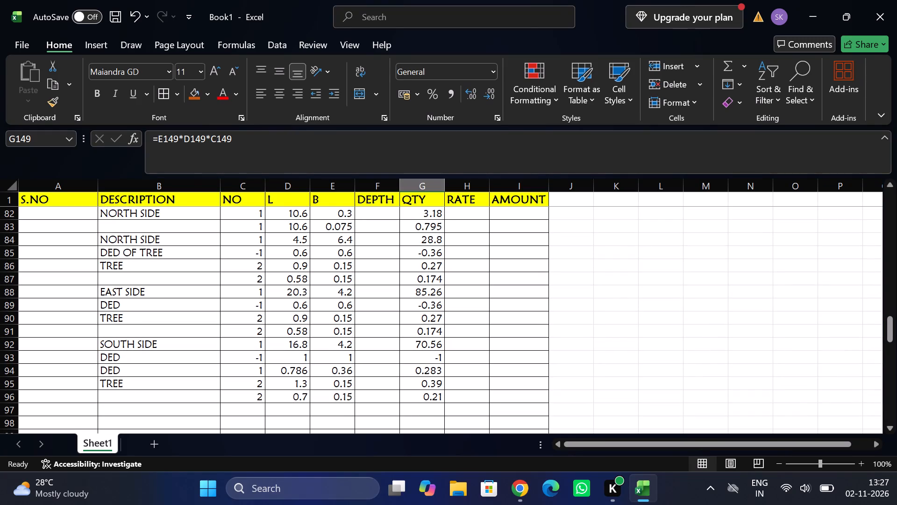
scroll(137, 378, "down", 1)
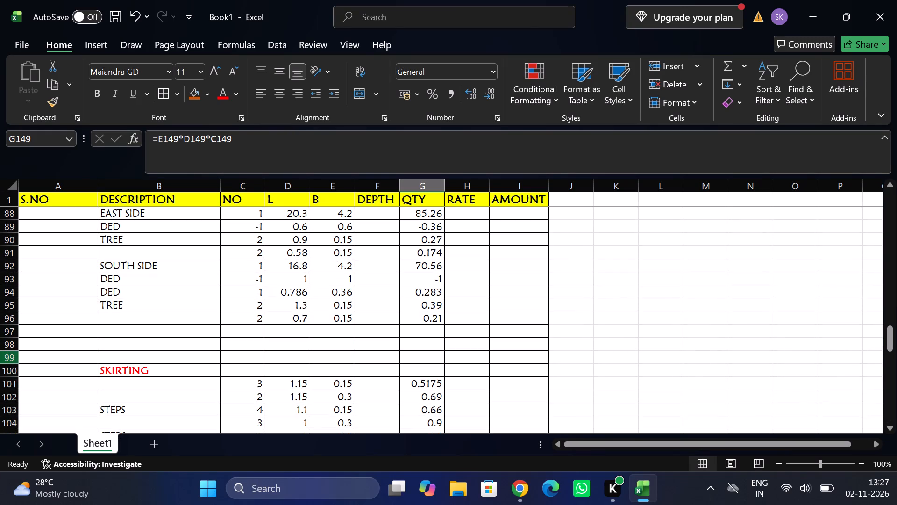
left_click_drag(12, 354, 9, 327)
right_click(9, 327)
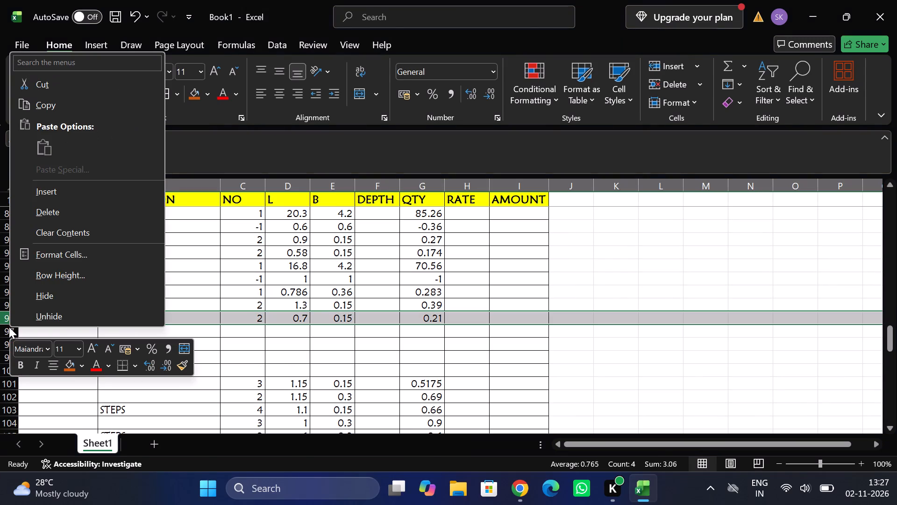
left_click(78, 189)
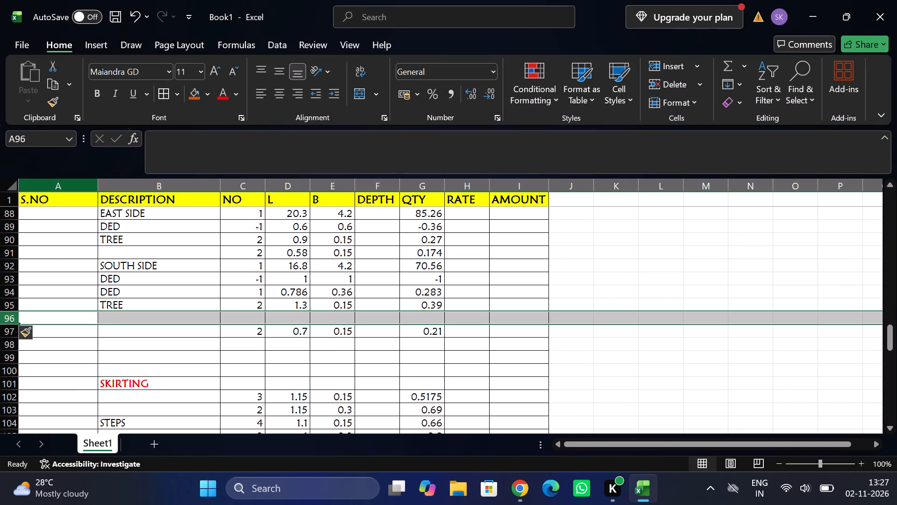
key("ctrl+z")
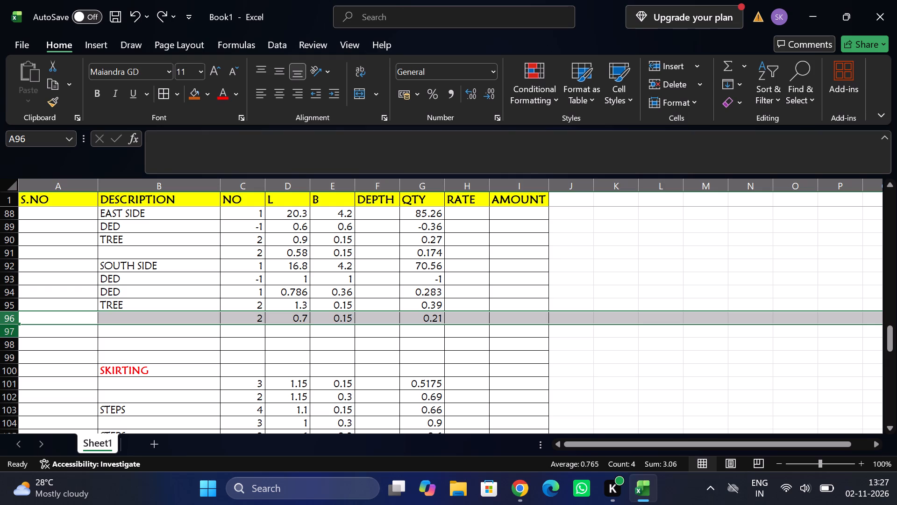
Insert six more blank rows below row 96, above the SKIRTING heading, in two batches of three.
left_click_drag(11, 328, 11, 352)
right_click(11, 352)
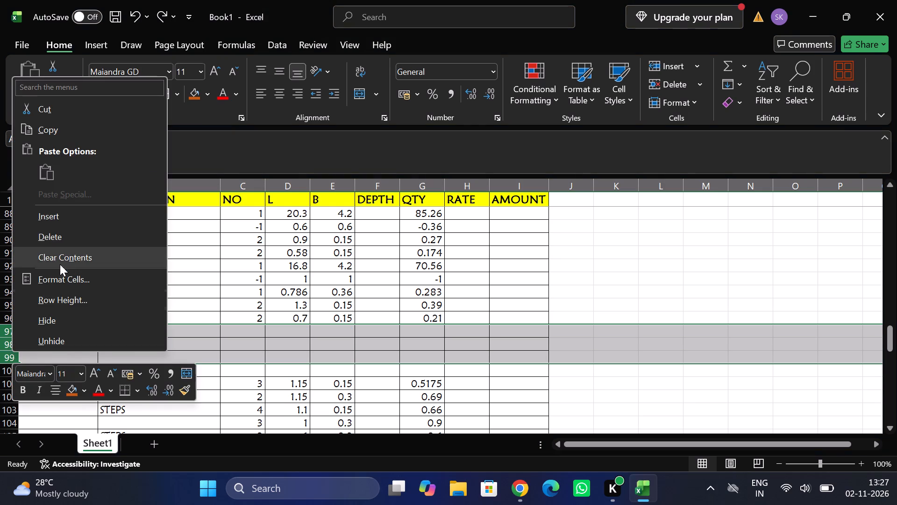
left_click(78, 219)
key("ctrl+y")
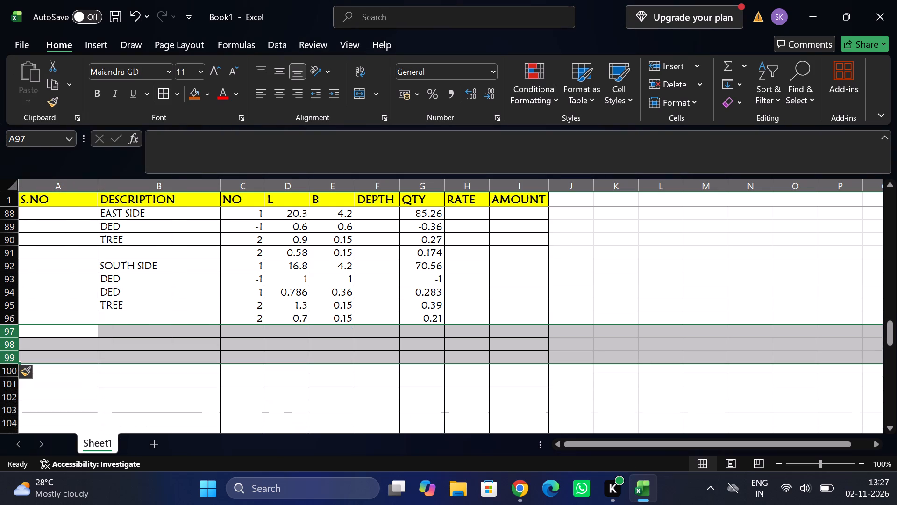
Add a west side entry in row 97 with NO 1, L 16.1 and B 3.8.
left_click(135, 331)
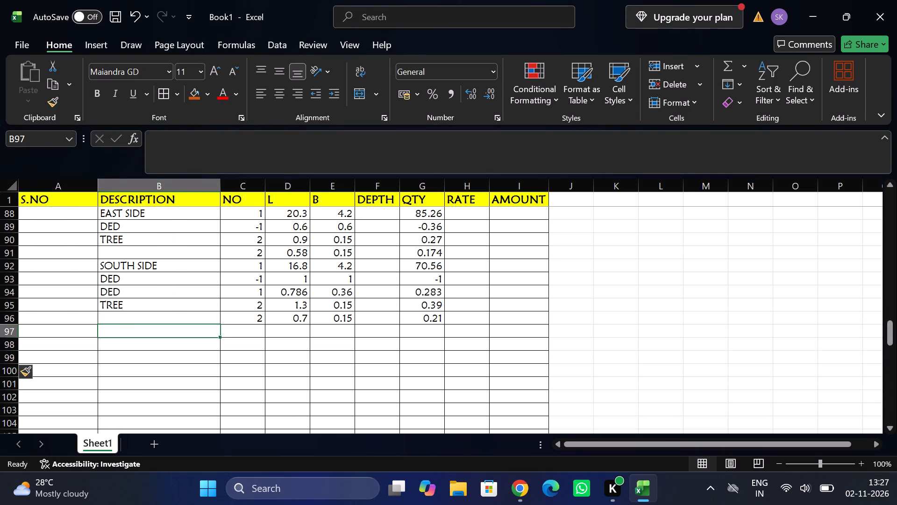
type("west side")
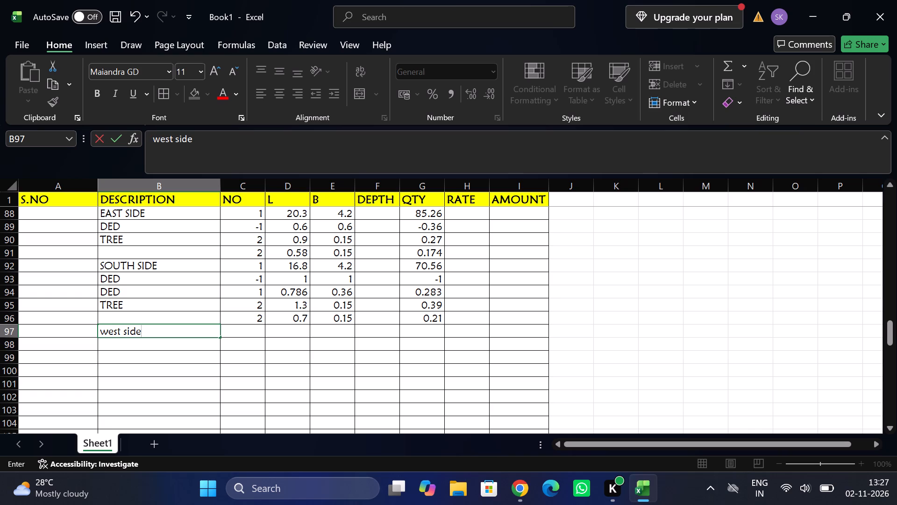
key("Return")
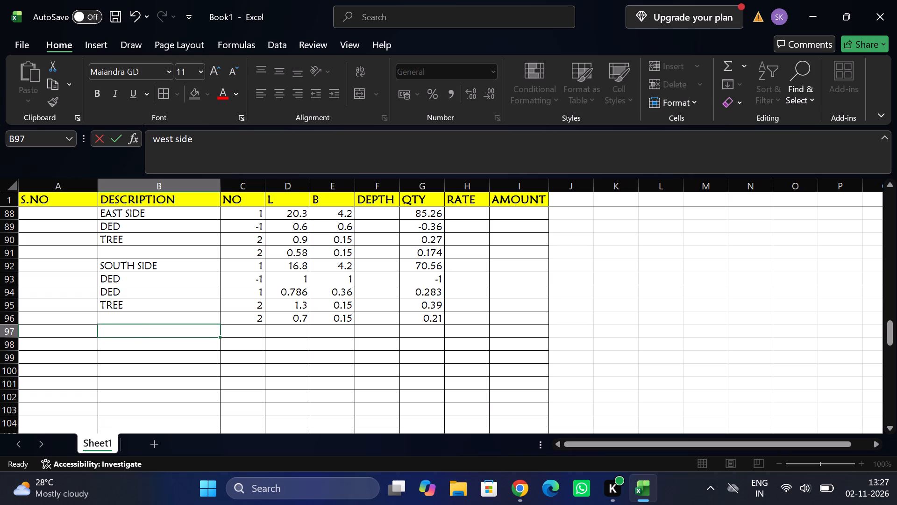
key("Right")
key("Up")
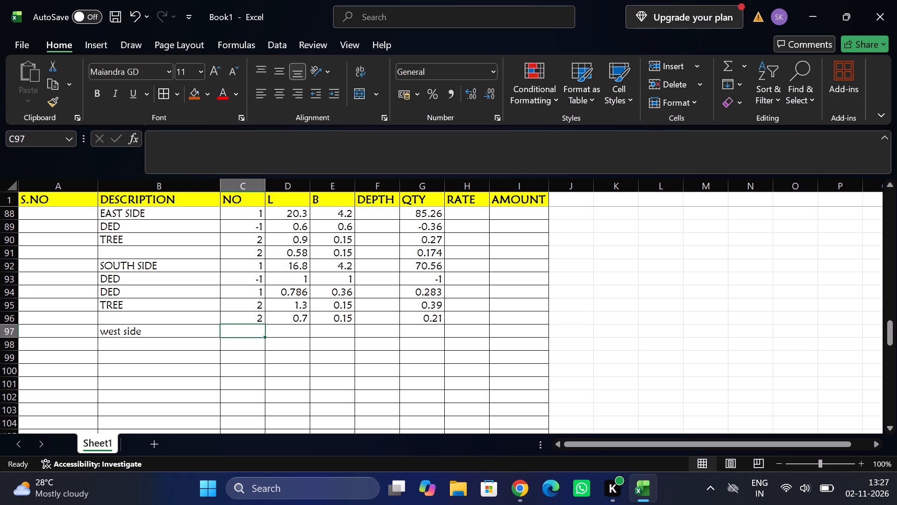
key("1")
key("Tab")
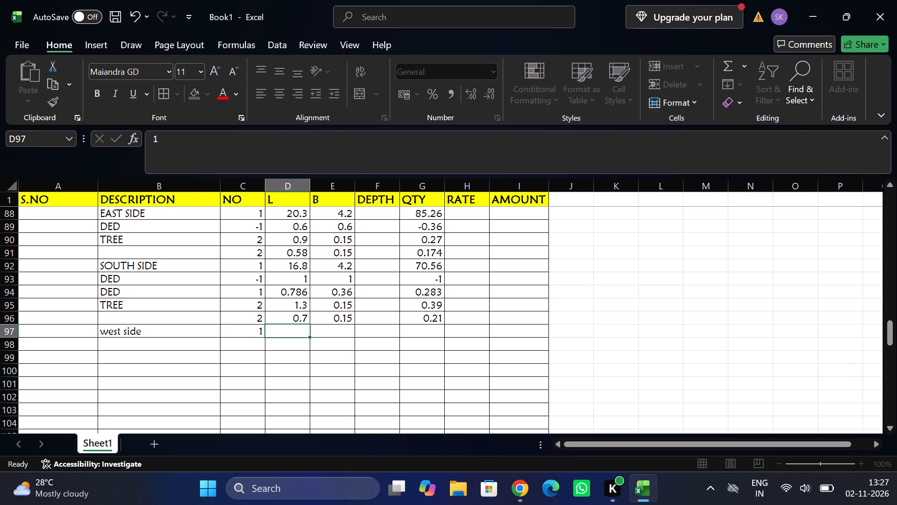
key("1")
key("6")
type(".1")
key("Tab")
type("3.8")
key("Tab")
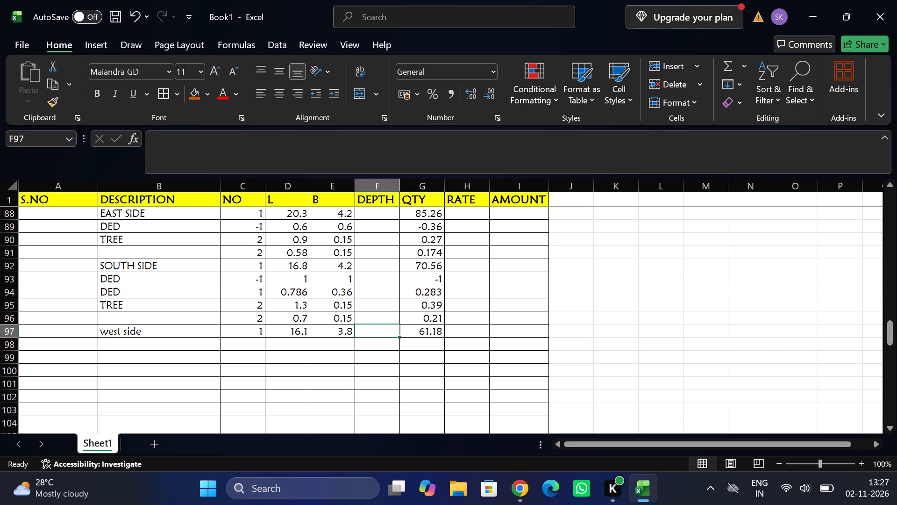
Add a second west side line in row 98 with NO 1, L 6.6 and B 4.5.
left_click(251, 340)
key("1")
key("Tab")
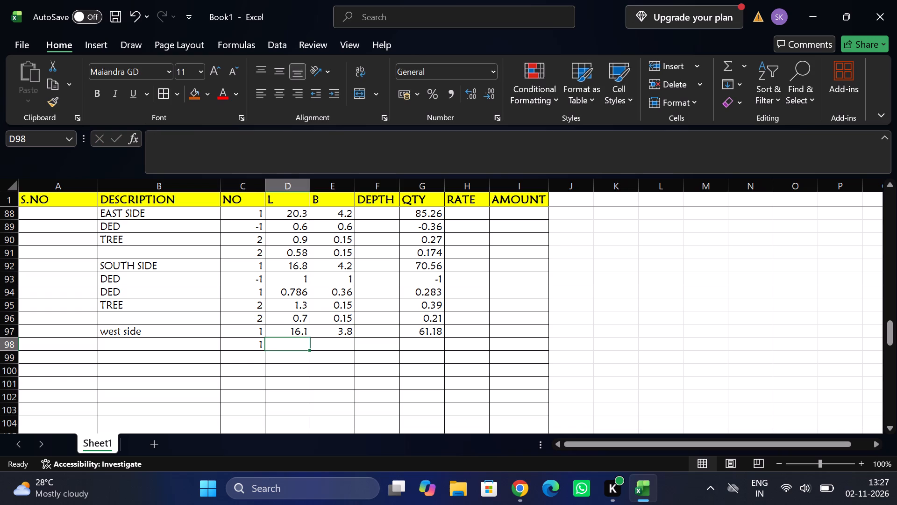
type("6.6")
key("Tab")
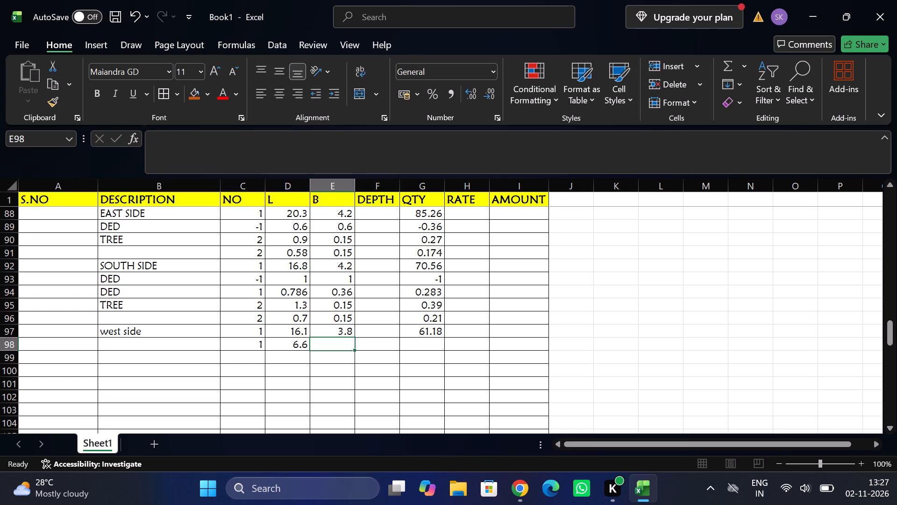
type("4.5")
key("Tab")
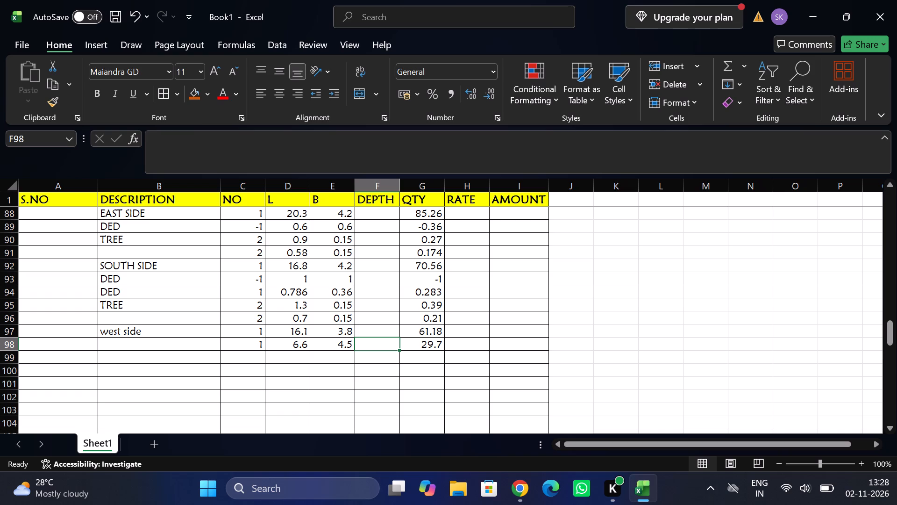
Add a ded entry in row 99 below the west side lines with NO -1, L 0.5 and B 0.05.
left_click(206, 358)
type("ded")
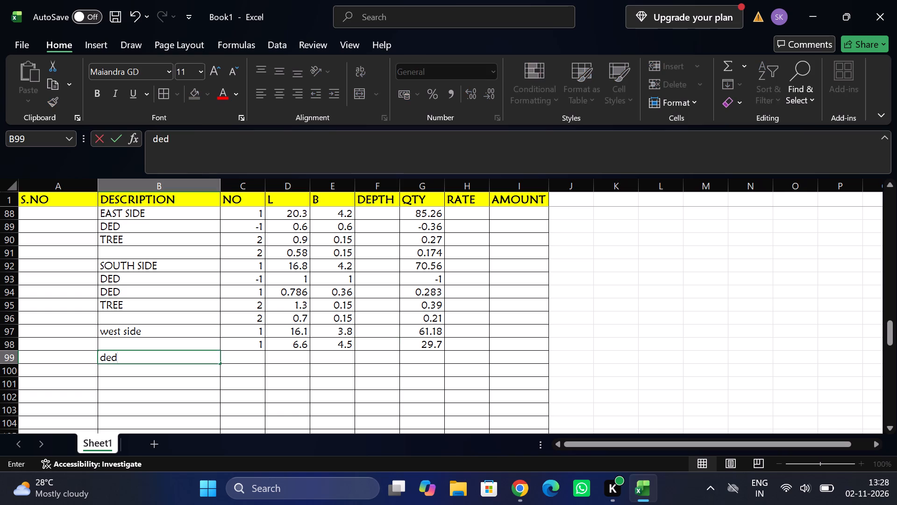
key("Tab")
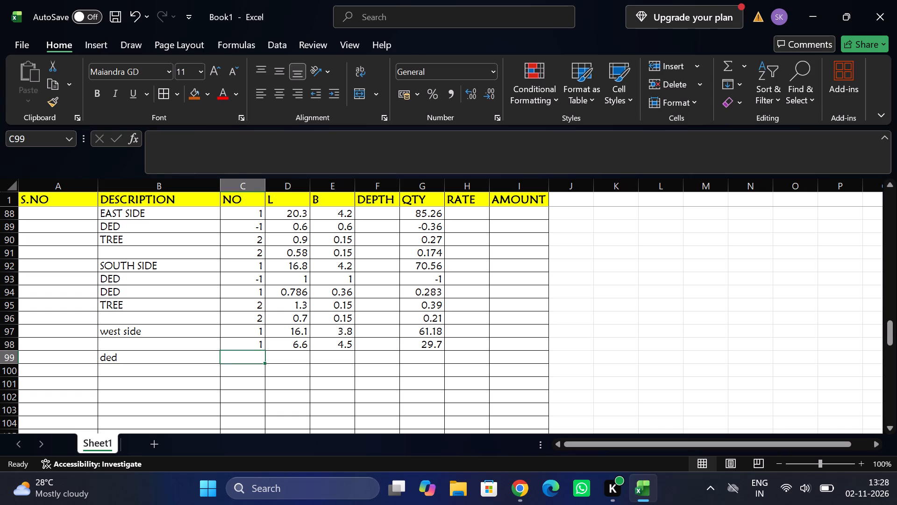
type("-1")
key("Tab")
type("0.5")
key("Tab")
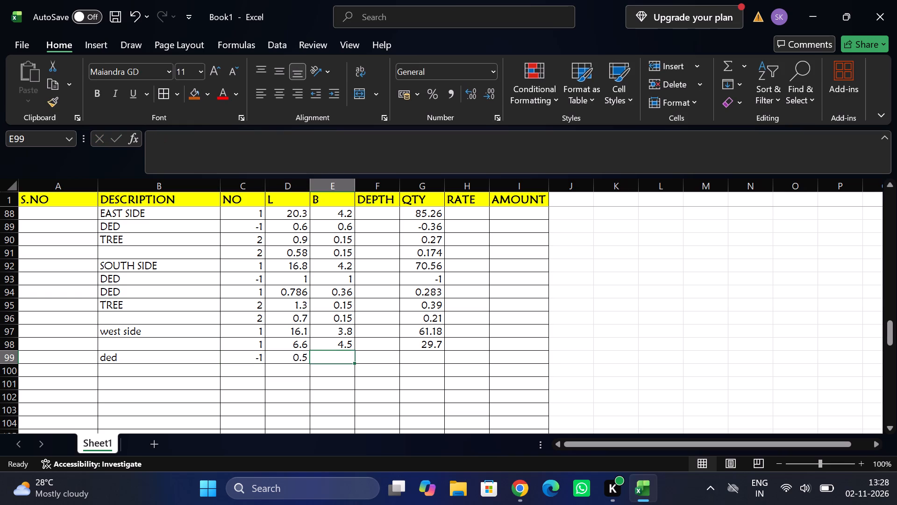
type("0.0")
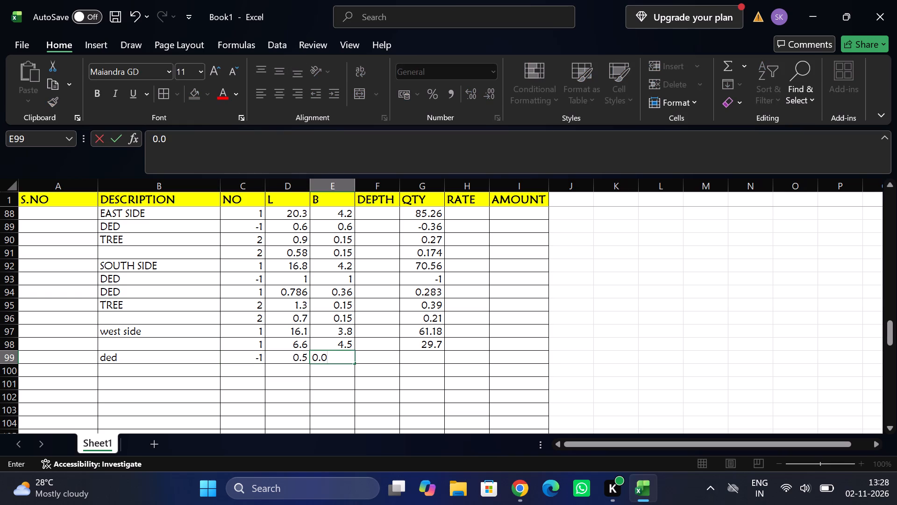
key("5")
key("Tab")
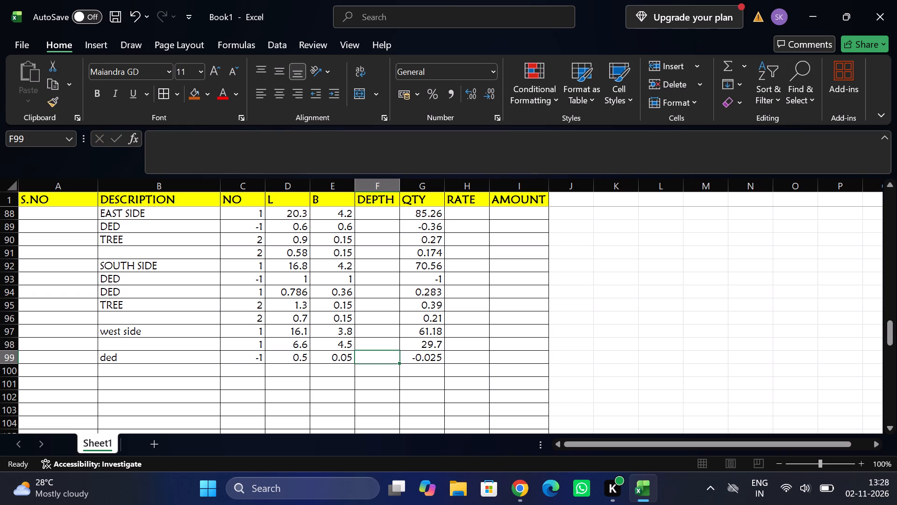
Add a second deduction line in row 100 with NO -1, L 0.7 and B 0.7.
left_click(229, 368)
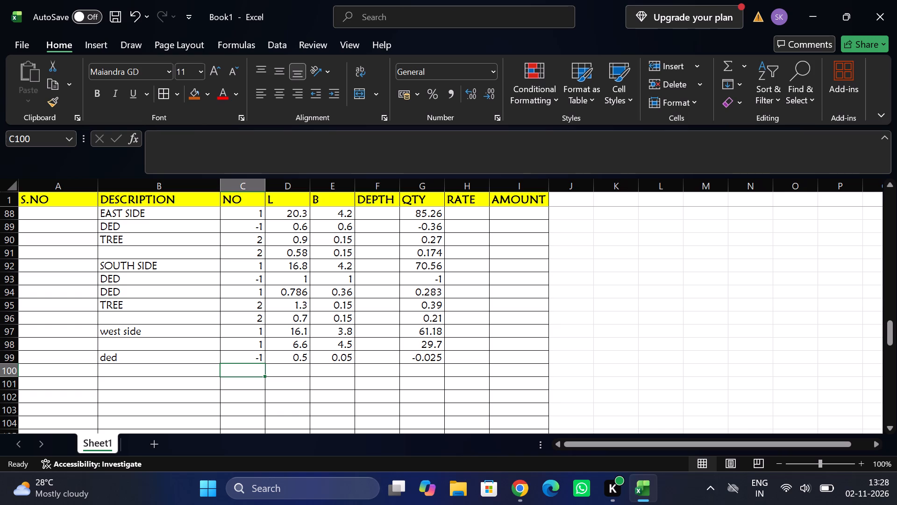
type("-1")
key("Tab")
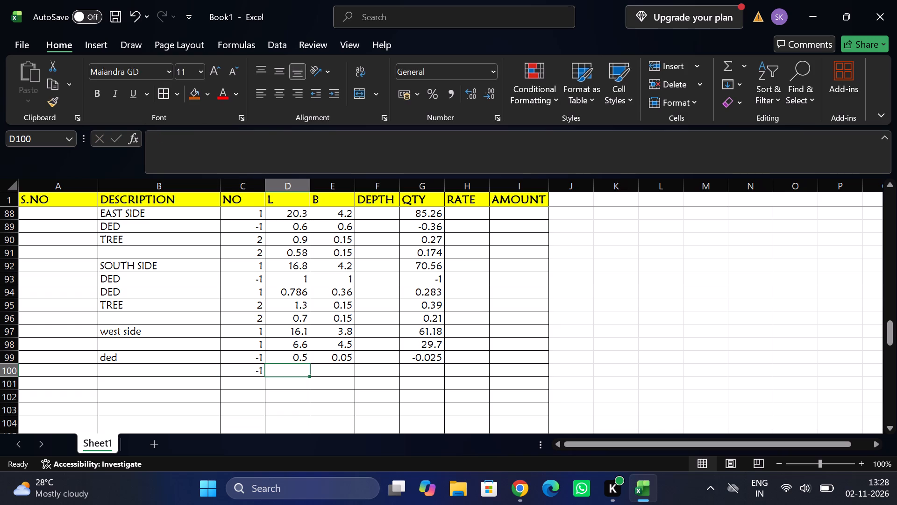
type("0.7")
key("Tab")
type("0.7")
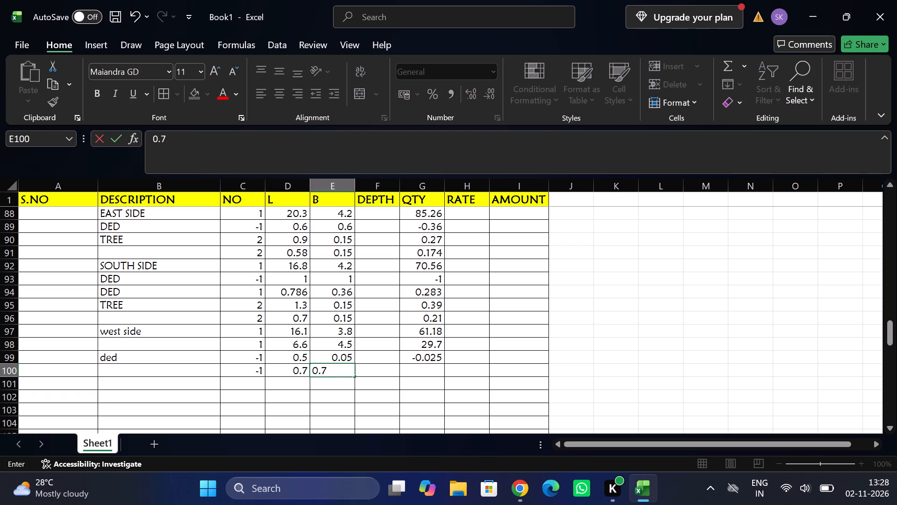
key("Tab")
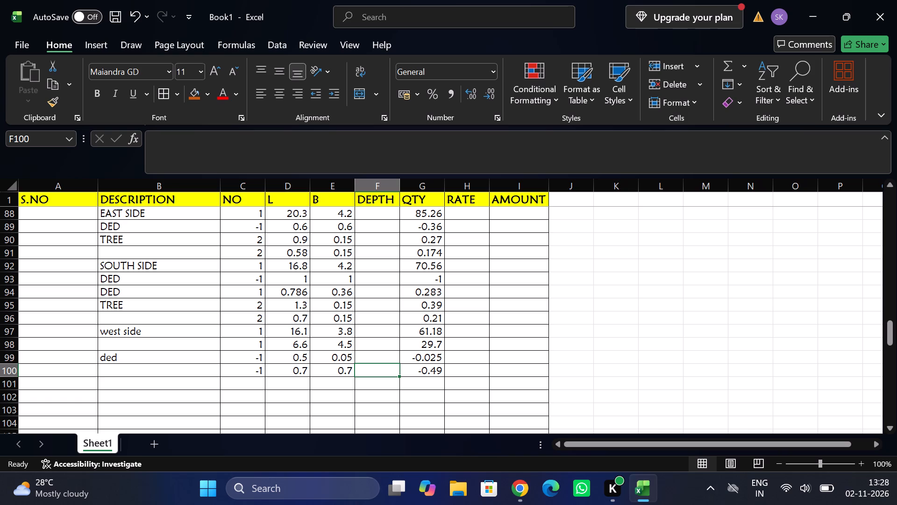
Add a line in row 101 with NO 2, L 0.85 and B 0.15, leaving its description blank.
left_click(244, 385)
key("2")
key("Tab")
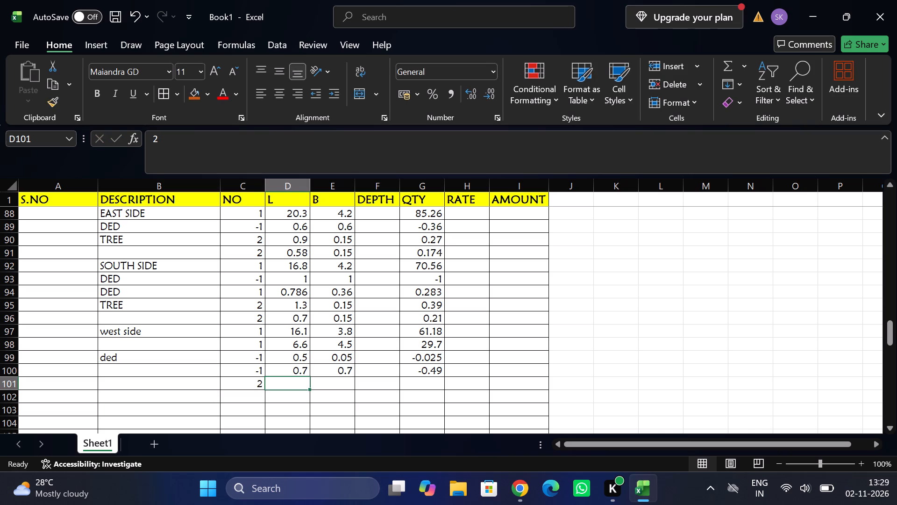
type("0.85")
key("Tab")
type("0.15")
key("Tab")
Add a line in row 102 with NO 1, L 0.5, and the B value 0.15 and QTY formula copied from above.
key("Down")
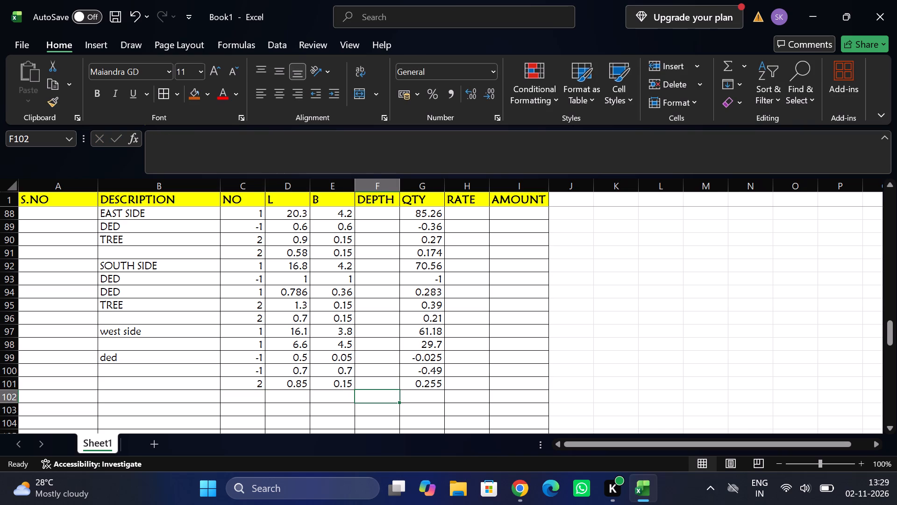
key("Left")
key("Left")
key("Left")
key("1")
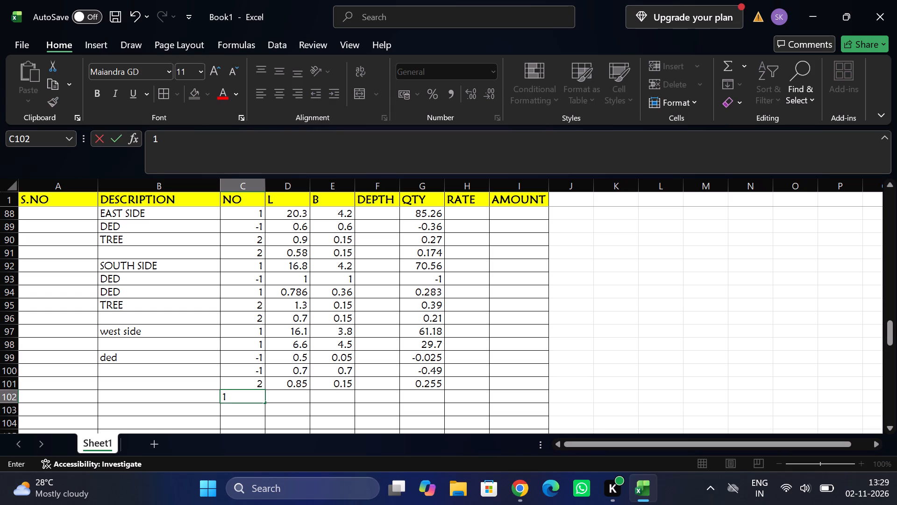
key("Tab")
type("0.5")
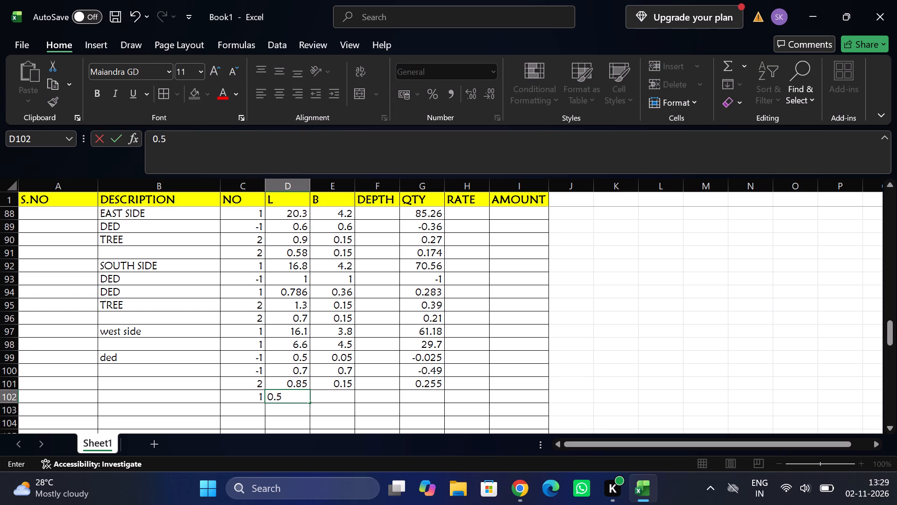
key("Tab")
key("ctrl+d")
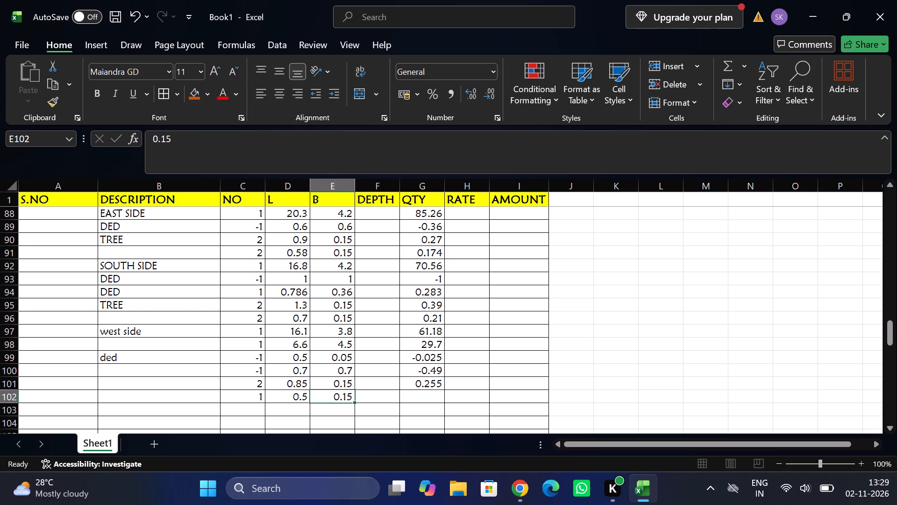
key("Tab")
key("Tab")
key("ctrl+d")
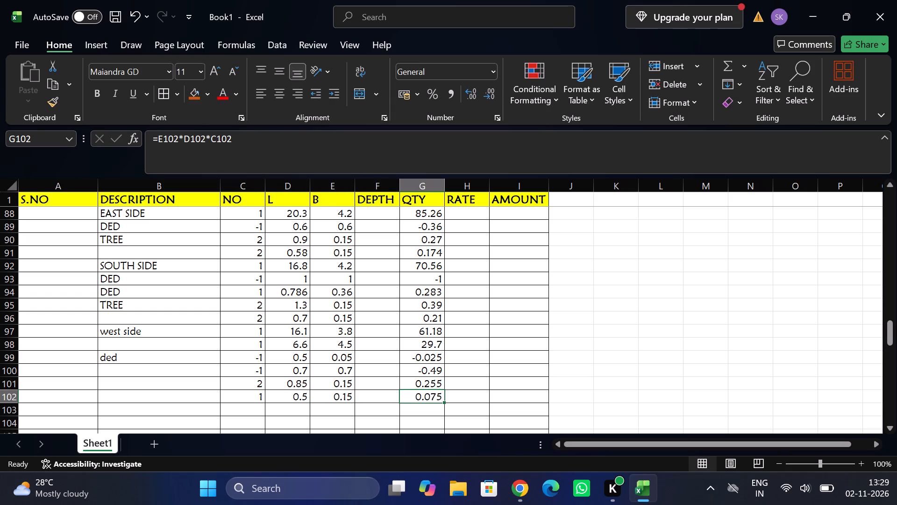
Start the matching skirting line in row 156, below the tree lines, with NO 2 and L 0.85.
scroll(244, 385, "down", 2)
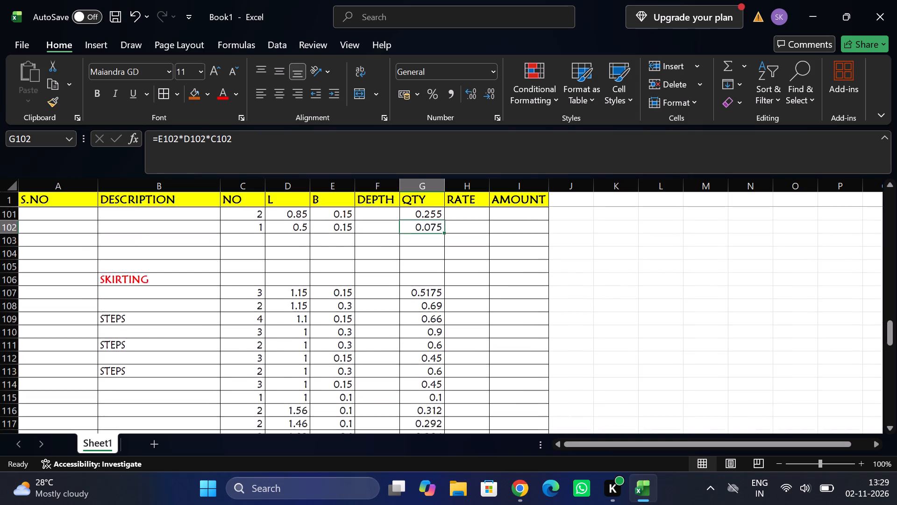
scroll(244, 385, "down", 6)
left_click(258, 321)
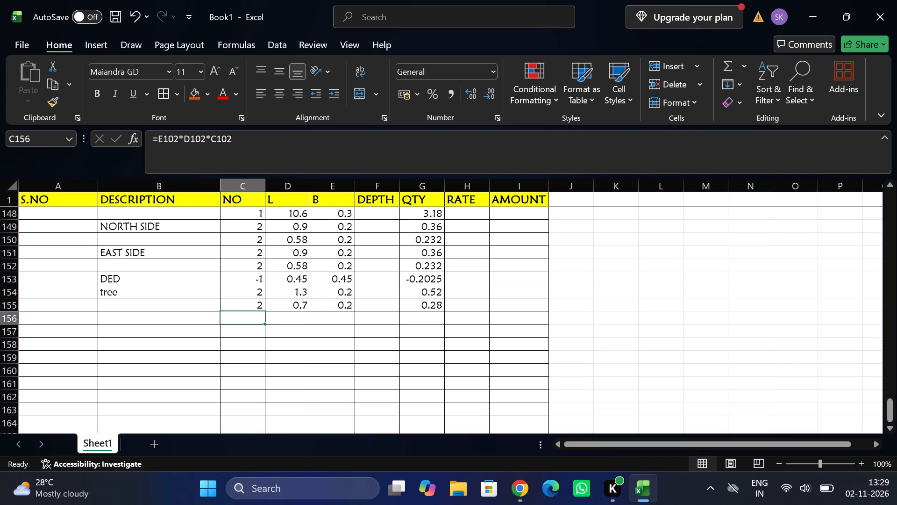
key("2")
key("Tab")
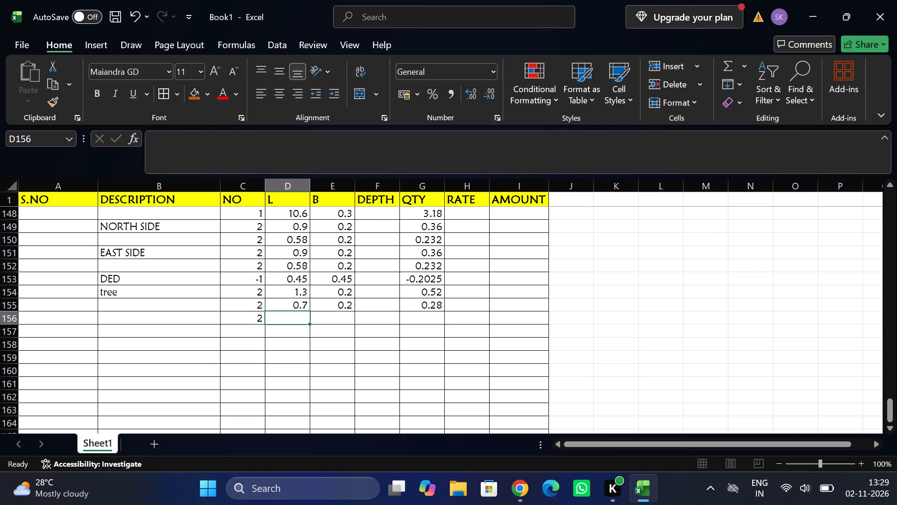
type("0.85")
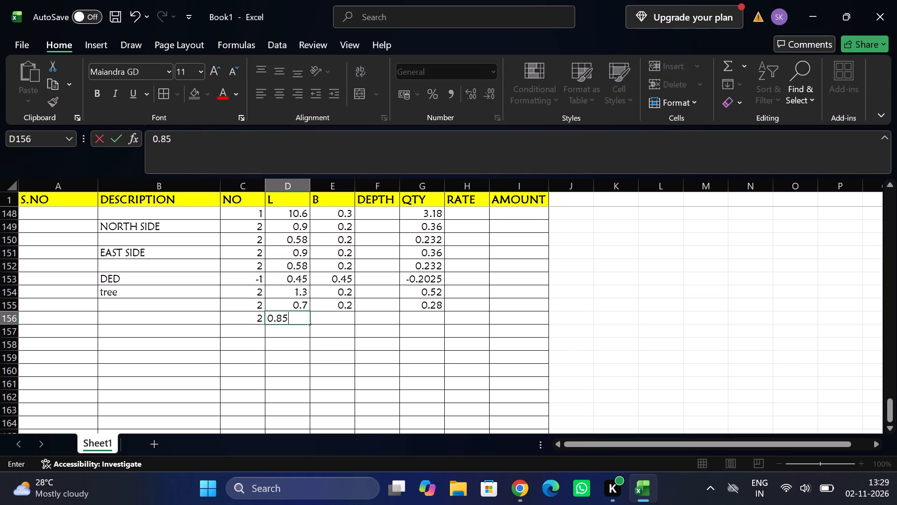
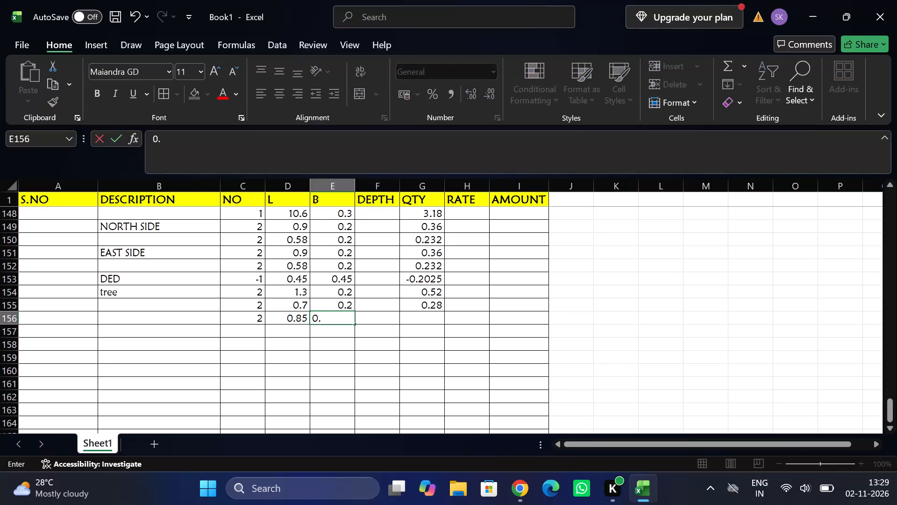
Complete the skirting line in row 156 with B 0.2.
key("Tab")
key("Tab")
Add a skirting line in row 157 with NO 1, L 0.5 and B 0.2.
key("Down")
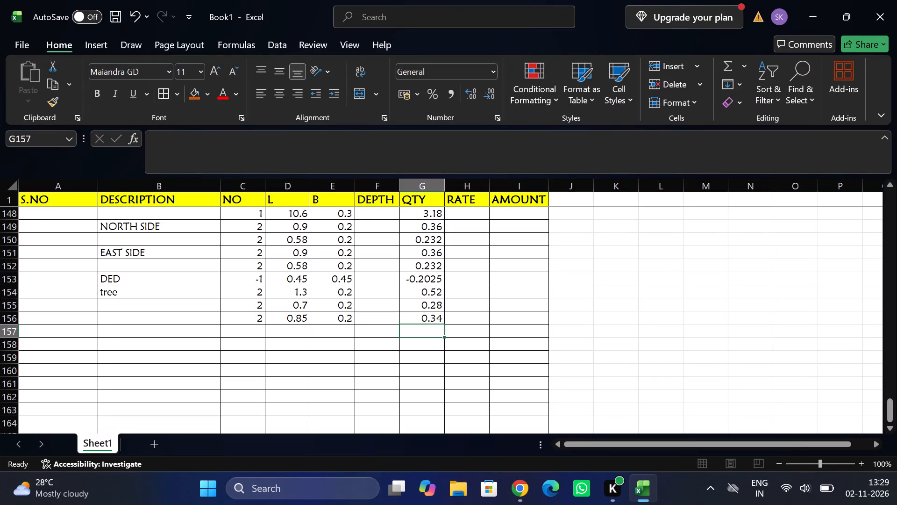
key("Left")
key("Left")
key("Left")
key("Left")
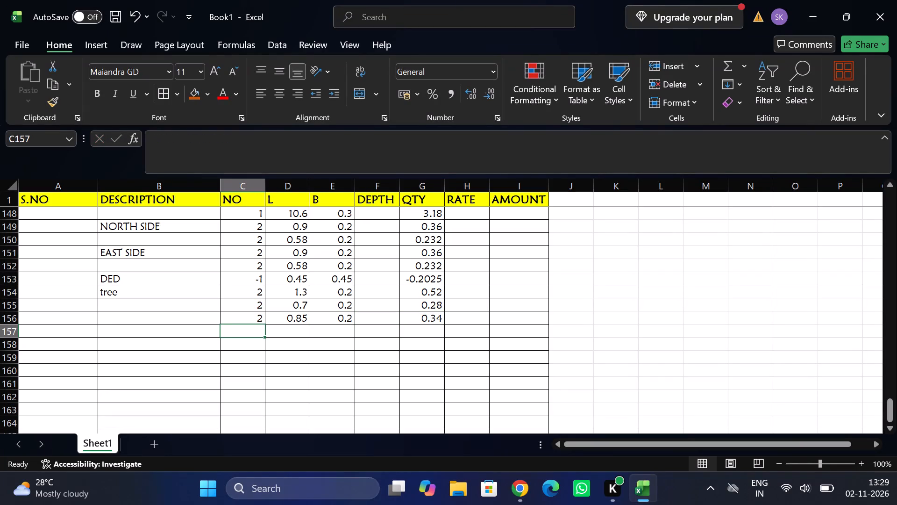
key("1")
key("Tab")
type("0.5")
key("Tab")
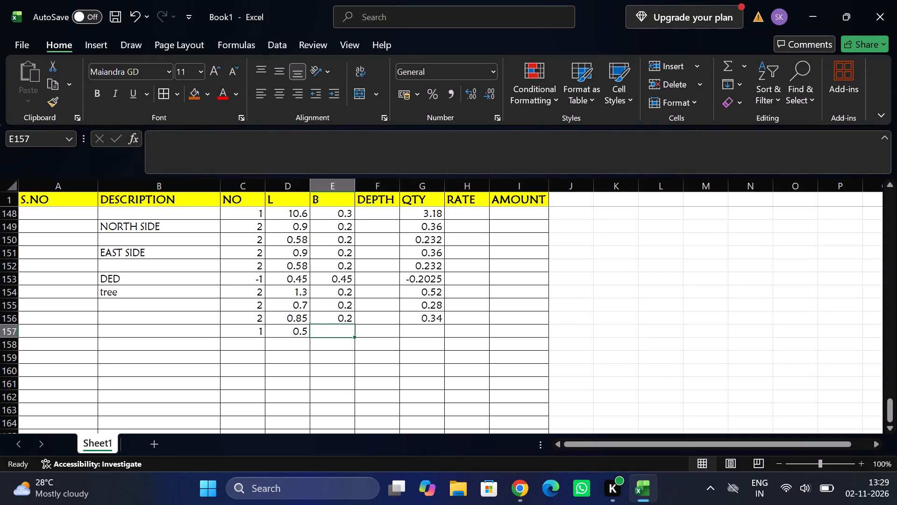
type("0.2")
key("Tab")
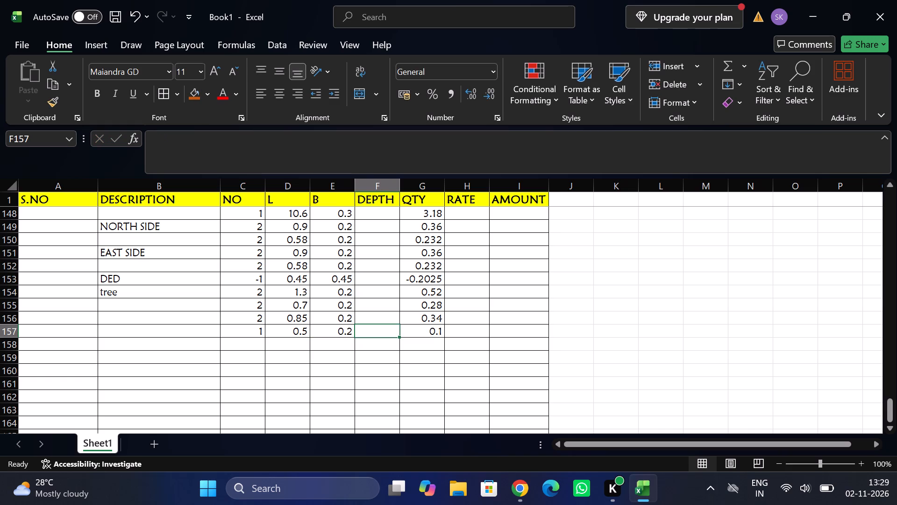
Add a skirting line in row 158 with NO 2, L 0.9 and B 0.2.
key("Down")
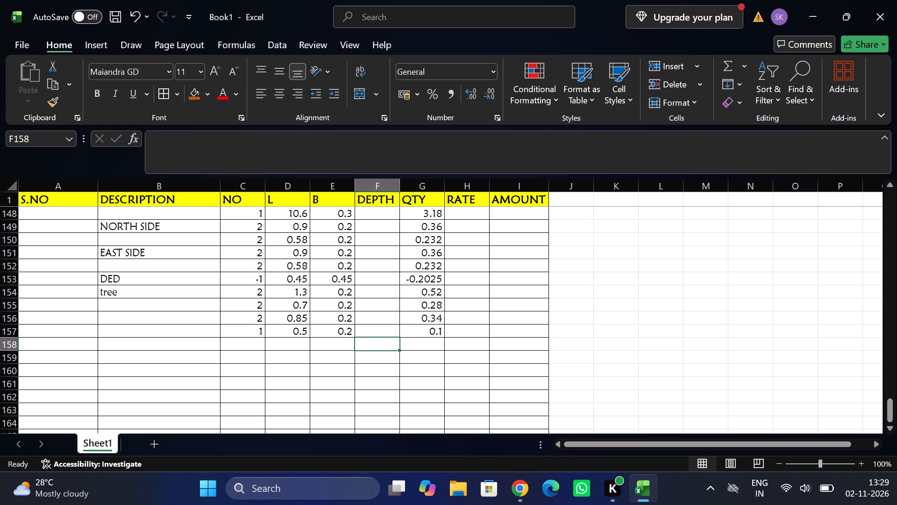
key("Left")
key("Left")
key("Left")
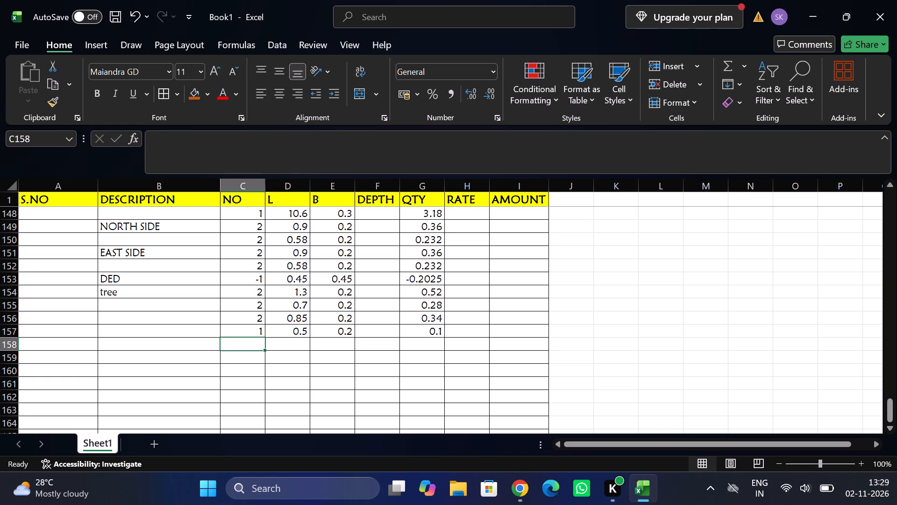
key("2")
key("Tab")
type("0.9")
key("Tab")
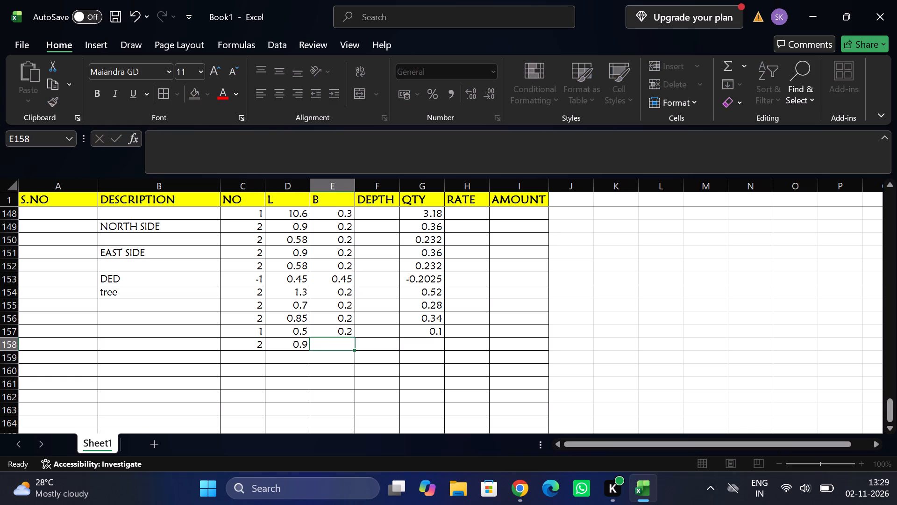
type("0.2")
key("Tab")
Add a skirting line in row 159 with NO 2, L 0.9, and the B value 0.2 and QTY formula copied from above.
key("Down")
key("Left")
key("Left")
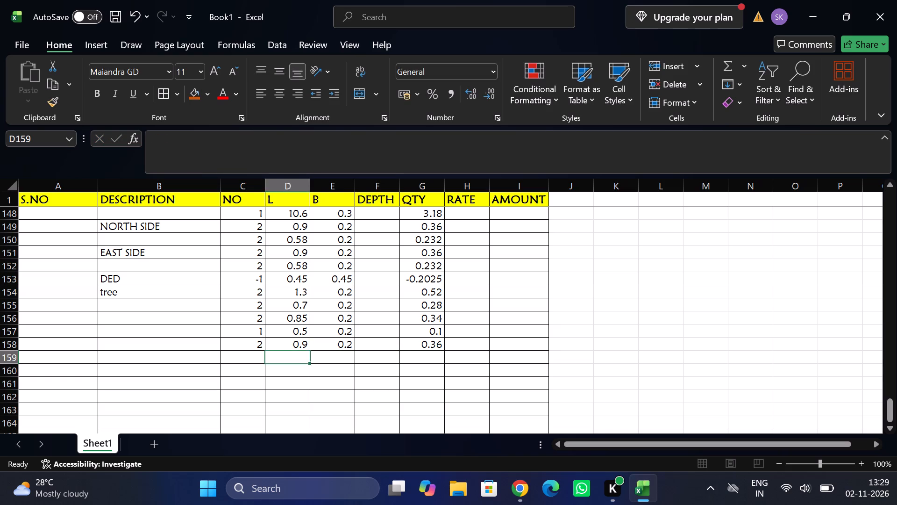
key("Left")
key("2")
key("Tab")
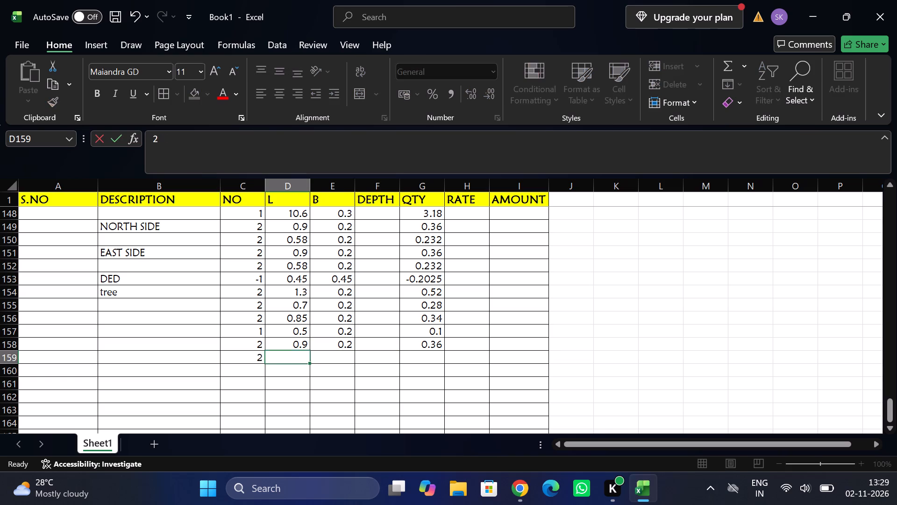
type("0.8")
key("BackSpace")
key("9")
key("Tab")
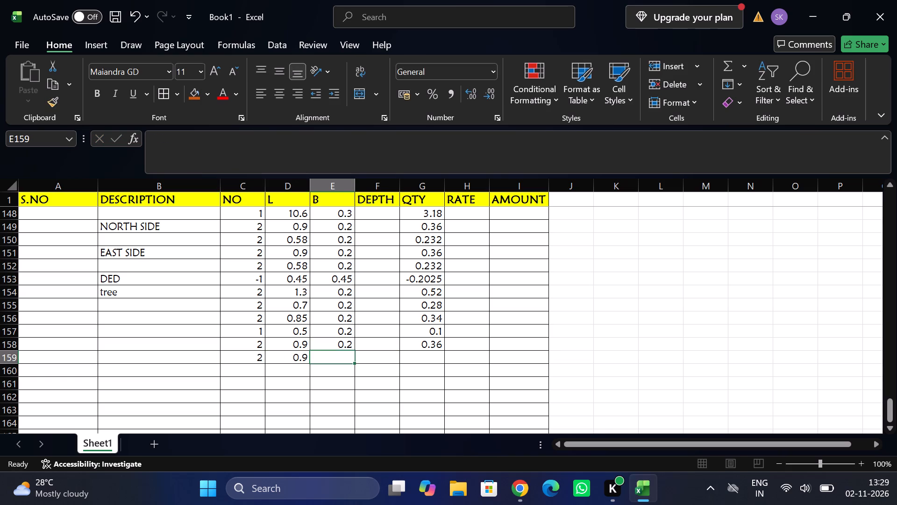
key("ctrl+d")
key("Tab")
key("Tab")
key("ctrl+d")
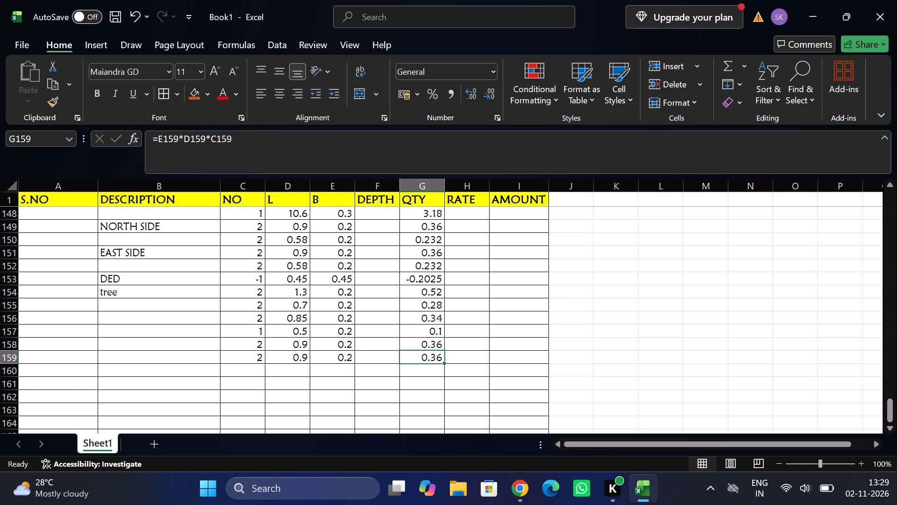
Above SKIRTING, add a line in row 103 with NO 2, L 0.9, and the B value 0.15 and QTY formula copied from above.
scroll(258, 321, "up", 3)
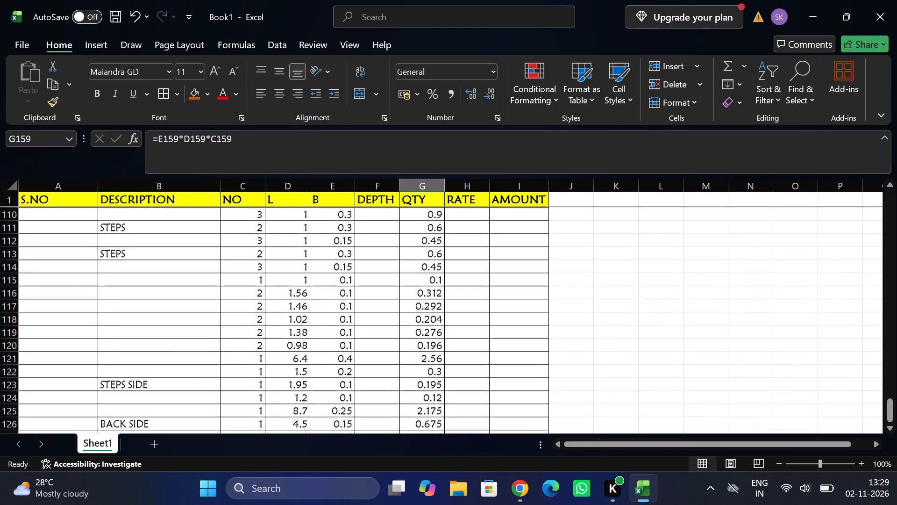
scroll(258, 321, "up", 1)
scroll(258, 321, "down", 1)
scroll(267, 272, "down", 1)
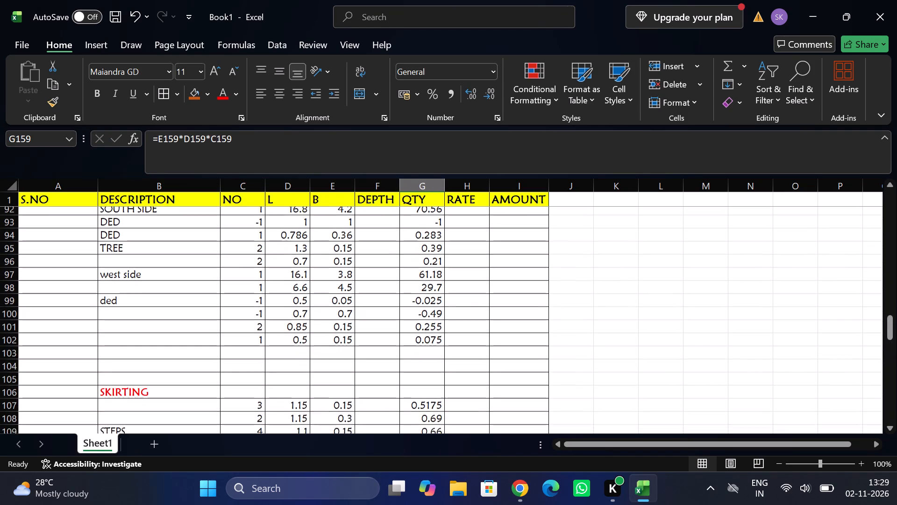
left_click(250, 355)
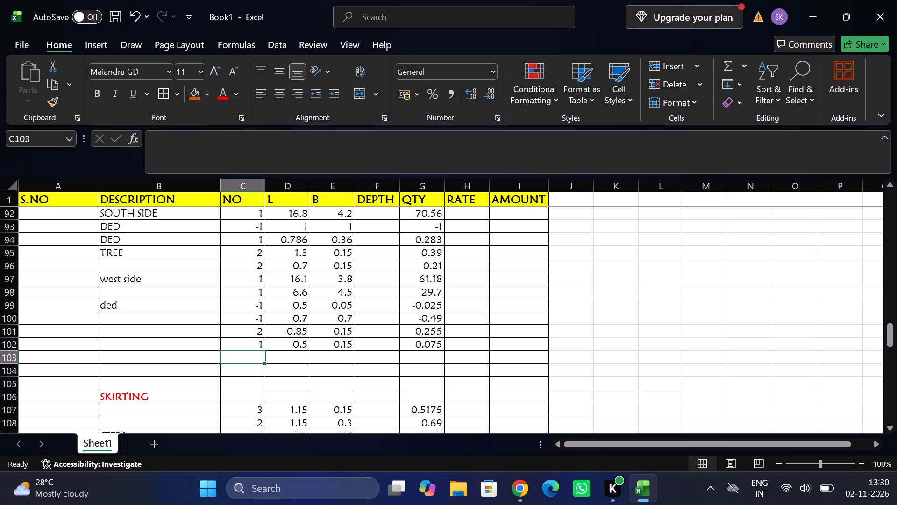
key("2")
key("Tab")
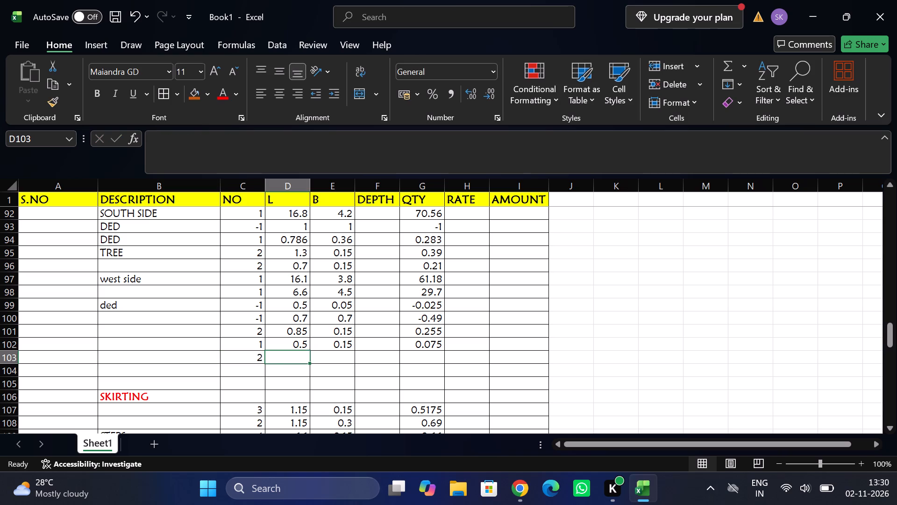
type("0.9")
key("Tab")
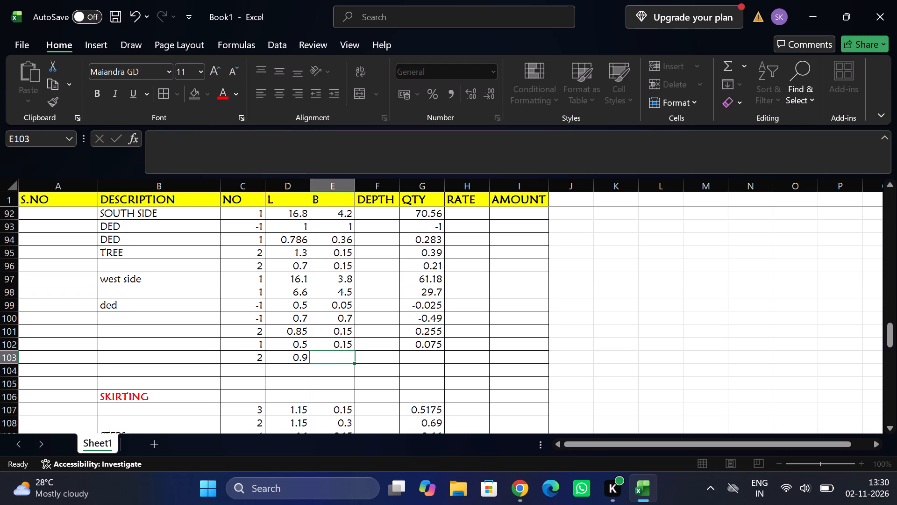
key("ctrl+d")
key("Tab")
key("Tab")
key("ctrl+d")
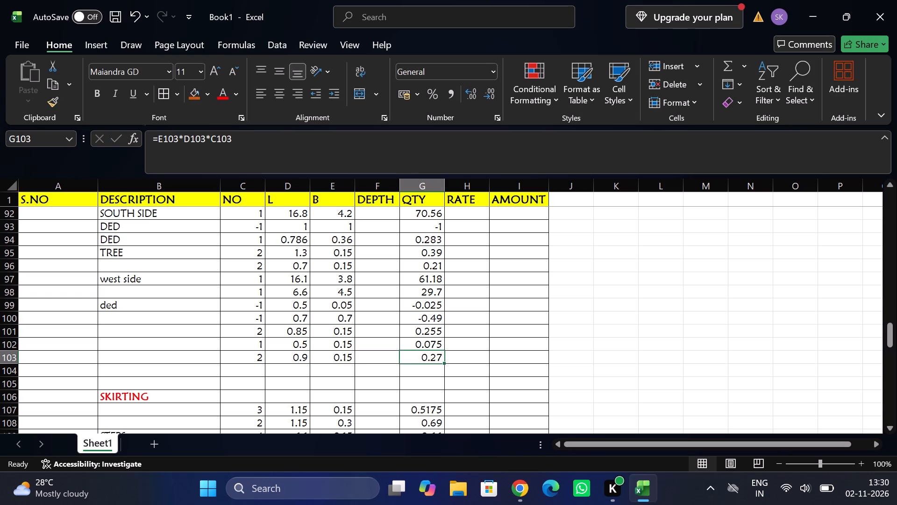
Add a line in row 104 with NO 2, L 0.5, and the B value 0.15 and QTY formula copied from above.
left_click(253, 376)
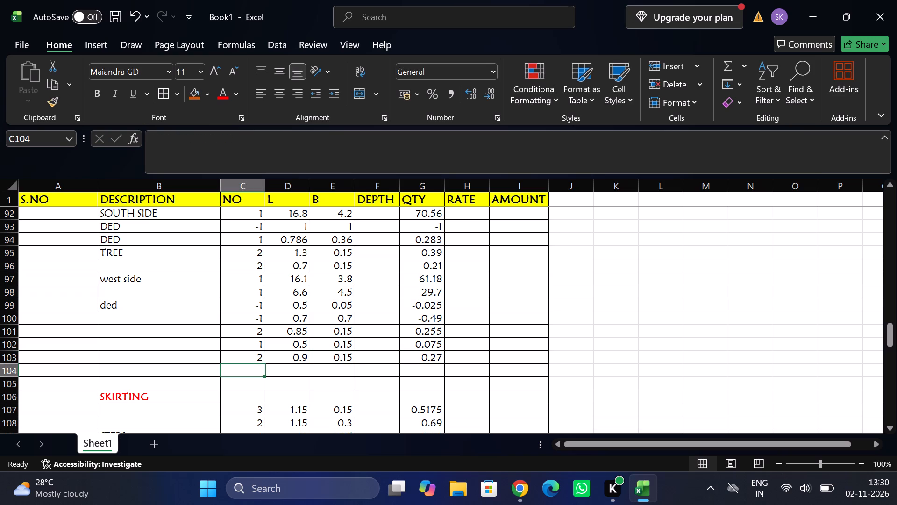
key("2")
key("Tab")
type("0.5")
key("Tab")
key("ctrl+d")
key("Tab")
key("Tab")
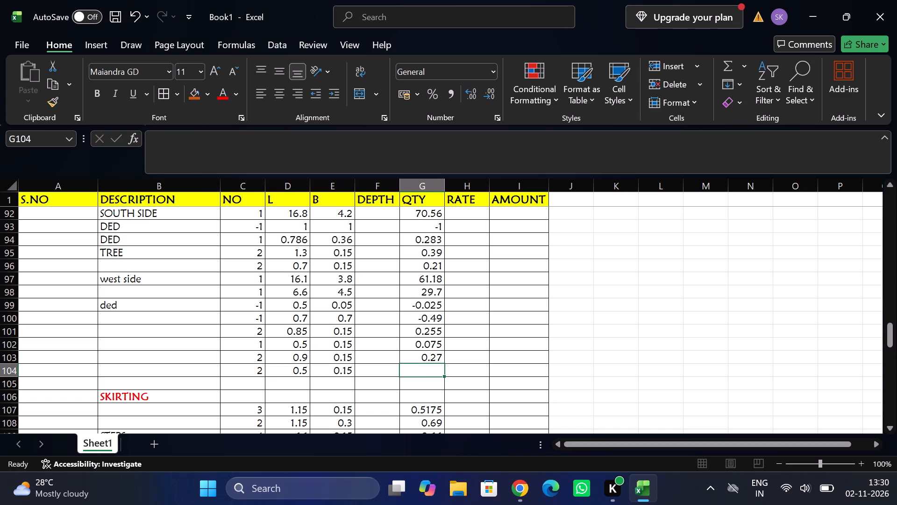
key("ctrl+d")
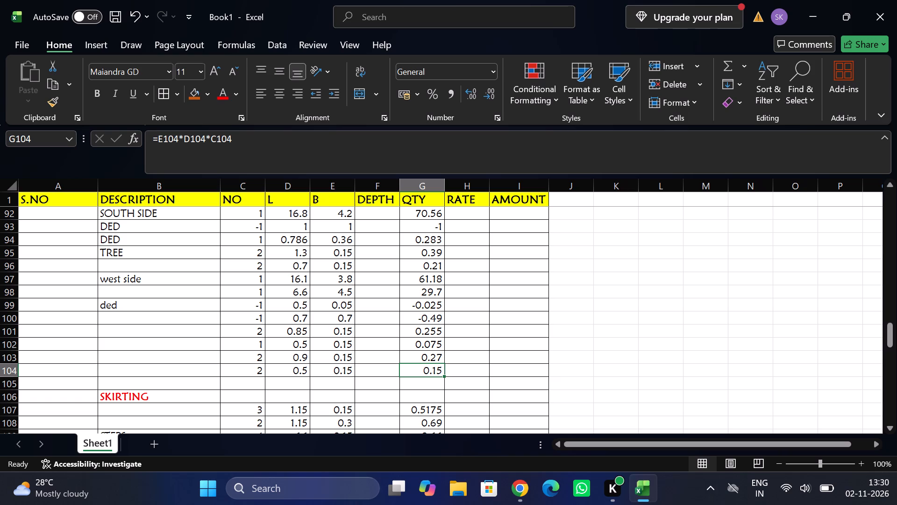
left_click(407, 383)
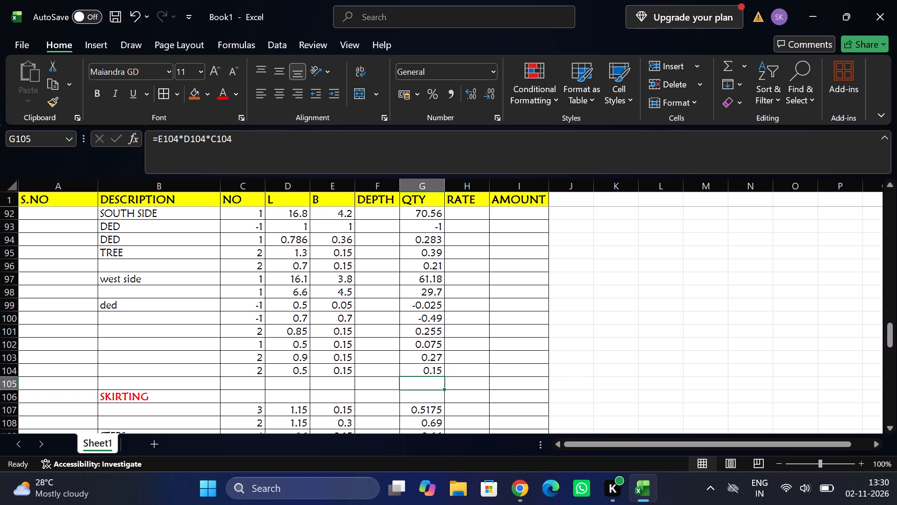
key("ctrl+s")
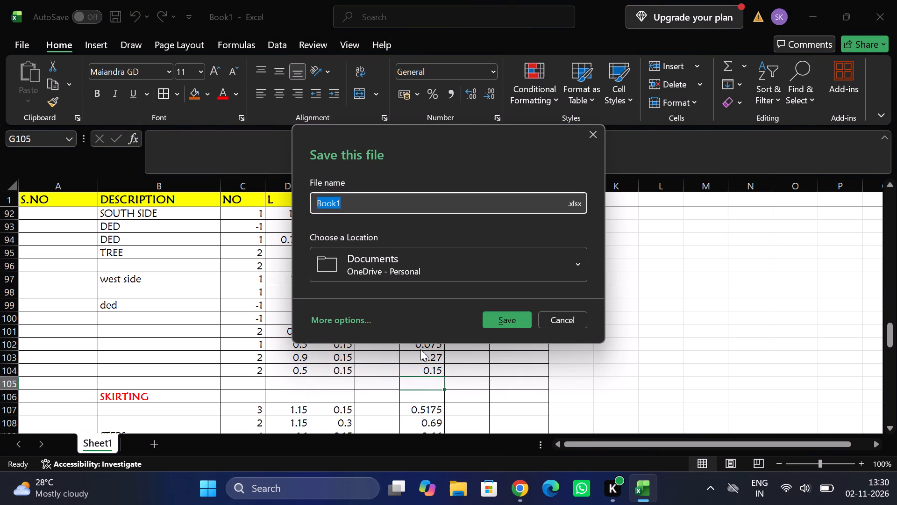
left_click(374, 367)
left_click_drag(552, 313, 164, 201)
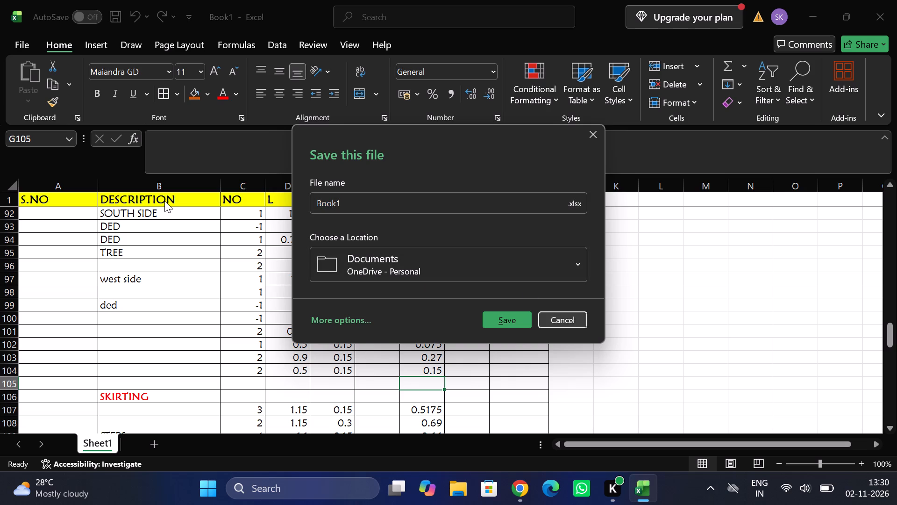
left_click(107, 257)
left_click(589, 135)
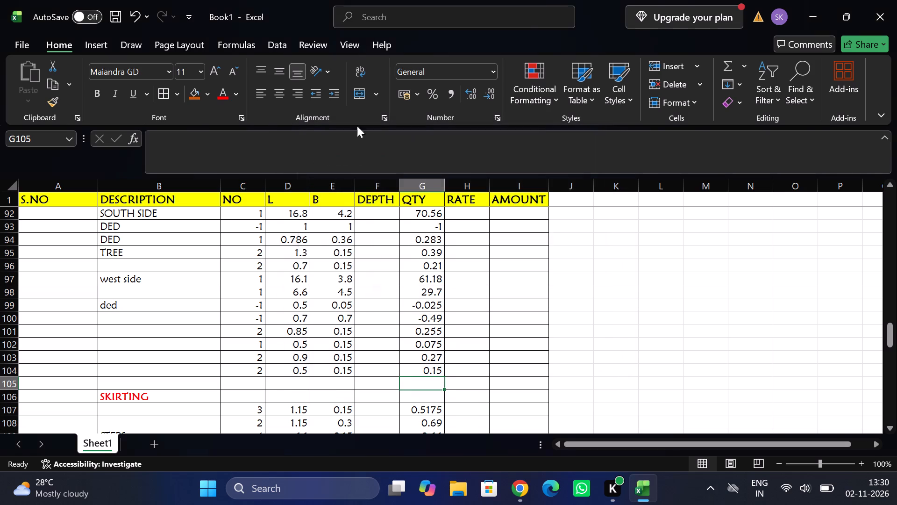
Save the workbook to the Desktop folder on this PC as "venkatreddy community hall".
left_click(24, 51)
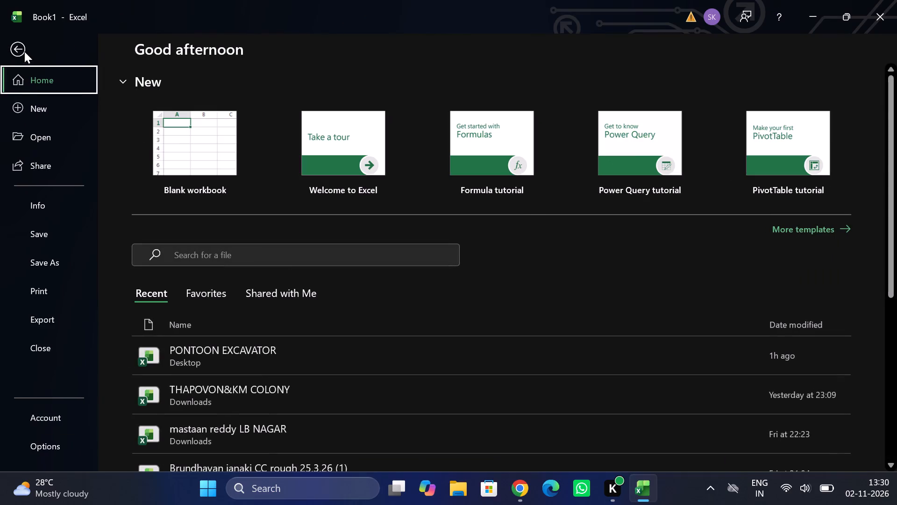
left_click(61, 258)
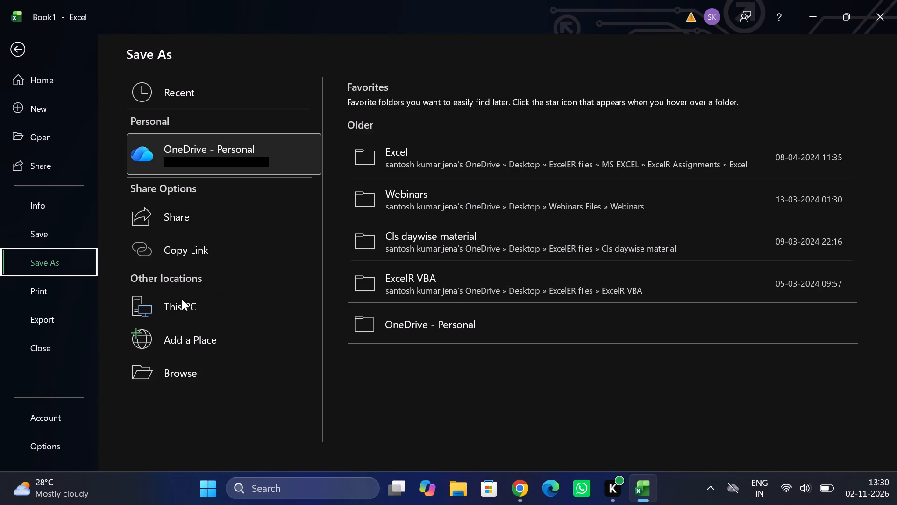
double_click(182, 299)
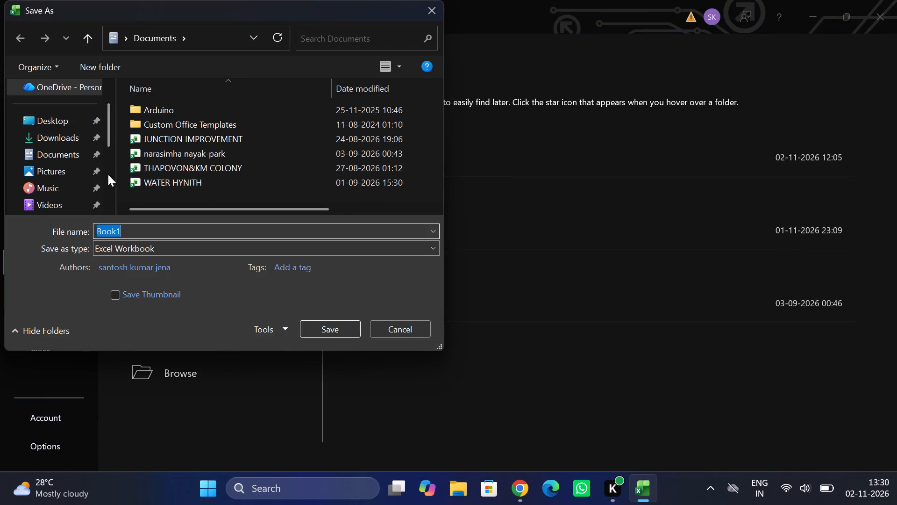
left_click(62, 119)
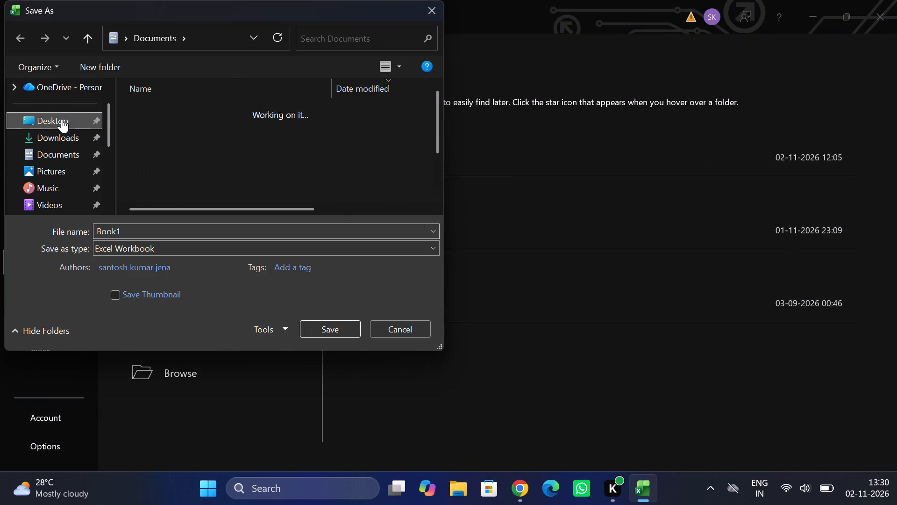
left_click(145, 229)
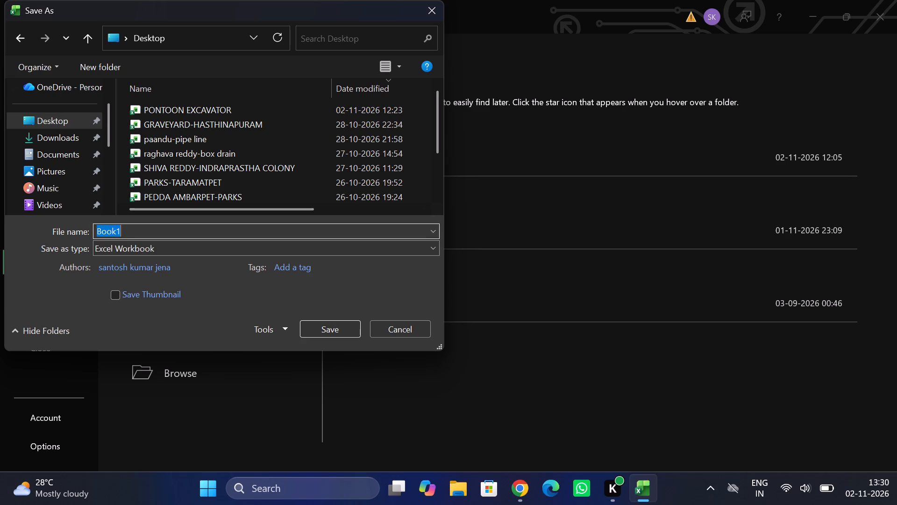
type("sri")
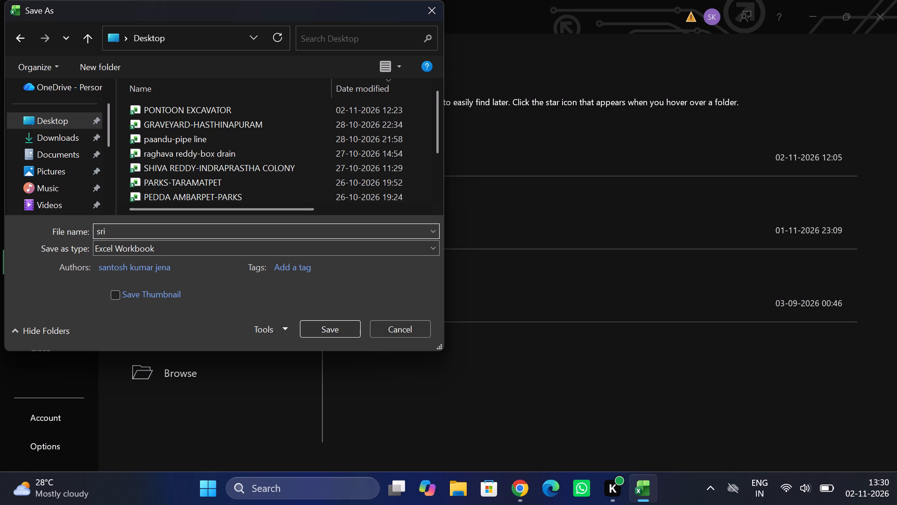
key("BackSpace")
key("BackSpace")
key("BackSpace")
type("venkatreddy com")
type("munity hall")
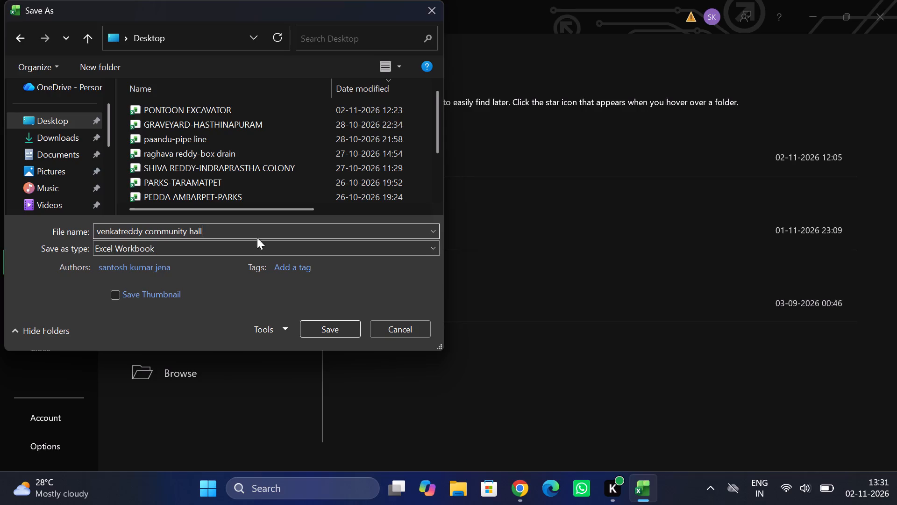
left_click(332, 326)
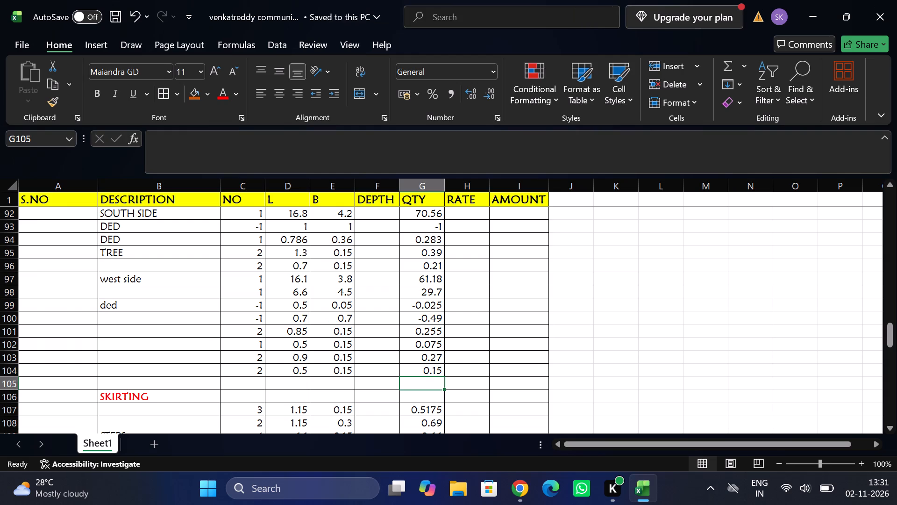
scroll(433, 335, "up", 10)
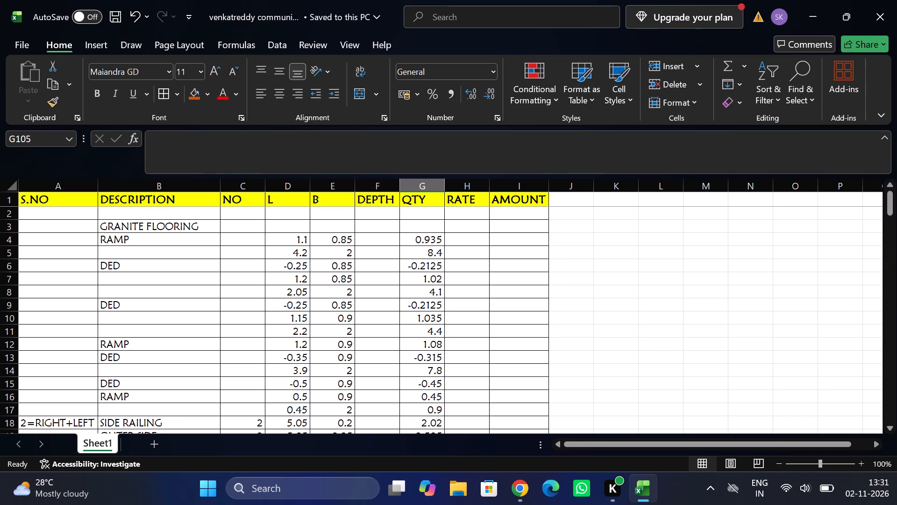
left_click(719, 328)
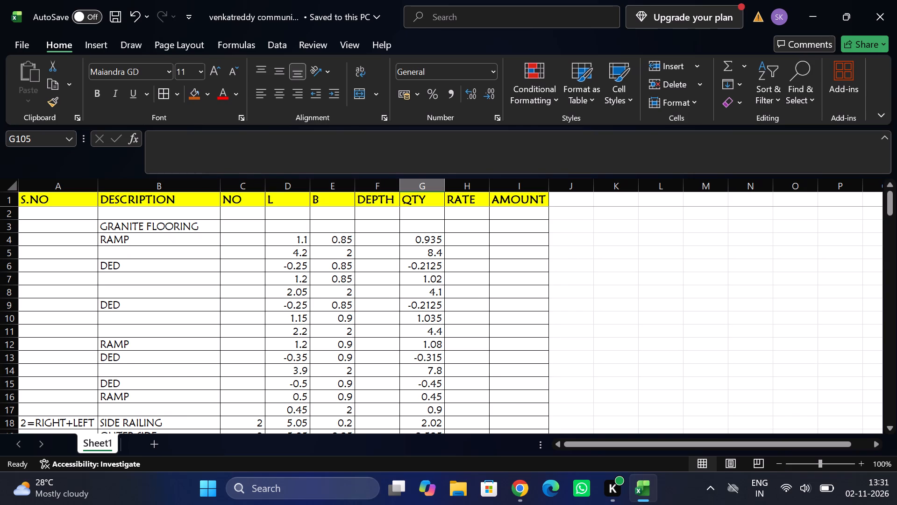
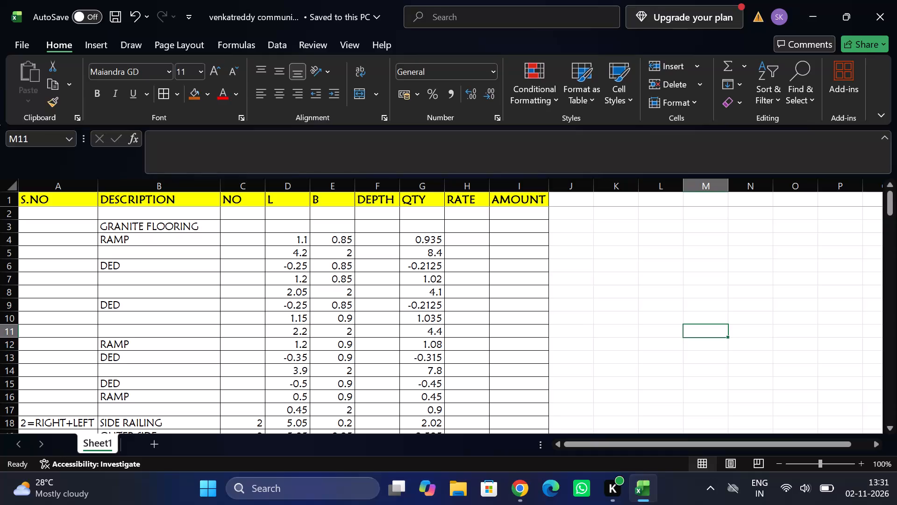
Add a second, blank worksheet to the community hall workbook and save the workbook.
left_click(156, 450)
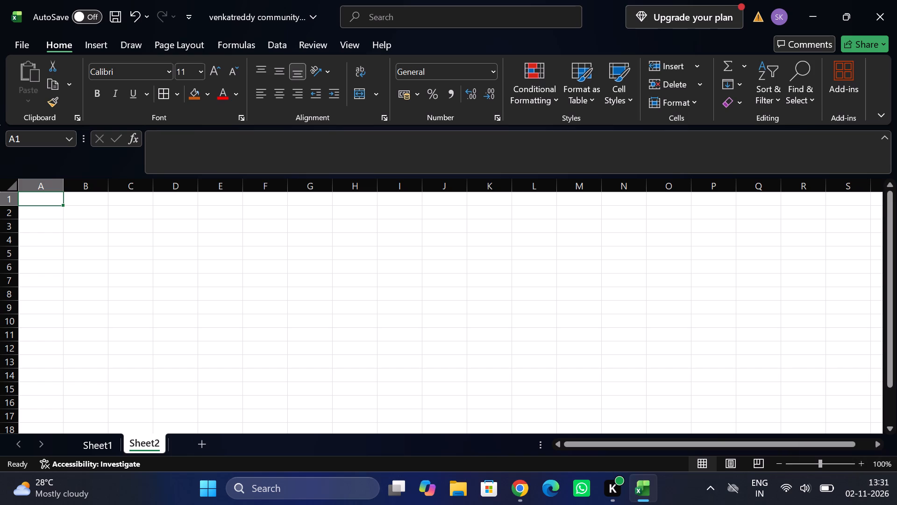
left_click(192, 387)
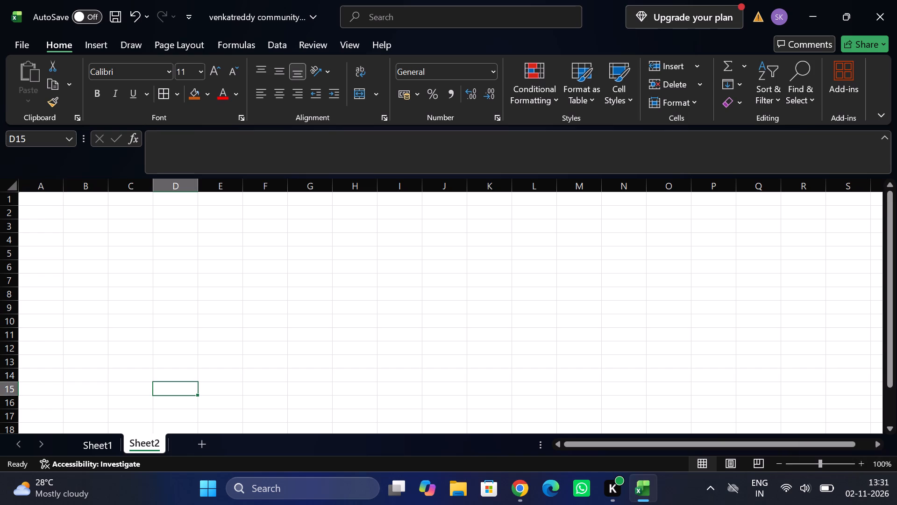
key("ctrl+s")
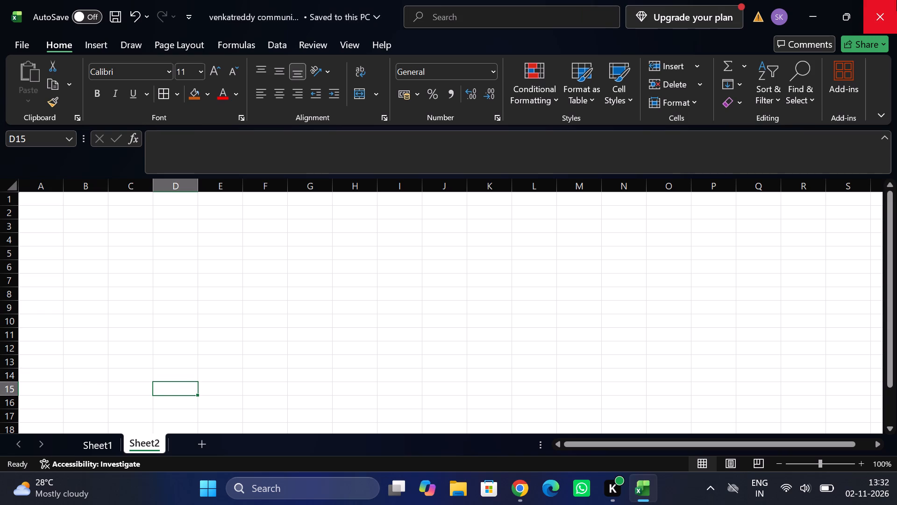